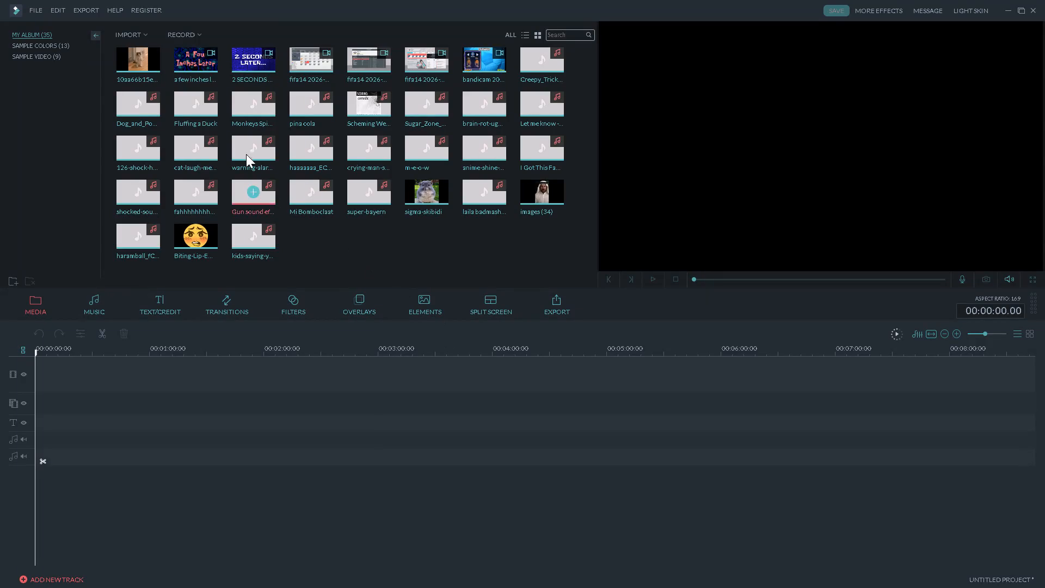
click(136, 32)
click(150, 44)
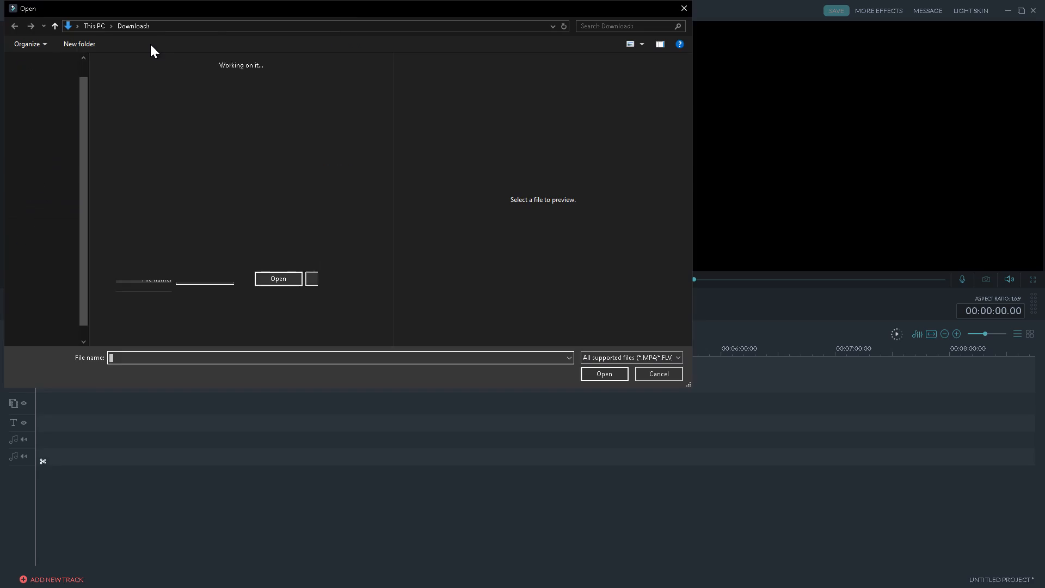
click(50, 237)
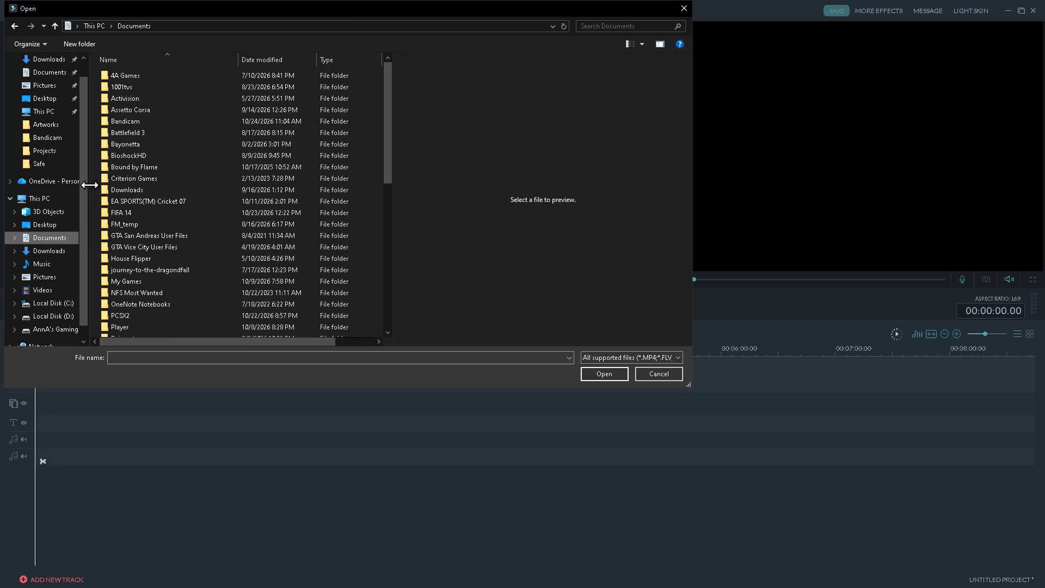
double_click(136, 126)
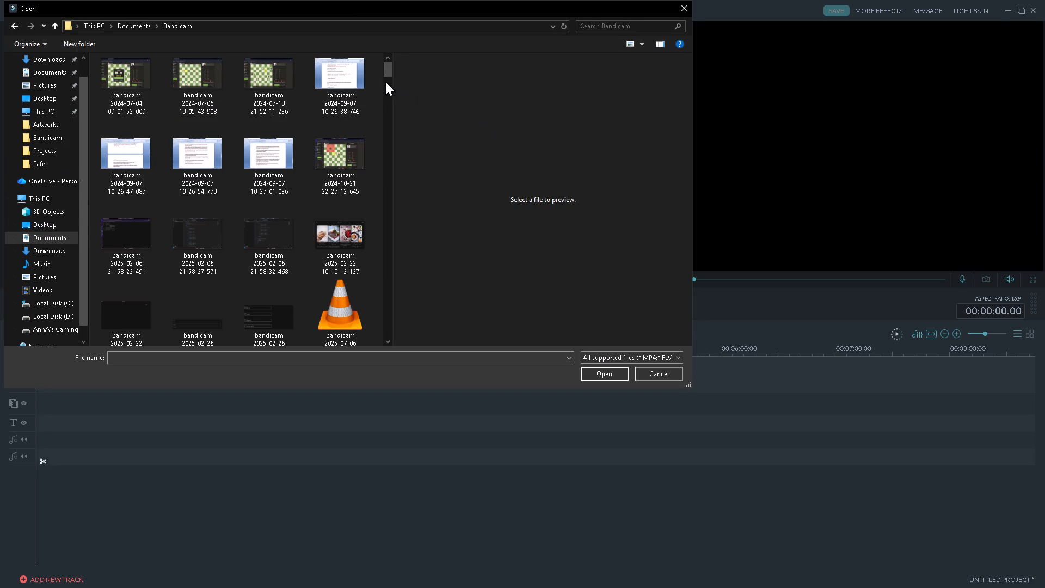
drag(388, 74, 385, 135)
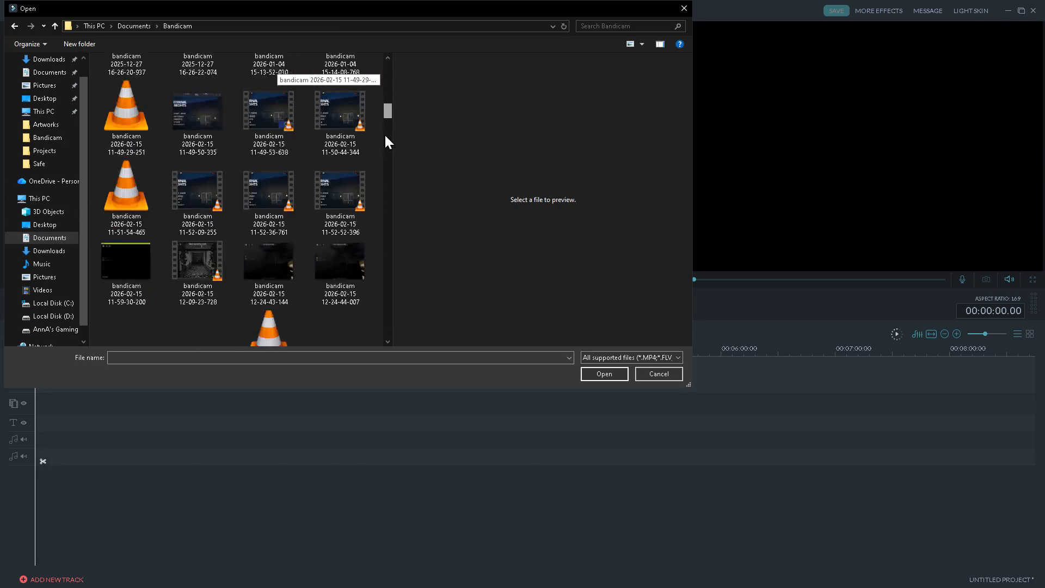
drag(385, 135, 380, 340)
click(349, 216)
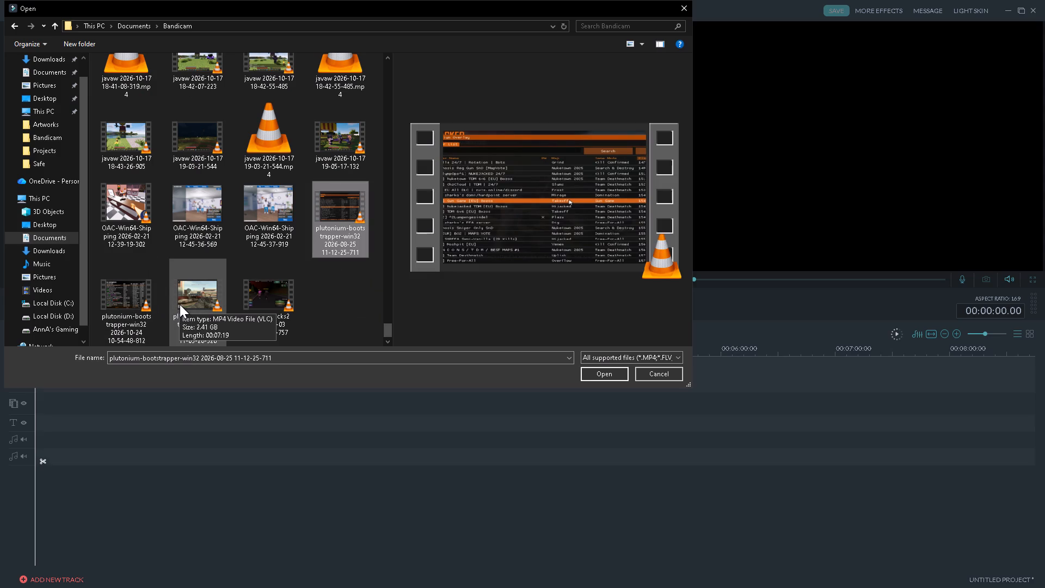
click(130, 301)
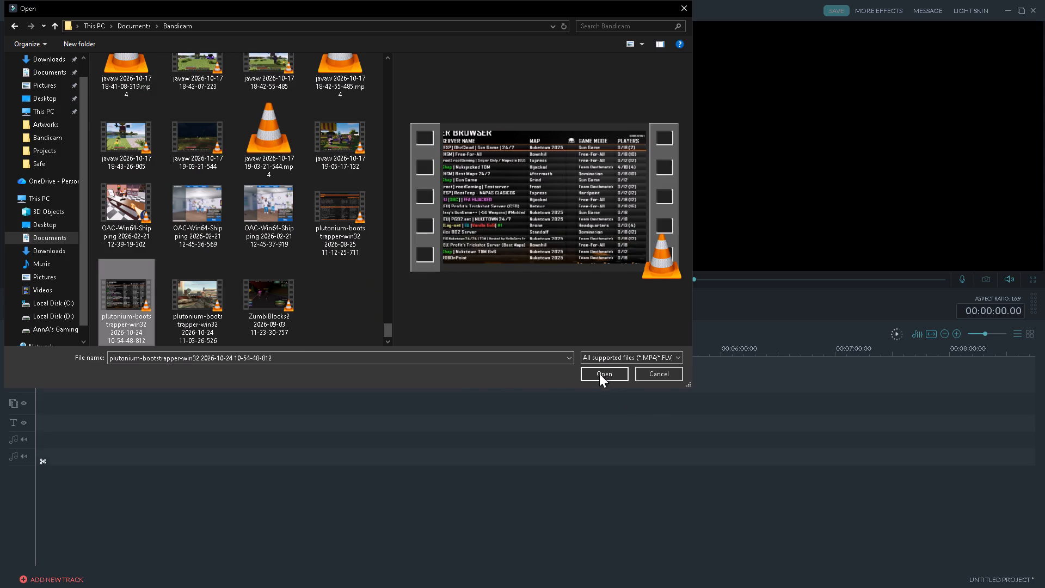
click(599, 377)
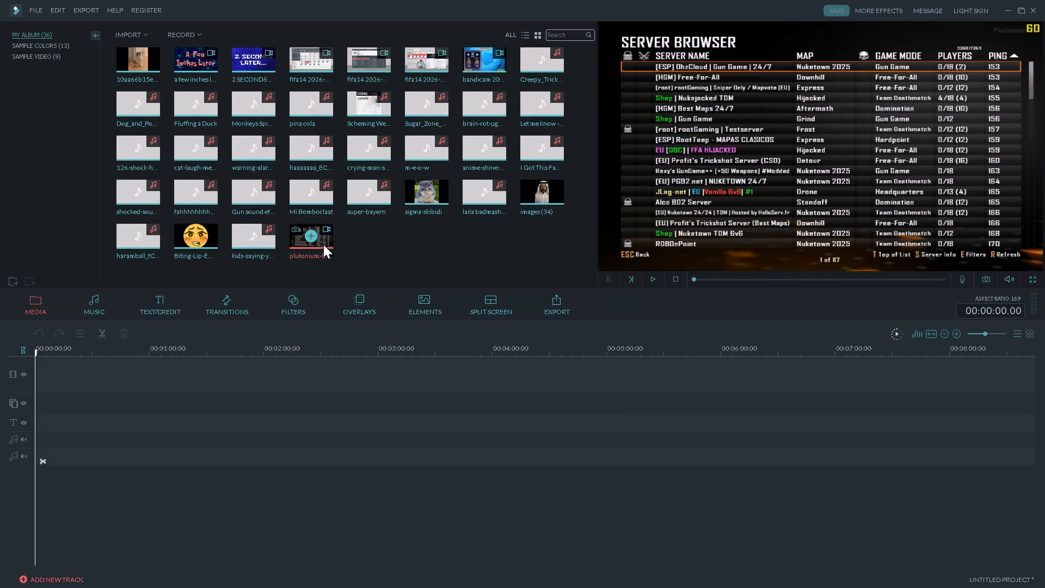
Add the imported plutonium-bootstrapper recording to the video track at the start of the timeline.
click(309, 239)
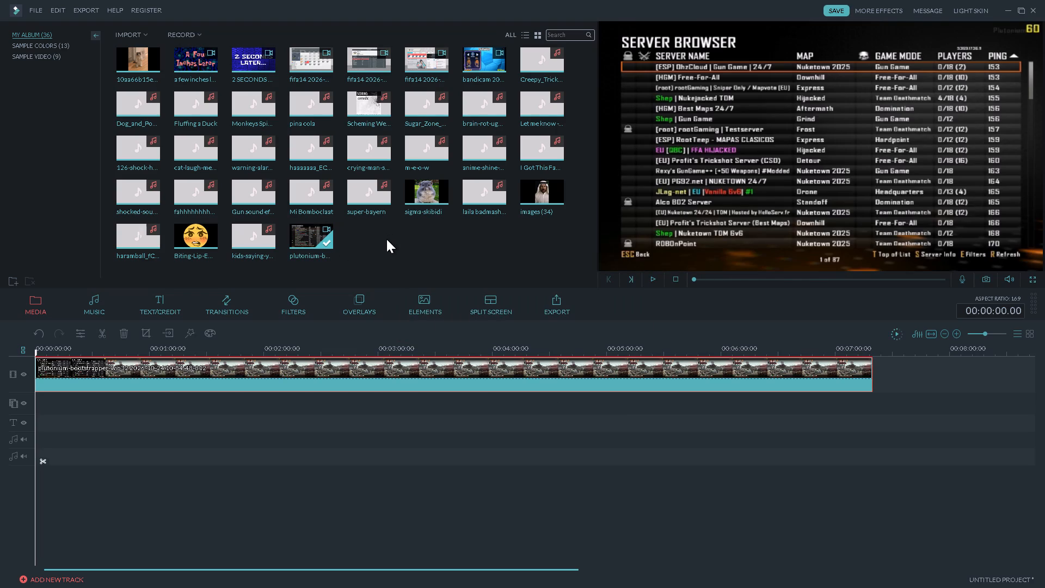
Play the recording with the volume raised and skip forward through its opening to look for the start of gameplay.
key(space)
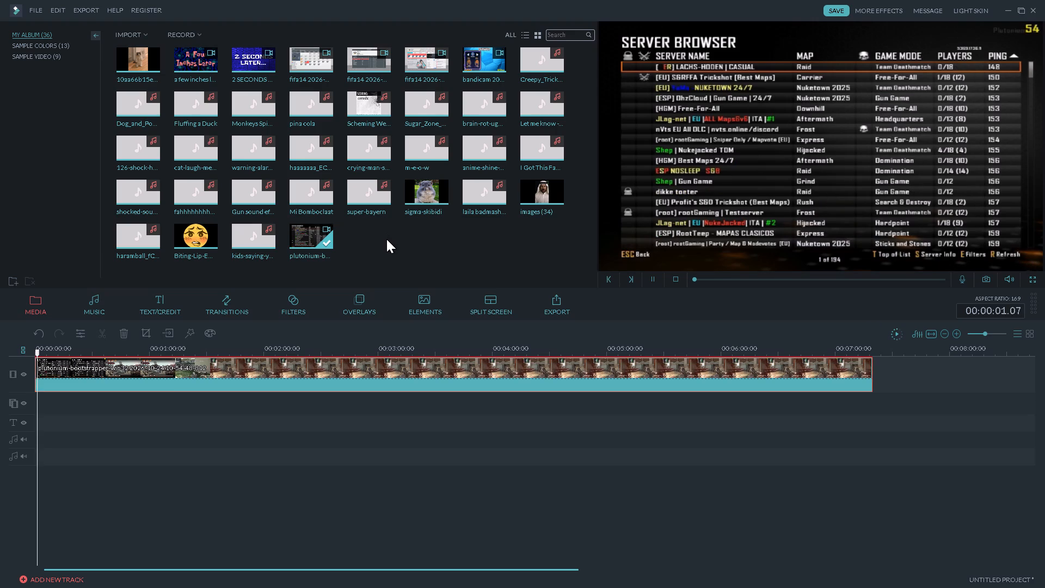
key(plus)
key(plus)
key(plus)
key(plus)
key(plus)
key(plus)
key(plus)
key(plus)
key(plus)
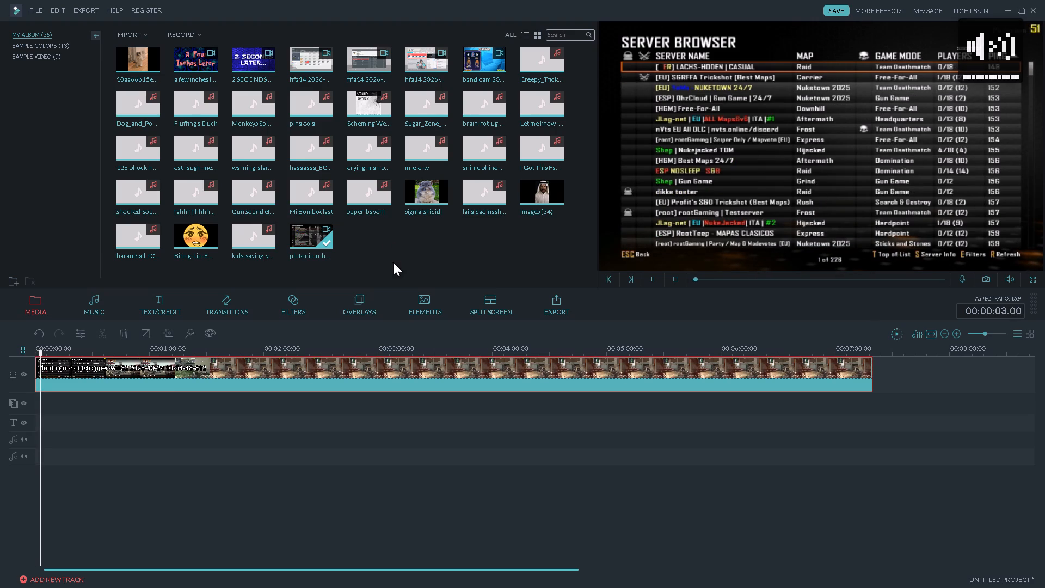
click(715, 281)
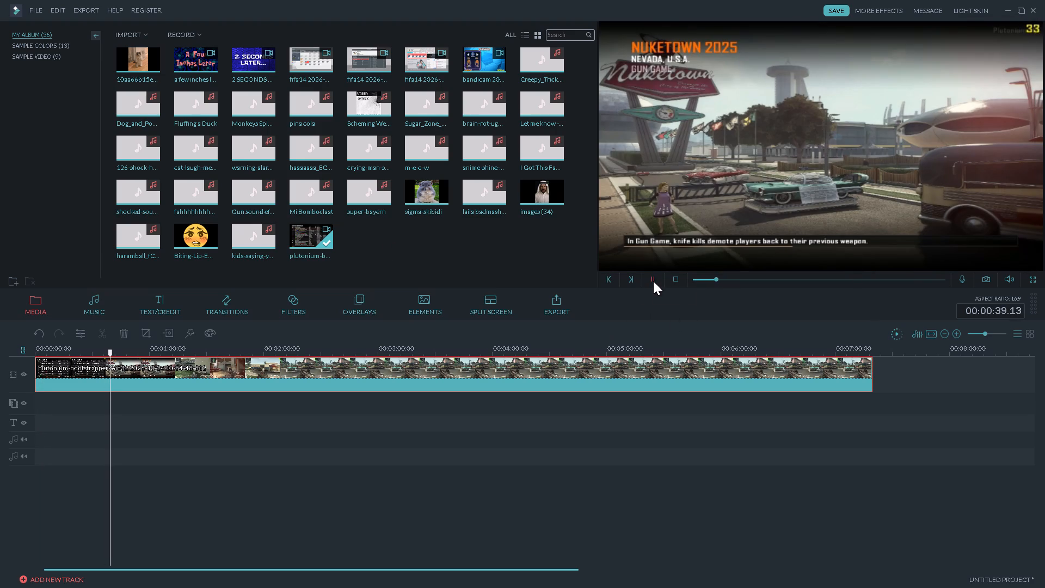
click(725, 280)
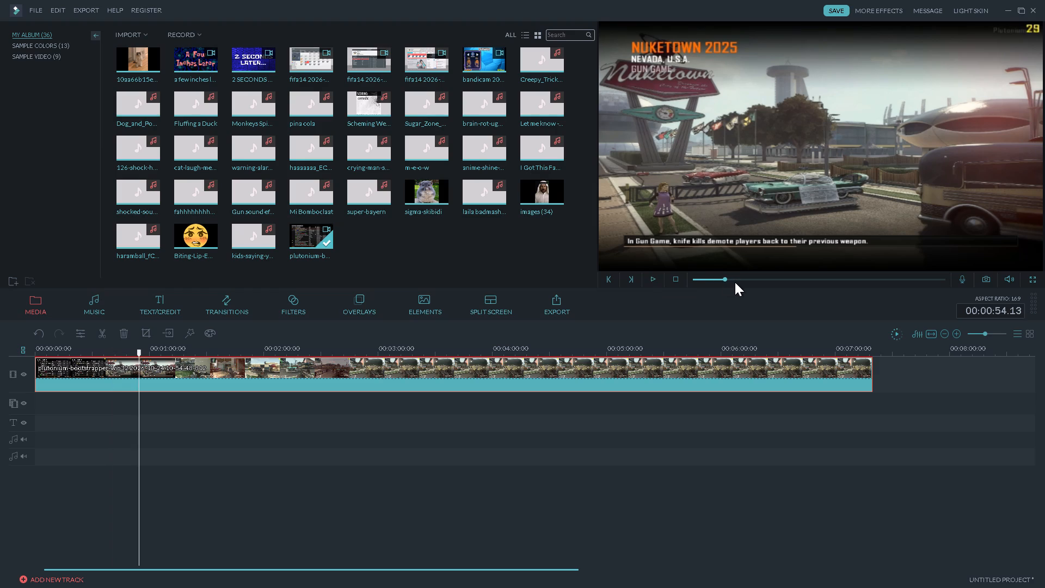
click(740, 284)
click(736, 279)
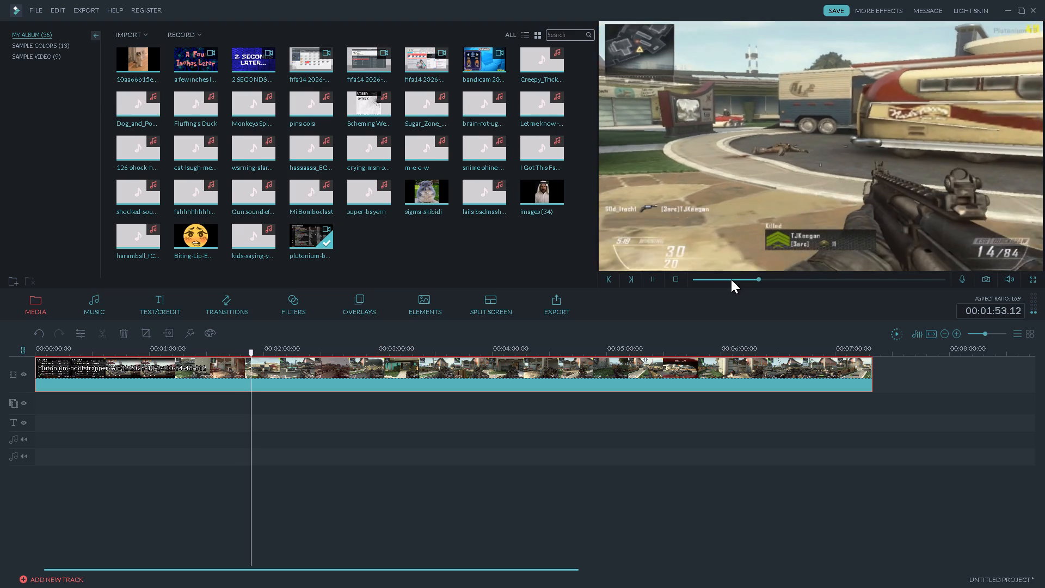
Step back through the first two minutes of the clip to locate where the loading screen gives way to the match.
click(224, 353)
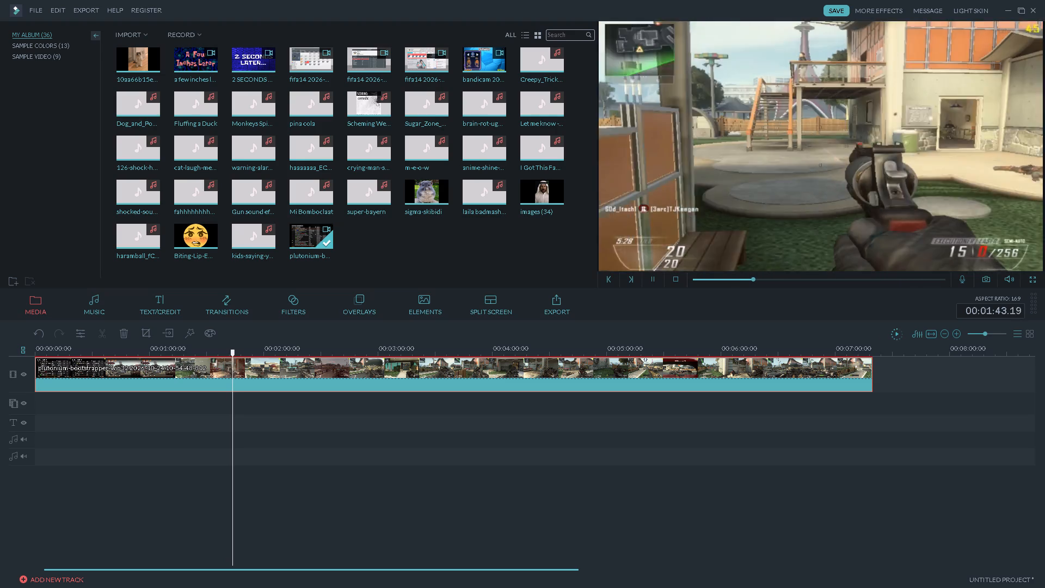
key(space)
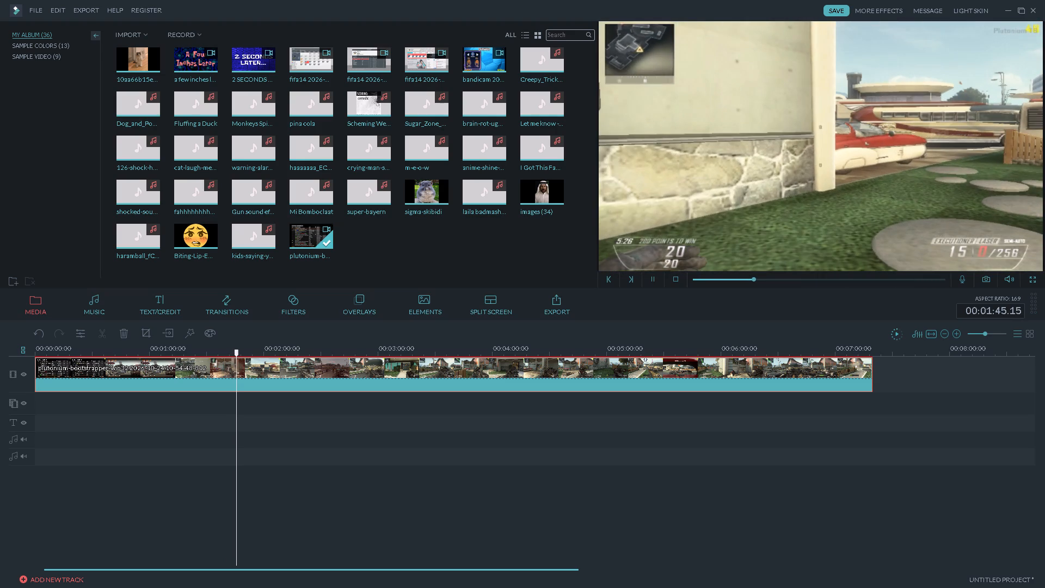
click(222, 355)
key(space)
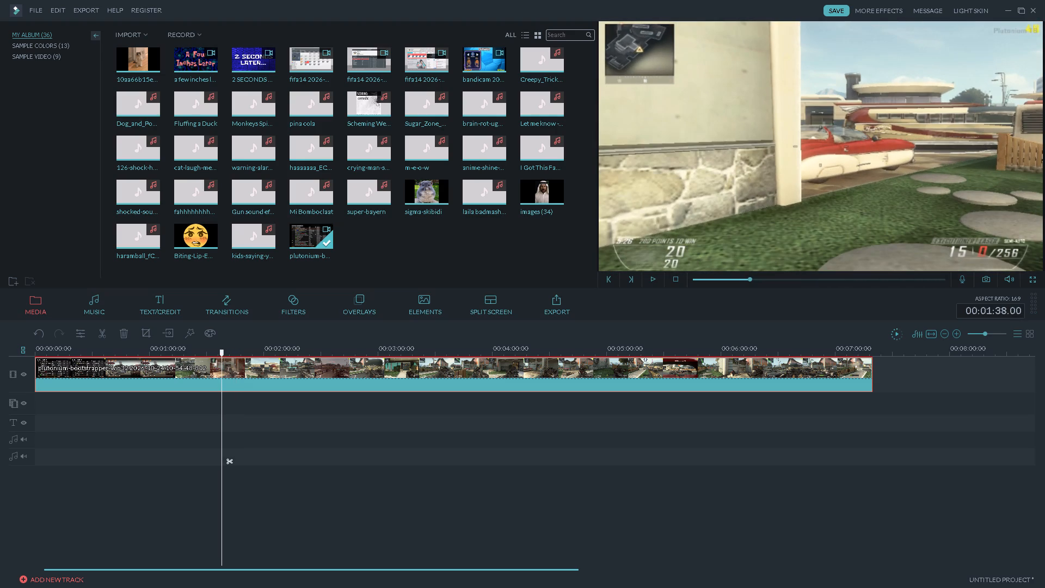
key(space)
click(199, 354)
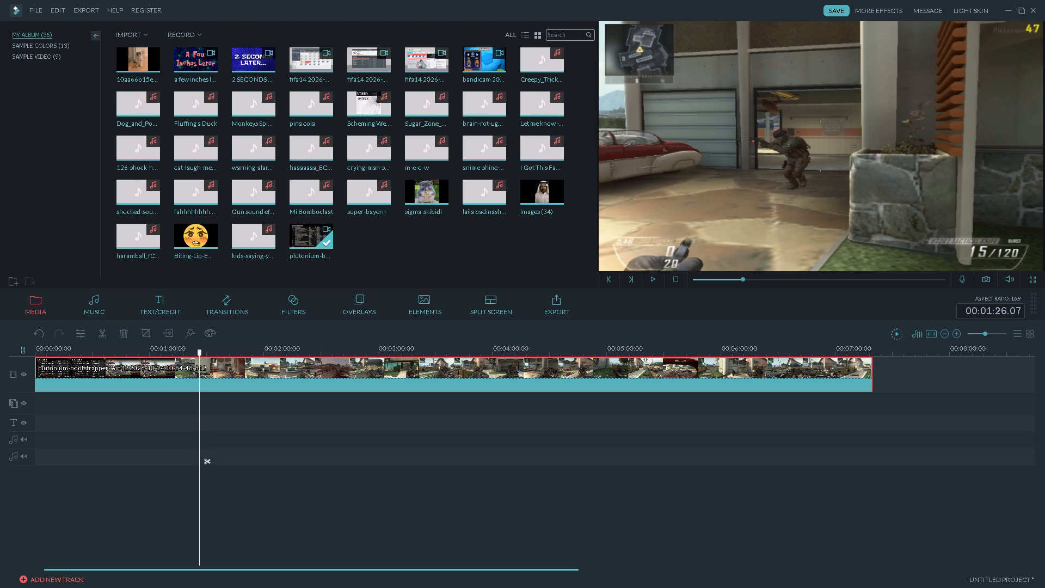
click(158, 353)
click(193, 353)
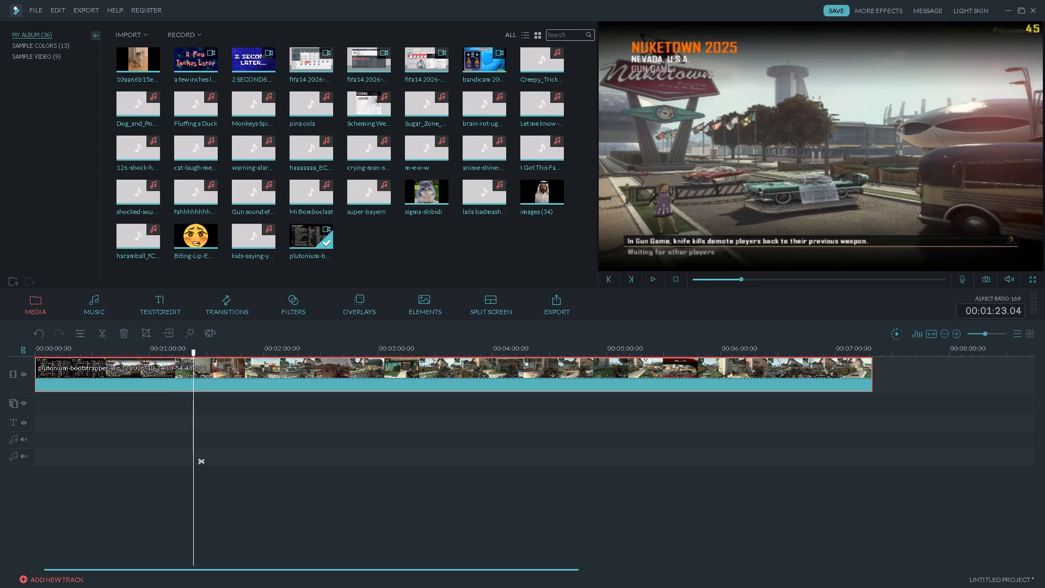
Split the clip just after 00:01:23, where the match begins, and delete the server browser and loading section before it.
key(space)
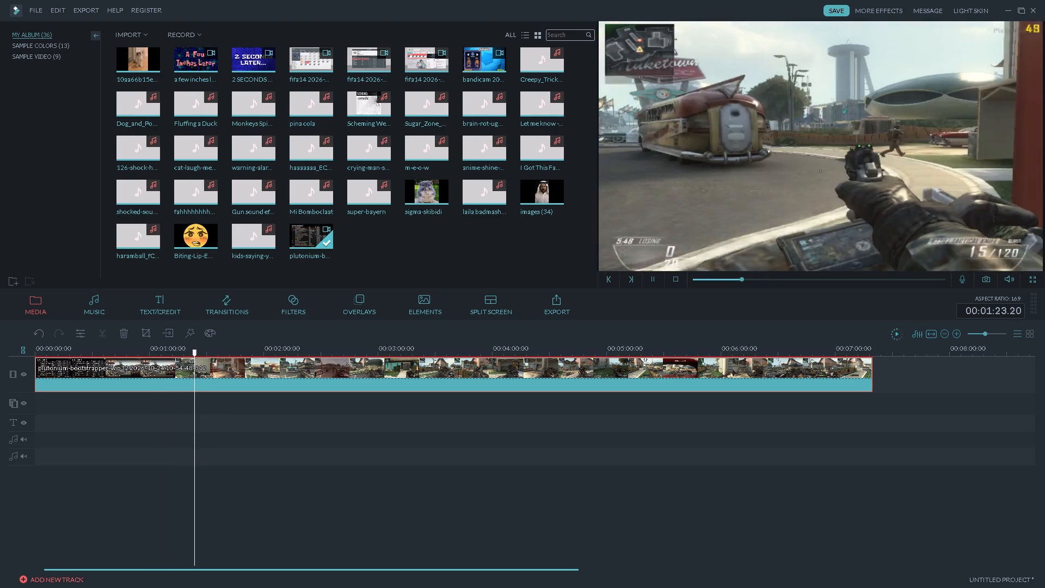
key(space)
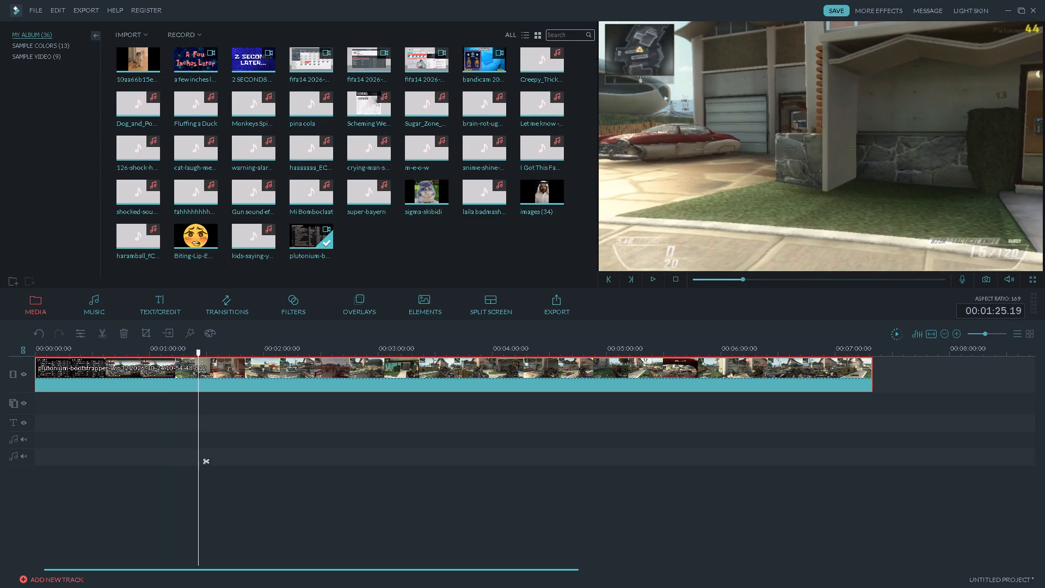
click(192, 354)
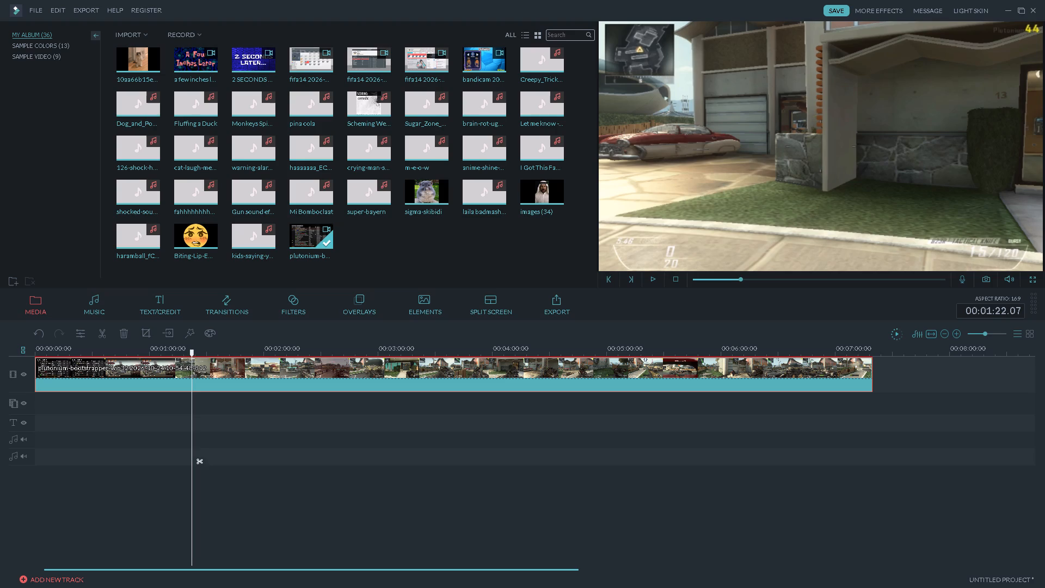
key(space)
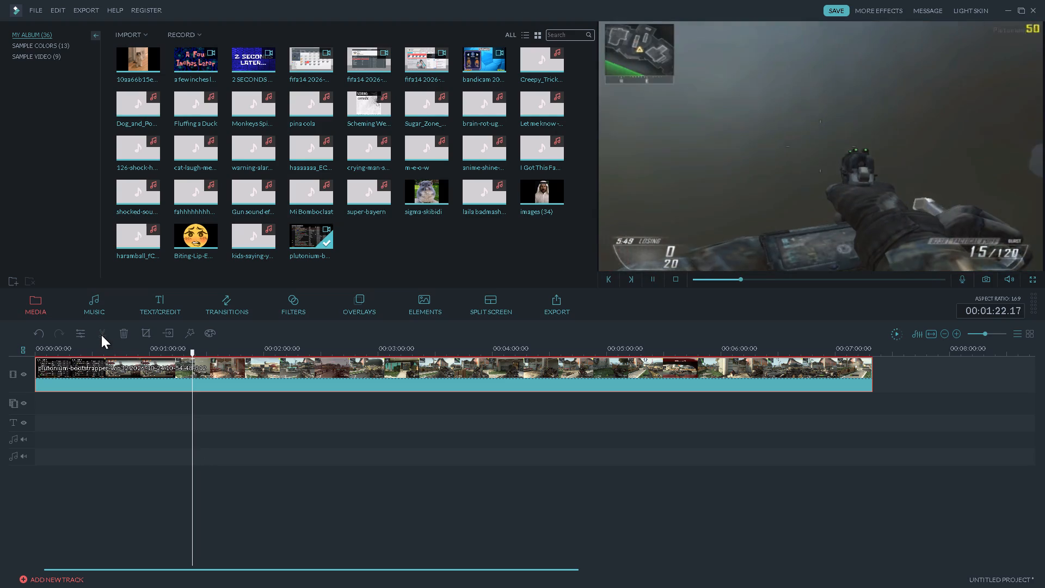
key(space)
key(space)
key(space)
key(space)
key(space)
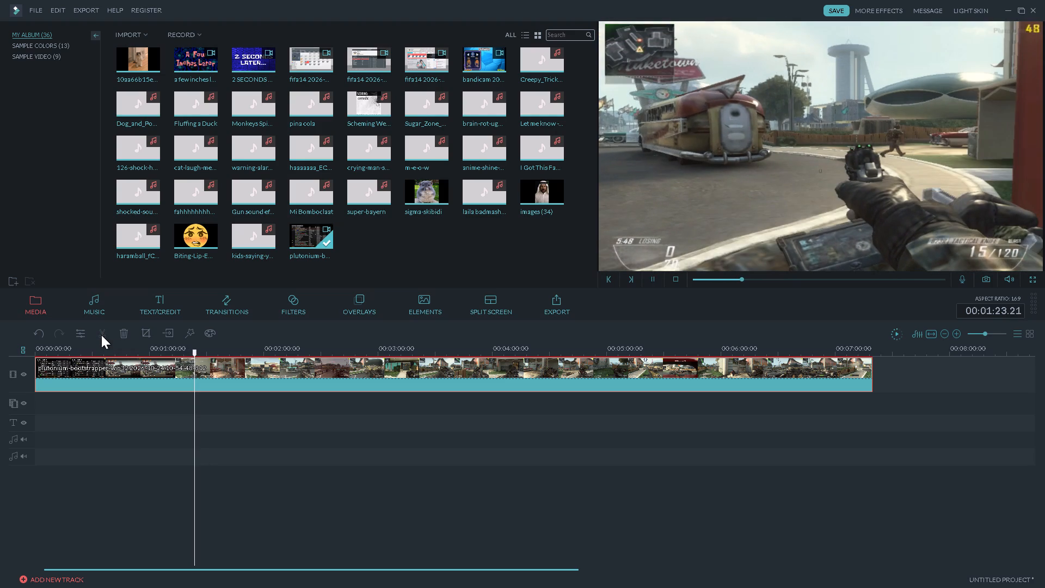
click(118, 372)
key(Delete)
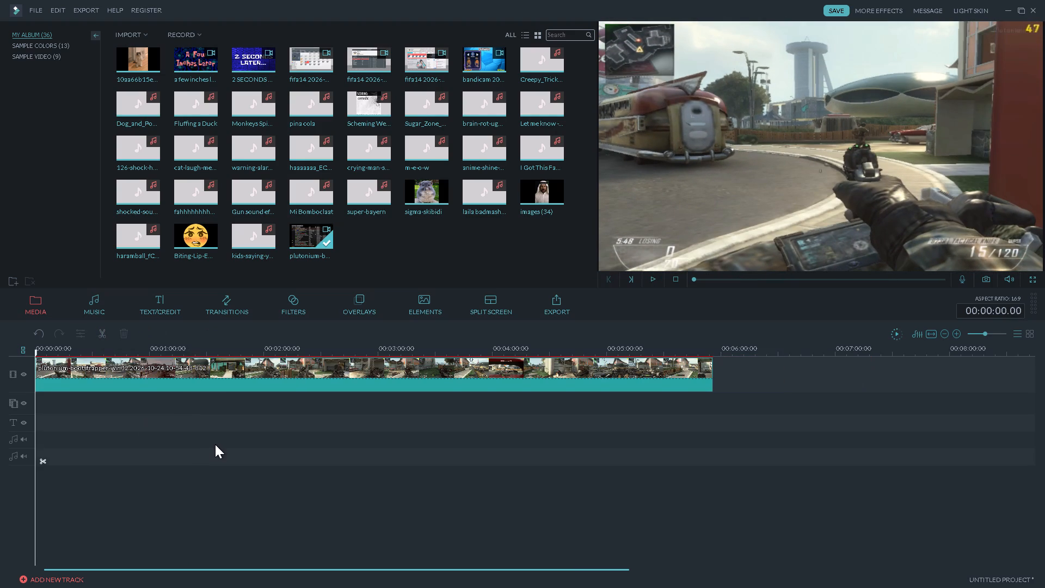
Play the trimmed clip, split it at 00:00:19.23 and 00:00:24.01, and delete the section between the cuts.
key(space)
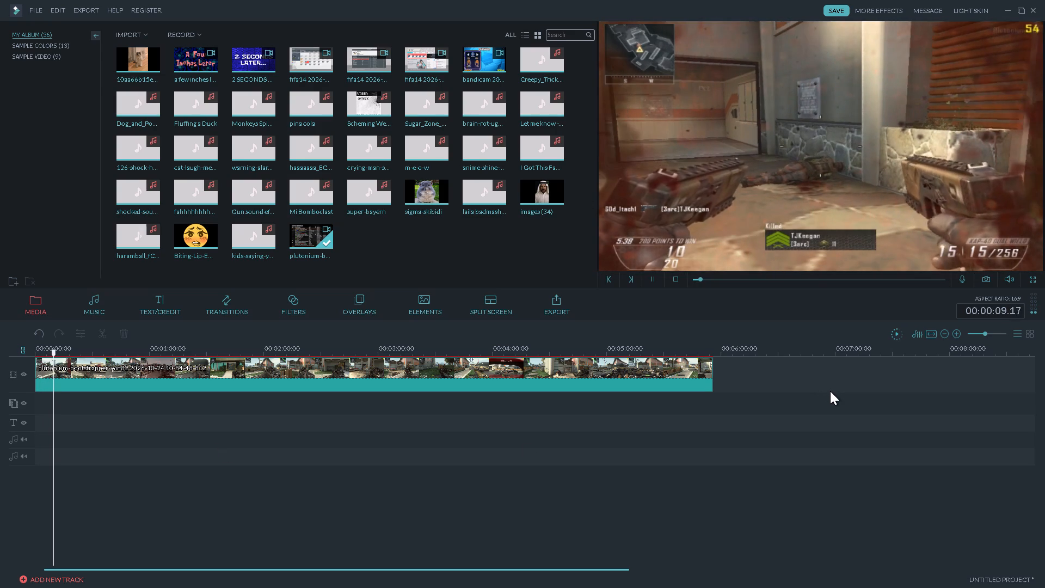
text(+++)
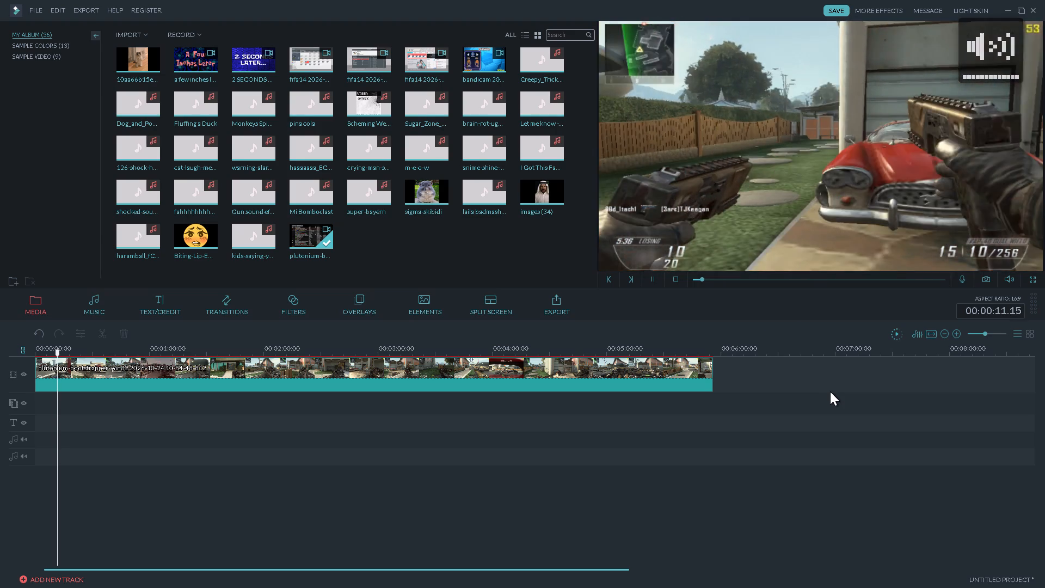
key(space)
key(space)
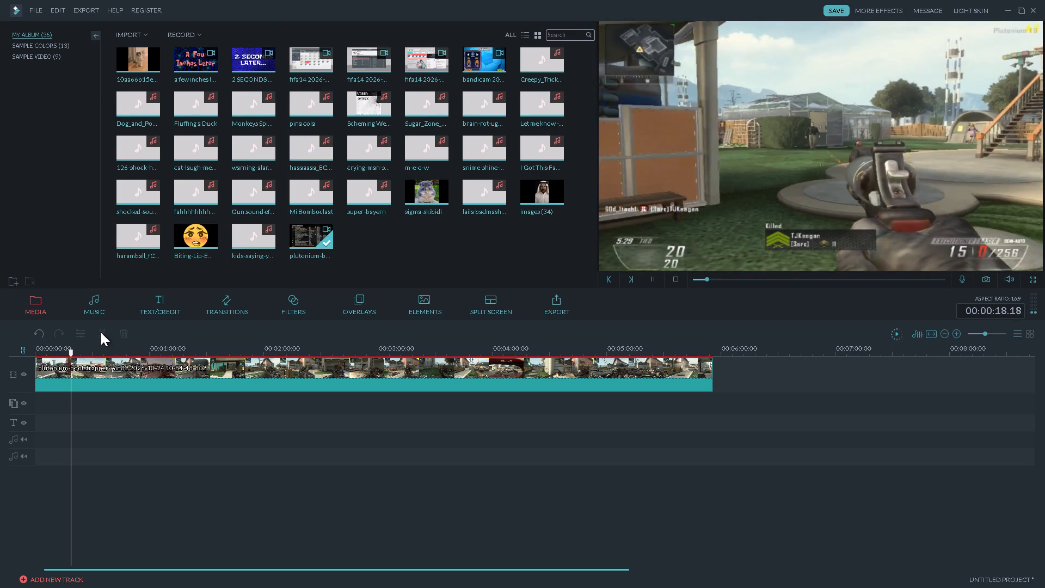
key(space)
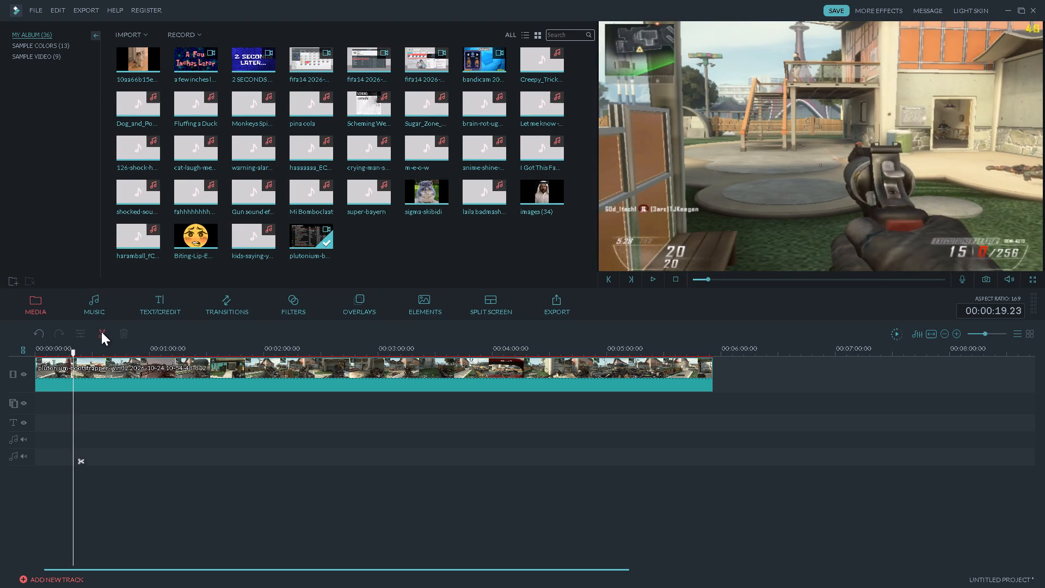
click(101, 332)
key(space)
click(81, 351)
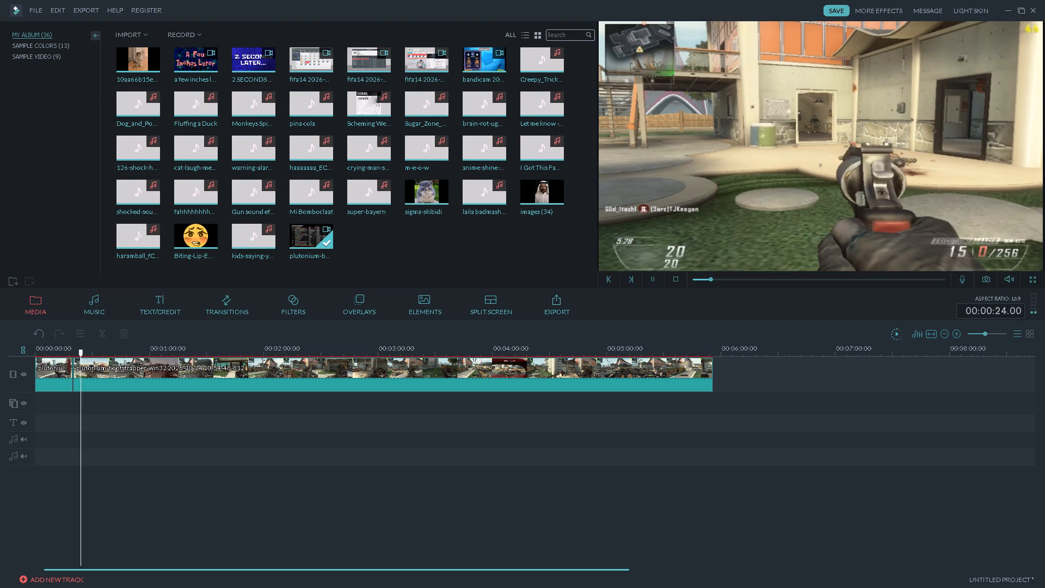
key(space)
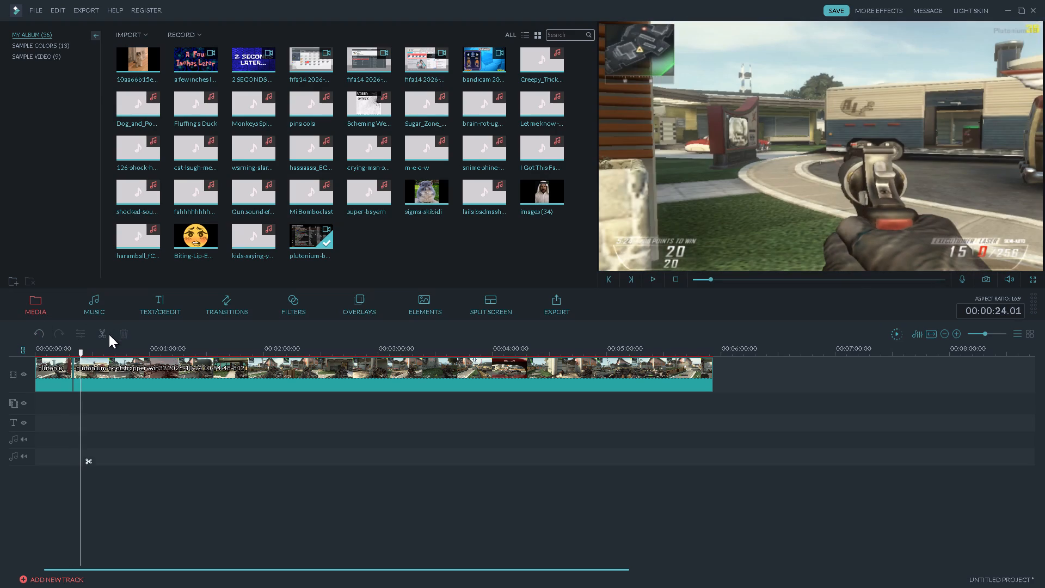
click(103, 334)
click(77, 373)
key(Delete)
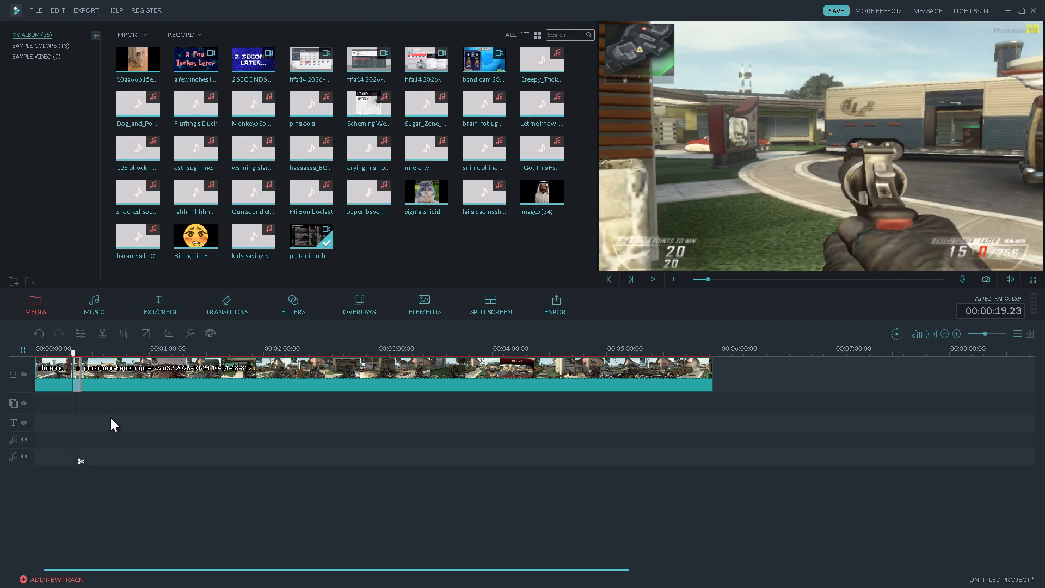
Play on from the last cut, split the clip at 00:00:27.09 and 00:00:34.18, and delete the section between the splits.
key(space)
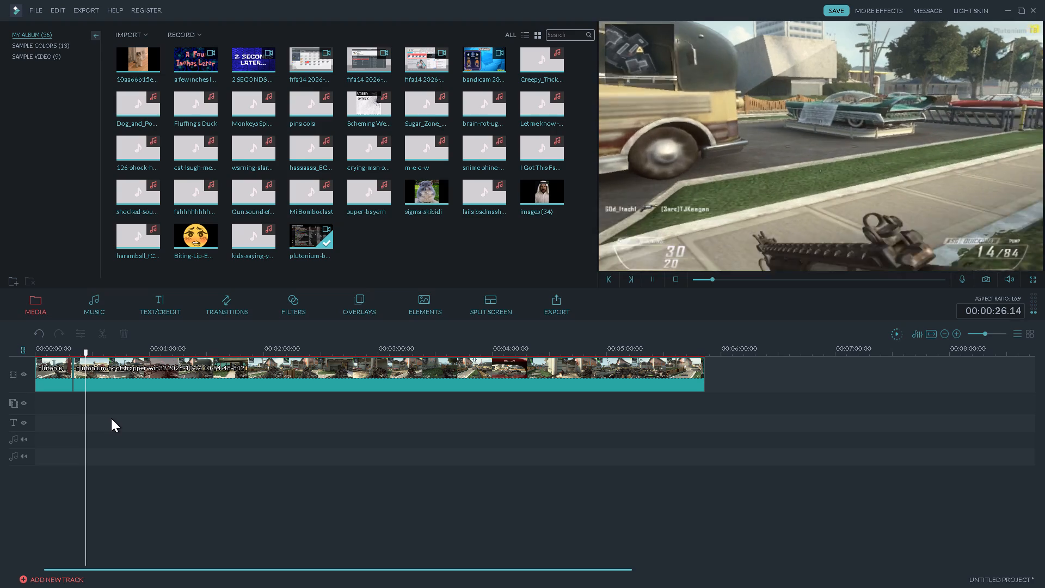
key(space)
click(99, 332)
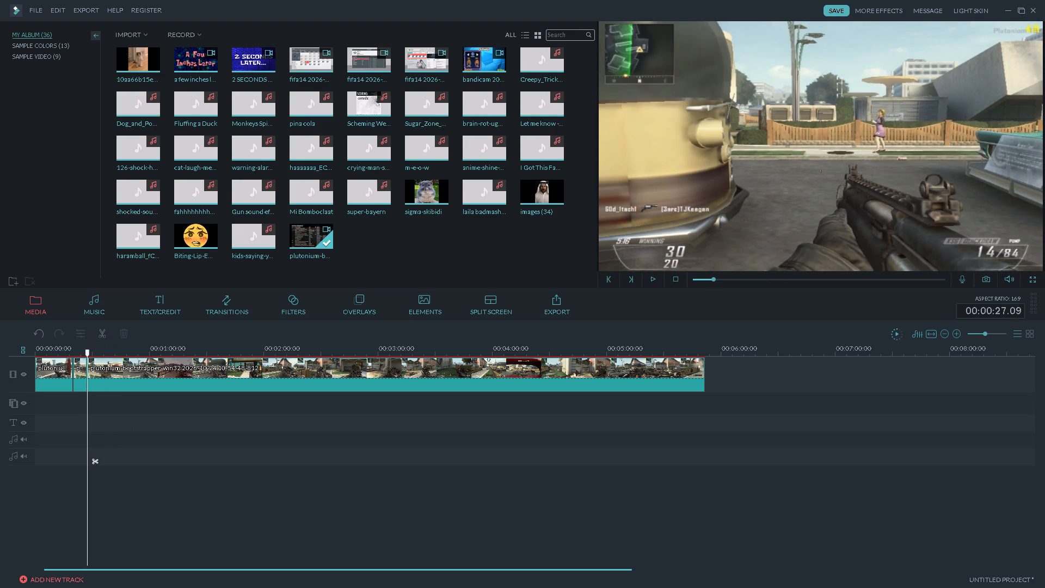
click(96, 351)
key(space)
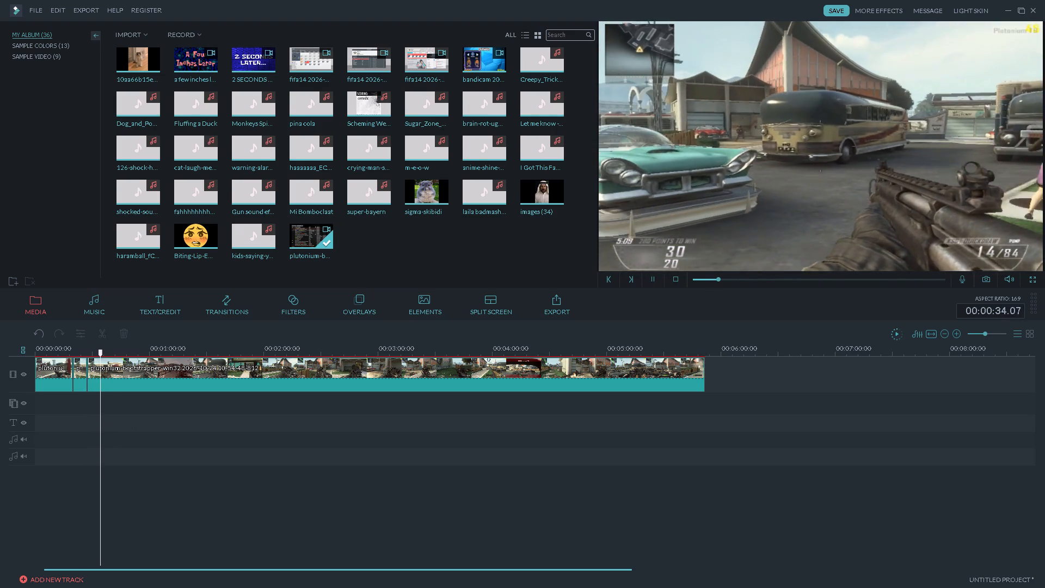
key(space)
click(100, 333)
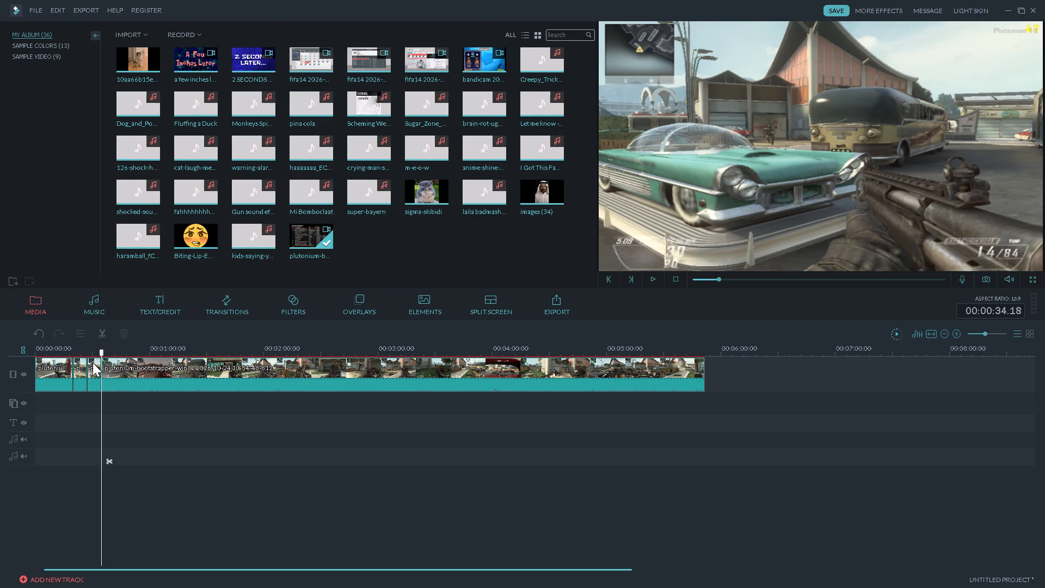
click(91, 371)
key(Delete)
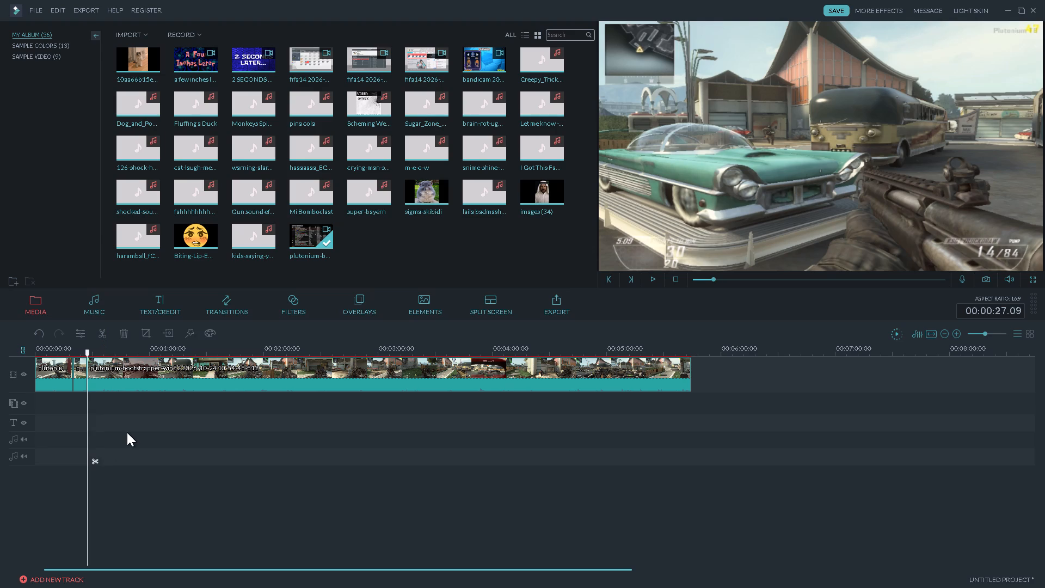
Play on past the next kill, split the clip at 00:00:38.20 and 00:00:45.03, and delete the section between the splits.
key(space)
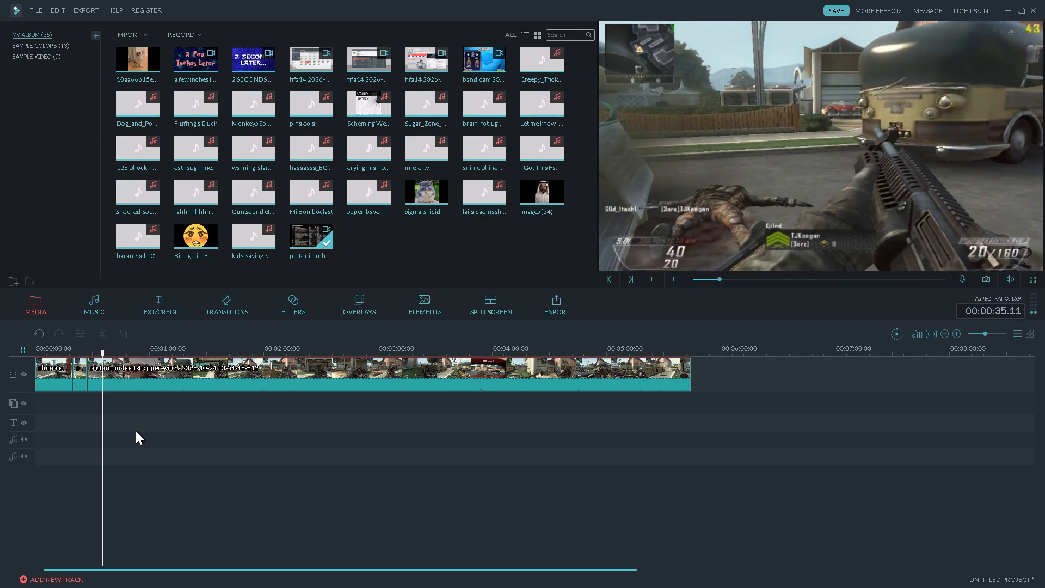
key(space)
key(space)
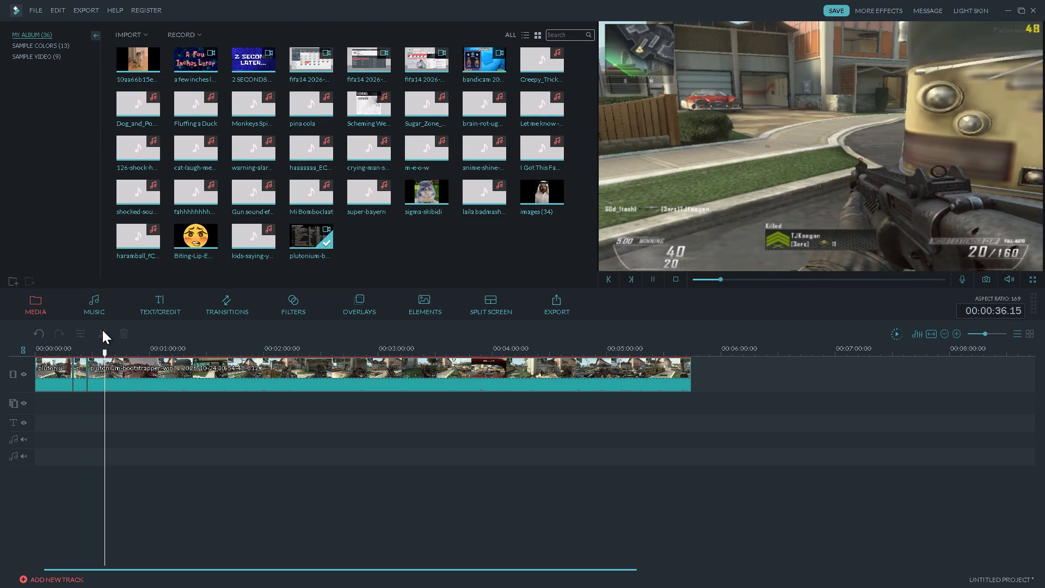
key(space)
key(space)
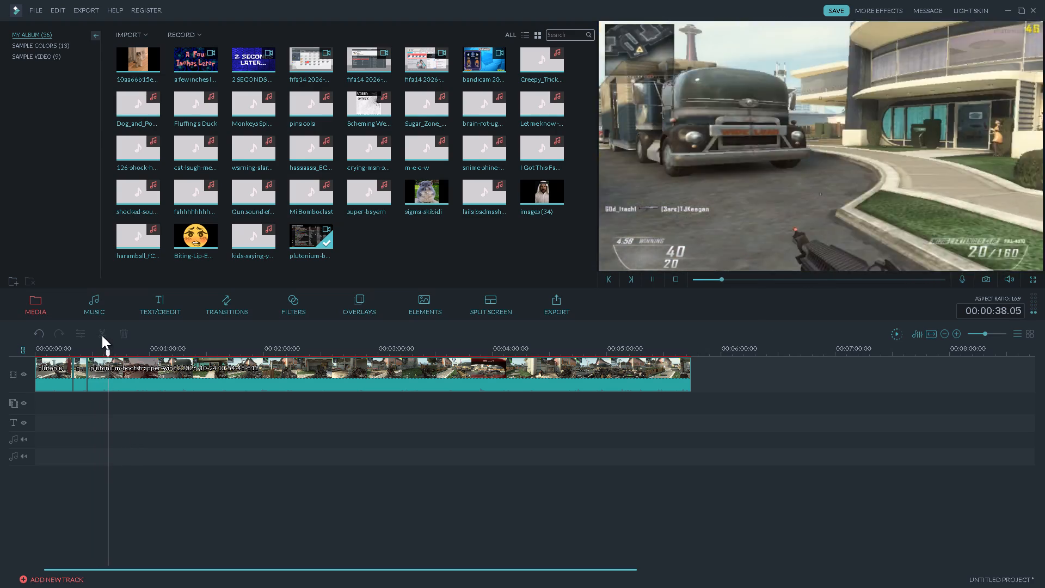
key(space)
click(102, 334)
key(space)
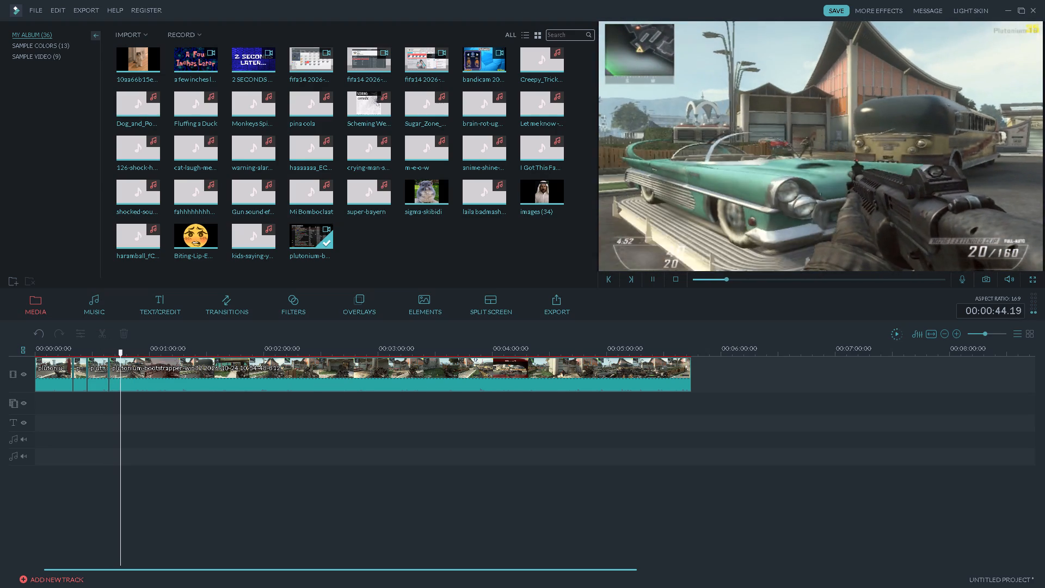
key(space)
click(101, 339)
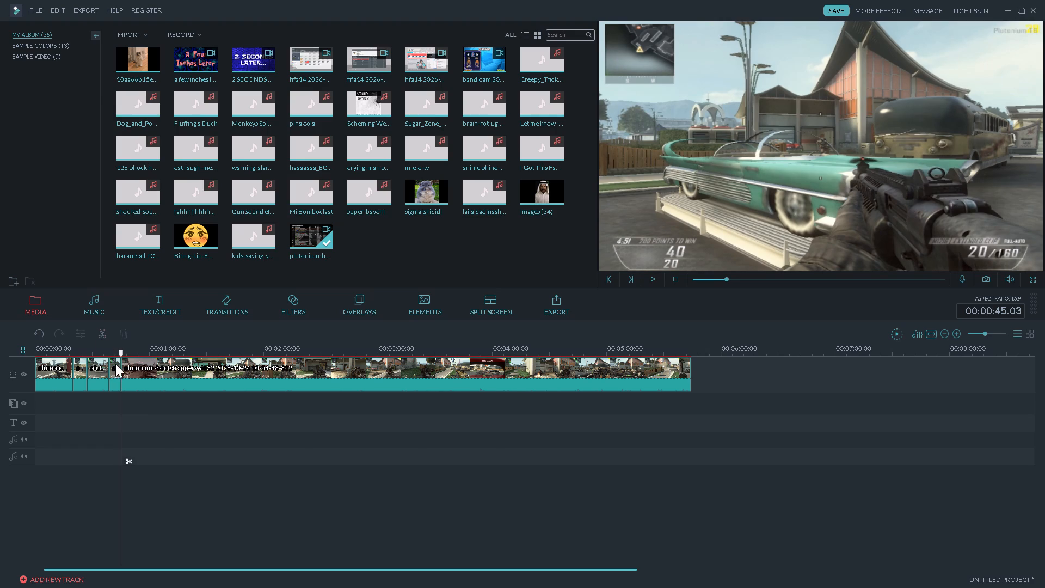
click(116, 374)
key(Delete)
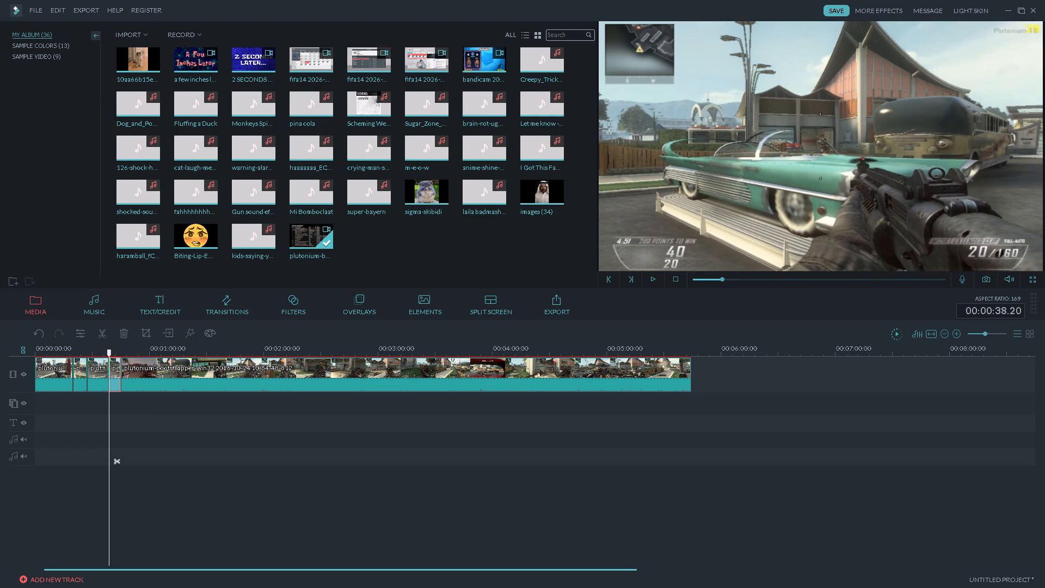
Play on, split the clip at 00:01:02.20 and about 00:01:07, before the player takes damage, and delete the section between the splits.
key(space)
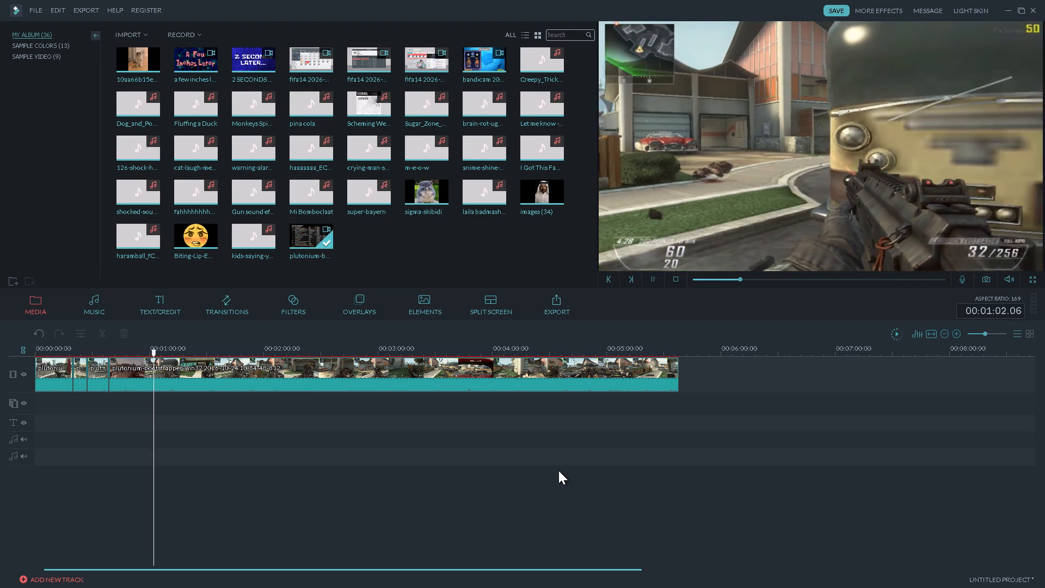
key(space)
click(107, 333)
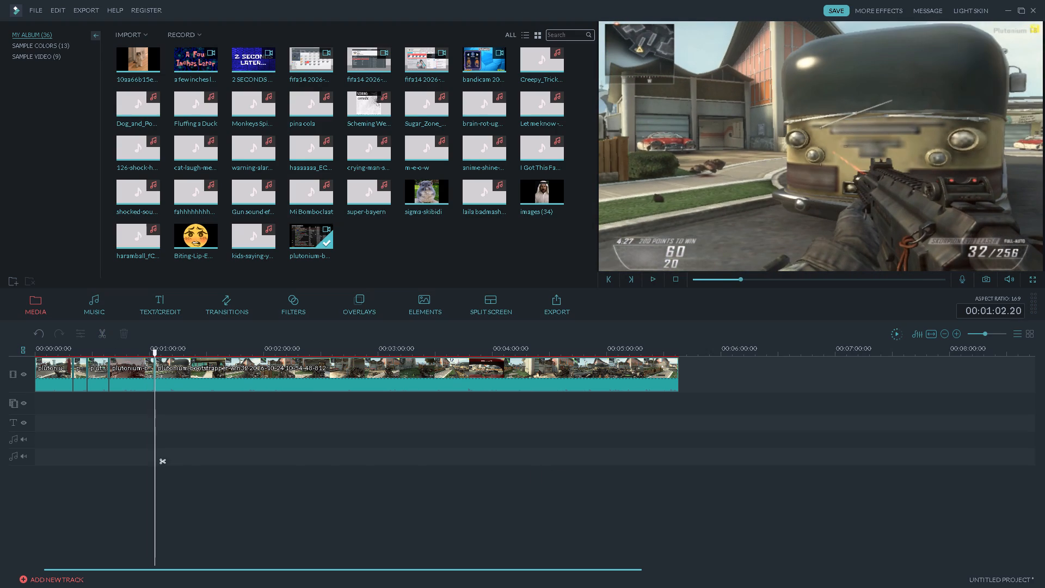
click(161, 348)
key(space)
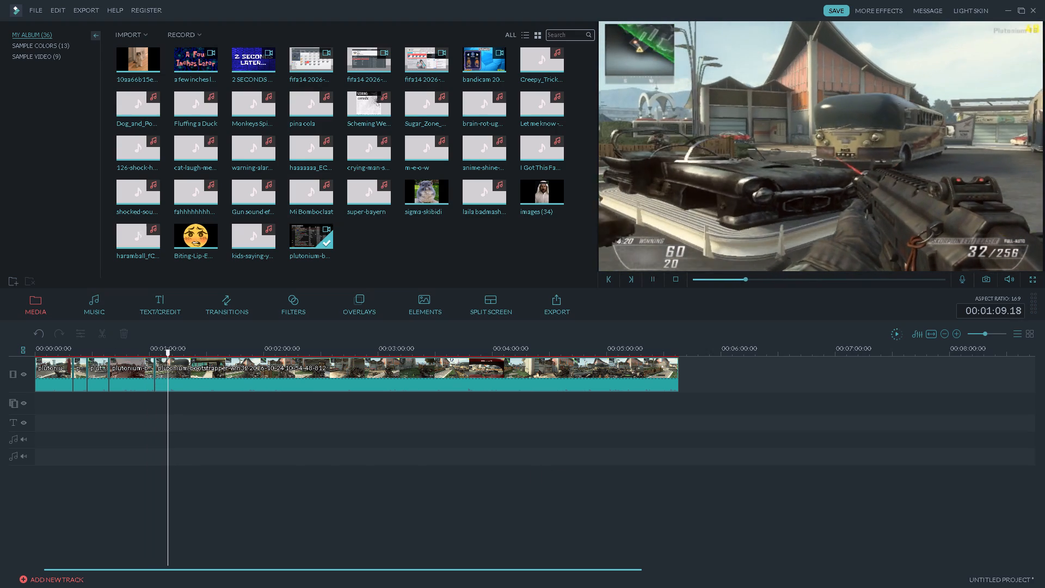
key(space)
key(space)
key(space)
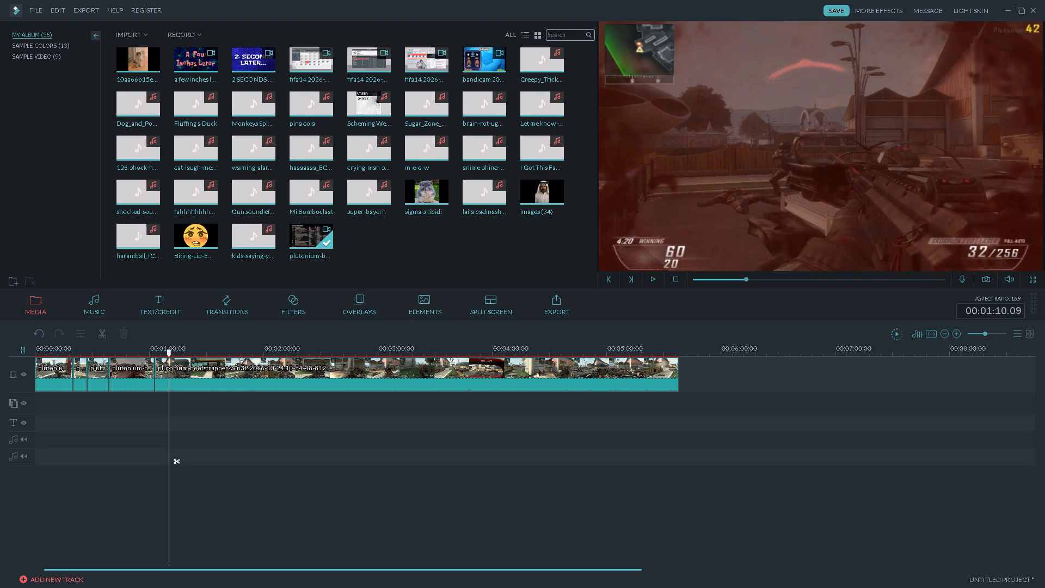
click(164, 354)
click(162, 354)
key(space)
key(space)
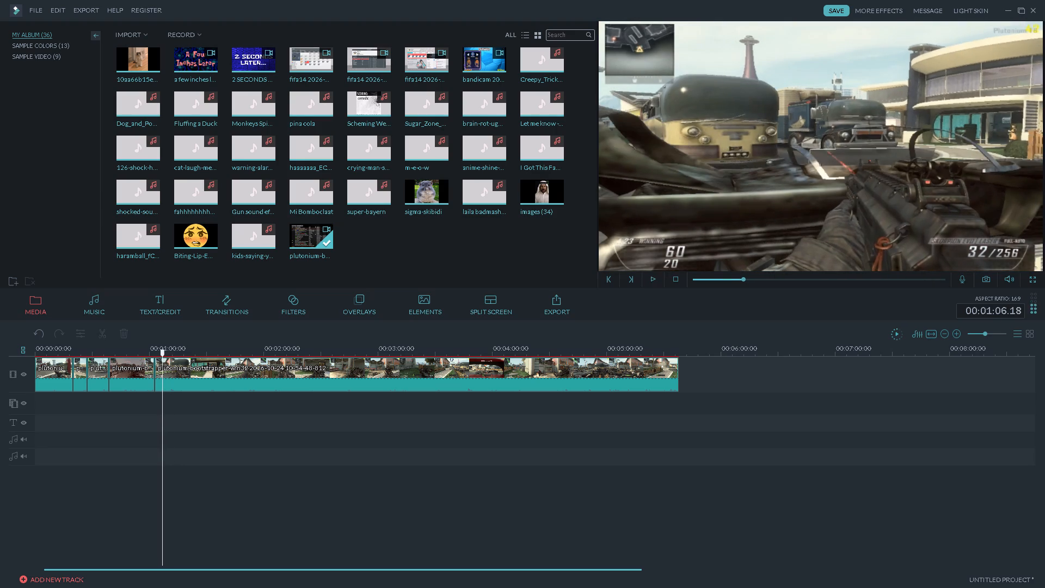
key(space)
key(space)
click(100, 334)
click(158, 373)
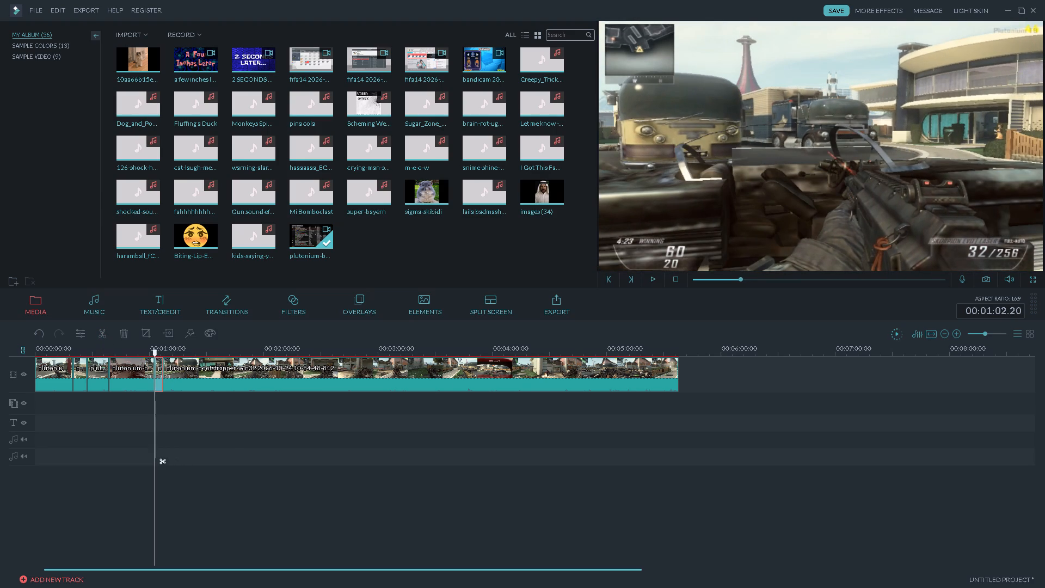
key(Delete)
Play on past the next kill, split the clip at 00:01:14.09 and 00:01:21.09, and delete the section between the splits.
key(space)
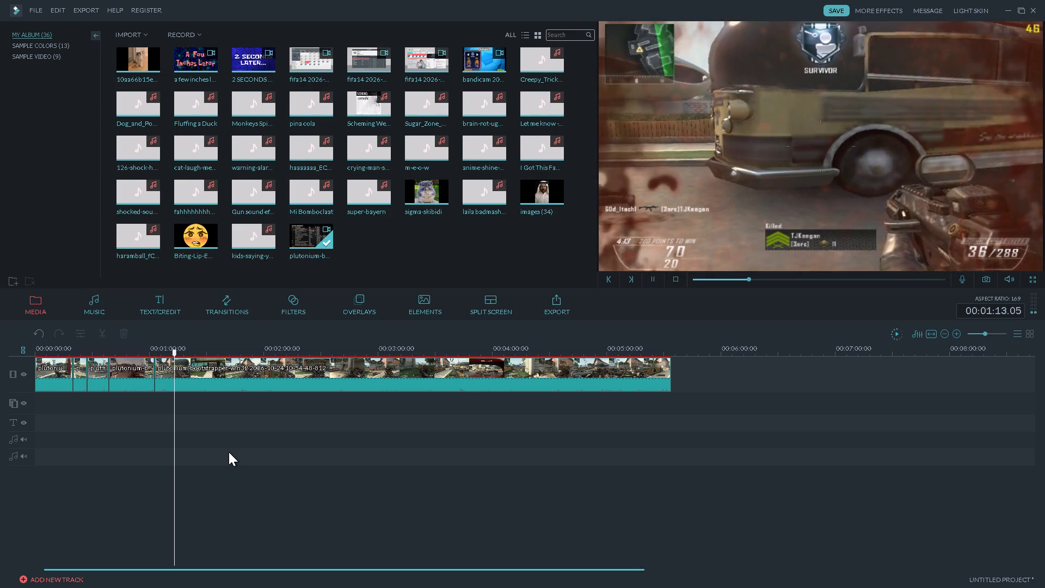
key(space)
click(99, 333)
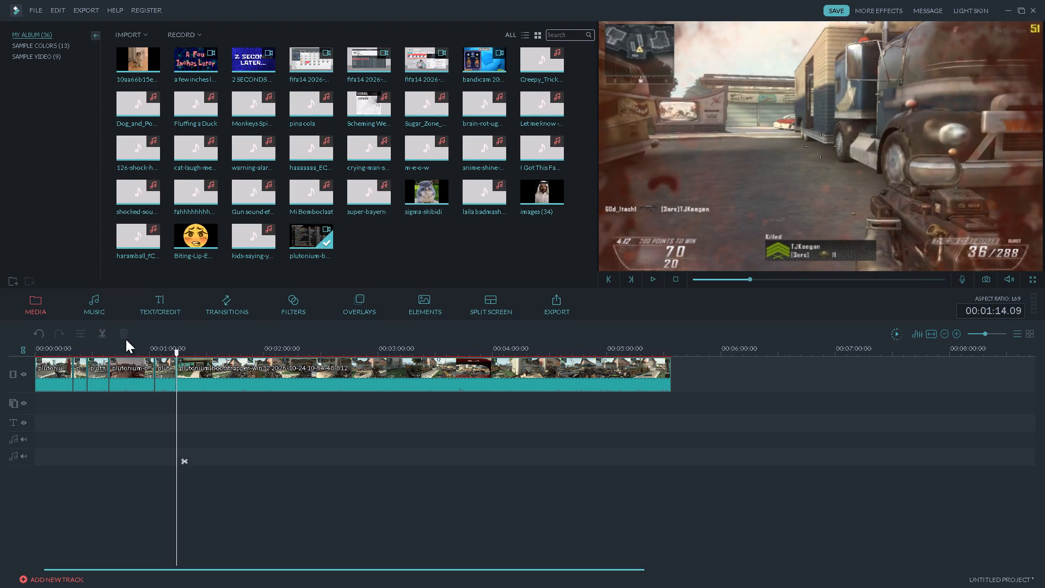
key(space)
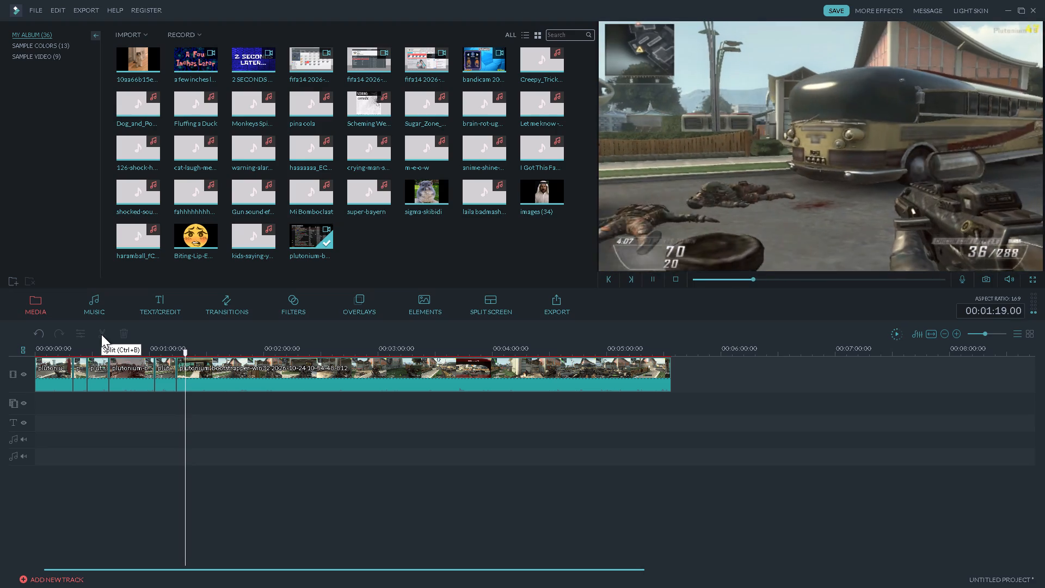
key(space)
key(space)
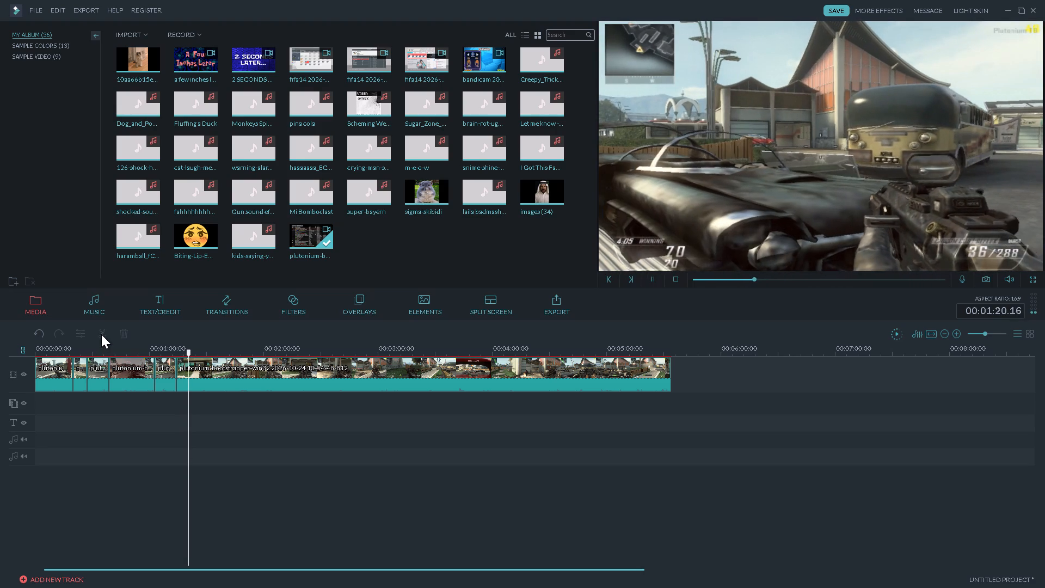
key(space)
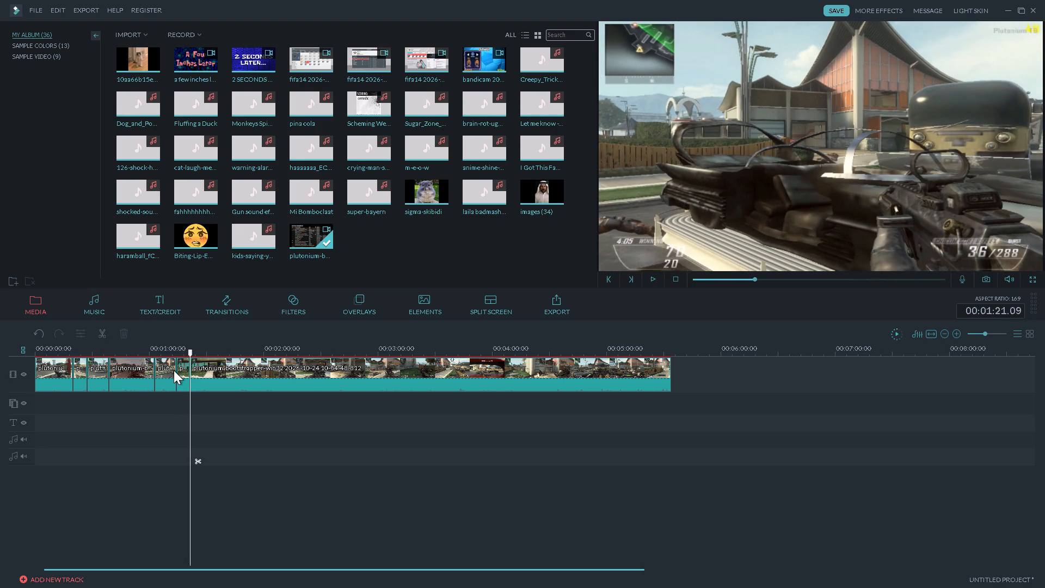
click(181, 371)
key(Delete)
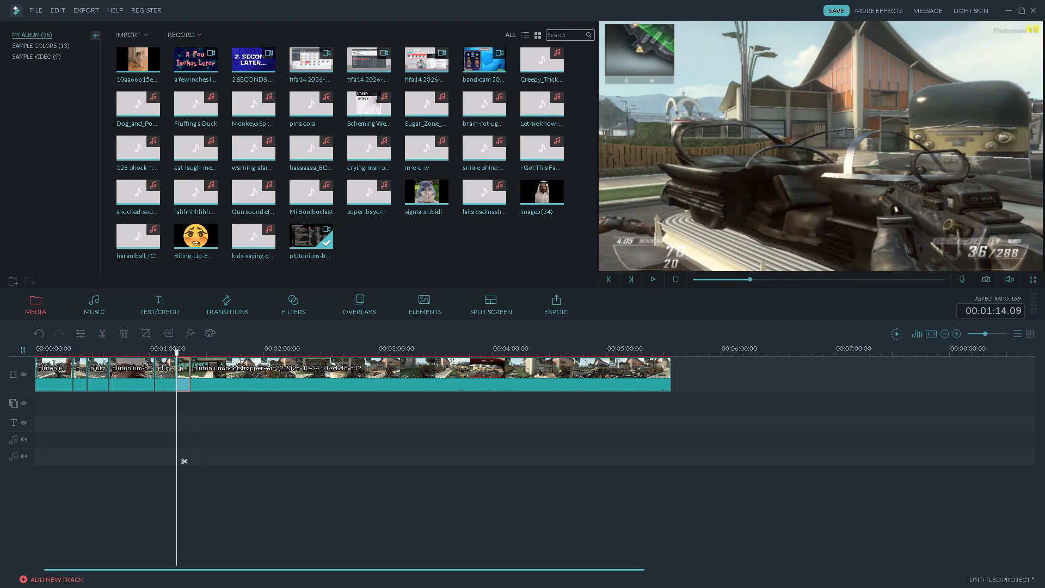
Play on, split the clip at 00:01:23.02 while the scoreboard shows and at 00:01:28.06, and delete the section between the splits.
key(space)
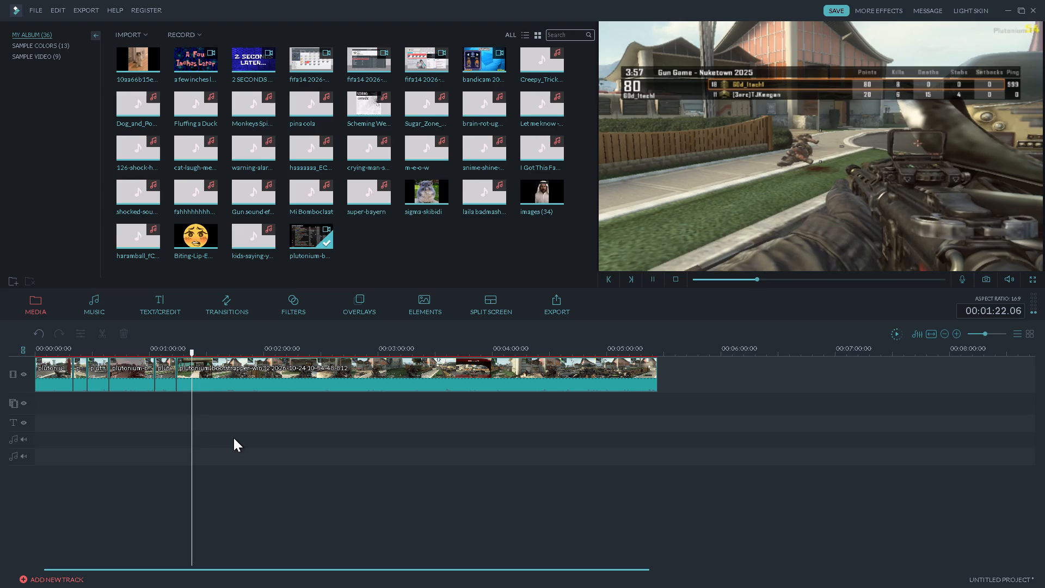
key(space)
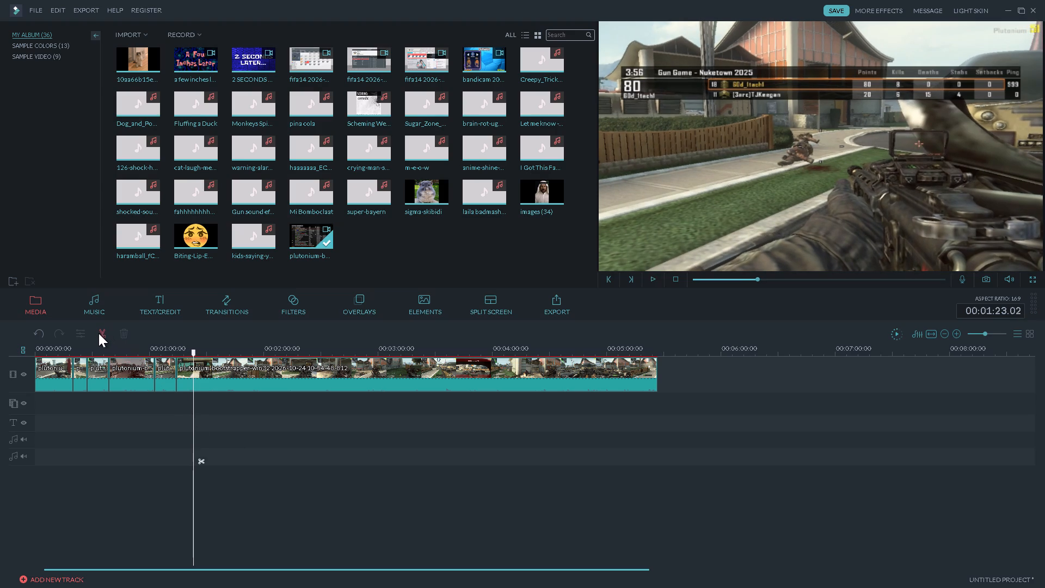
click(100, 334)
key(space)
click(213, 352)
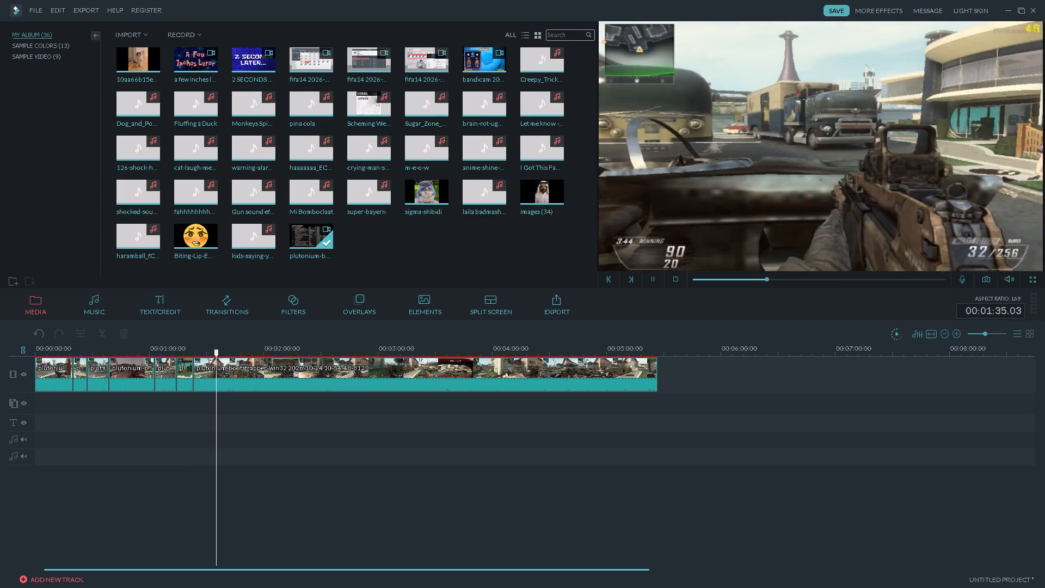
click(200, 353)
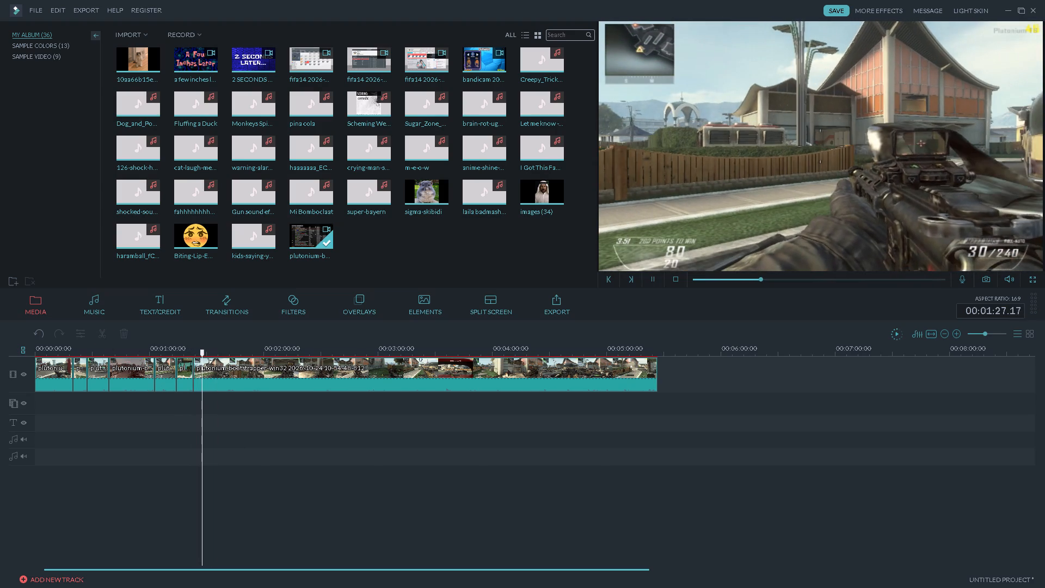
key(space)
click(106, 333)
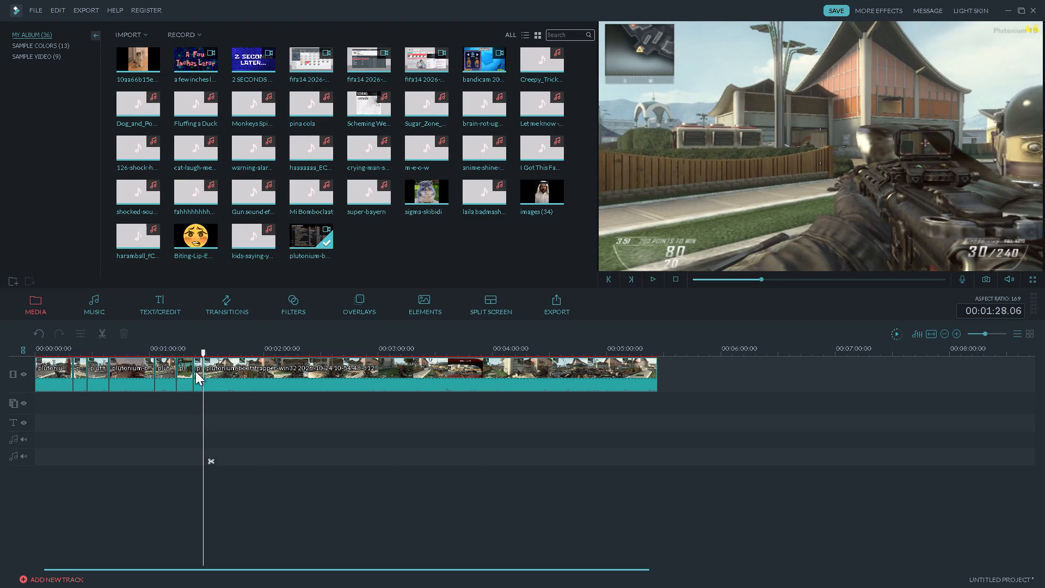
click(196, 372)
key(Delete)
Play on past the next kill, split the clip at 00:01:30.06 and 00:01:34.03, and delete the section between the splits.
key(space)
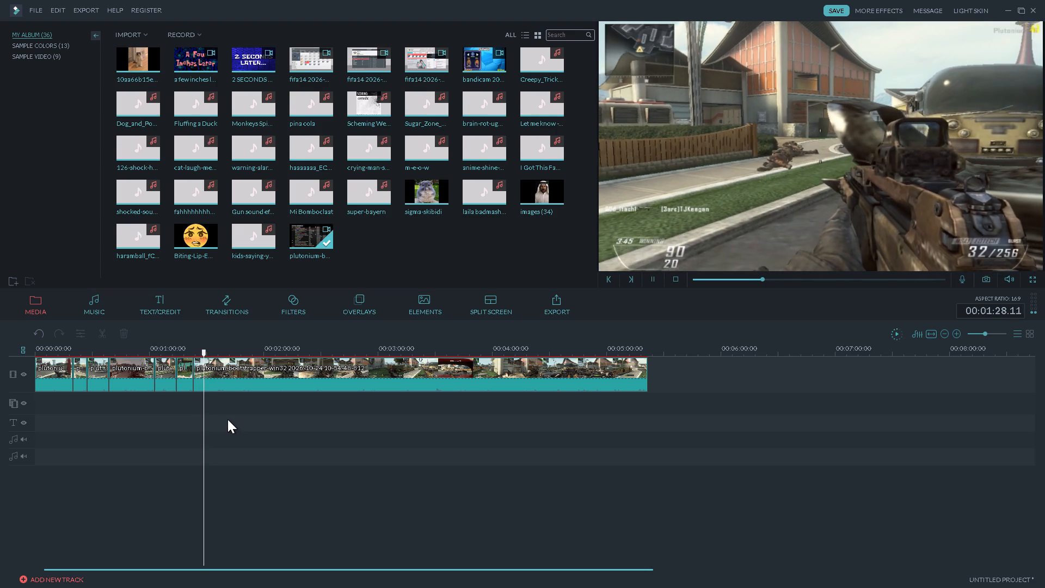
key(space)
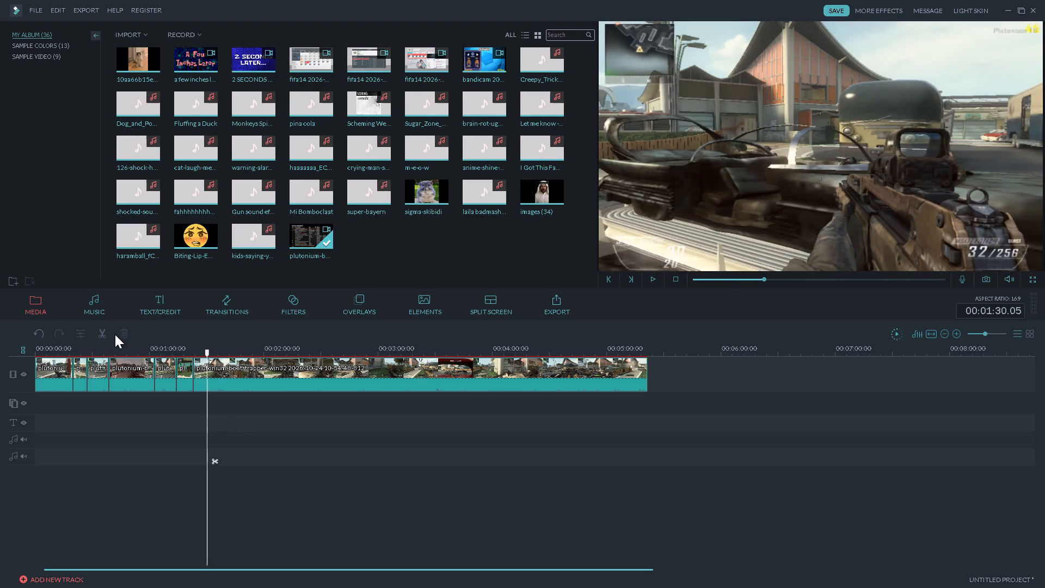
click(104, 335)
click(213, 353)
key(space)
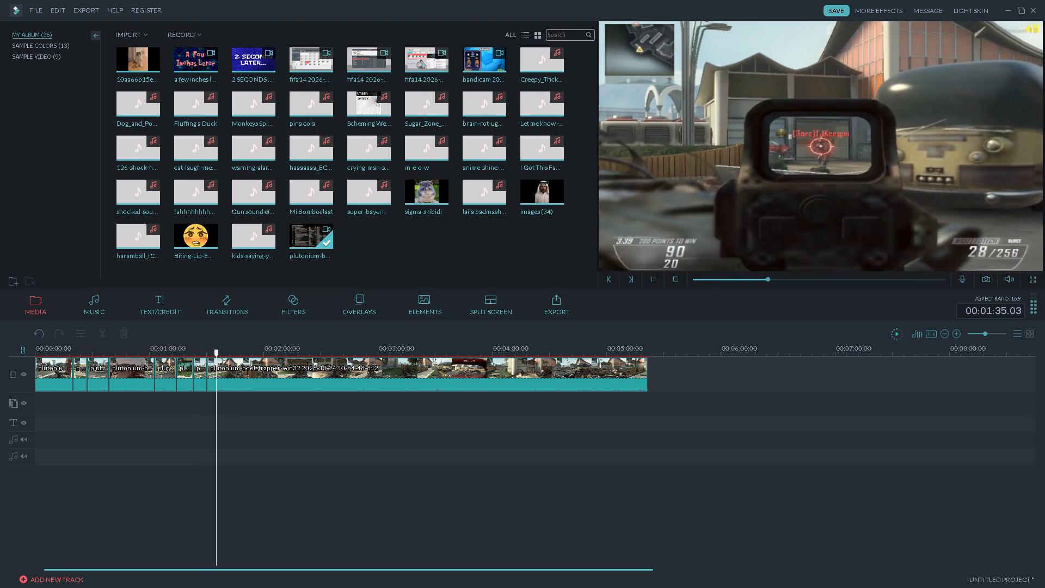
click(212, 353)
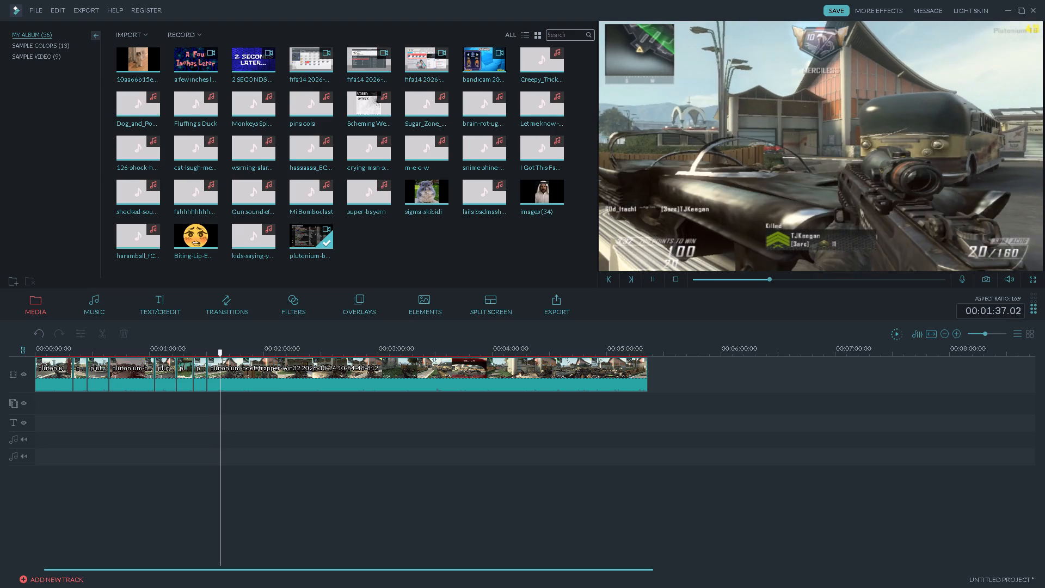
key(space)
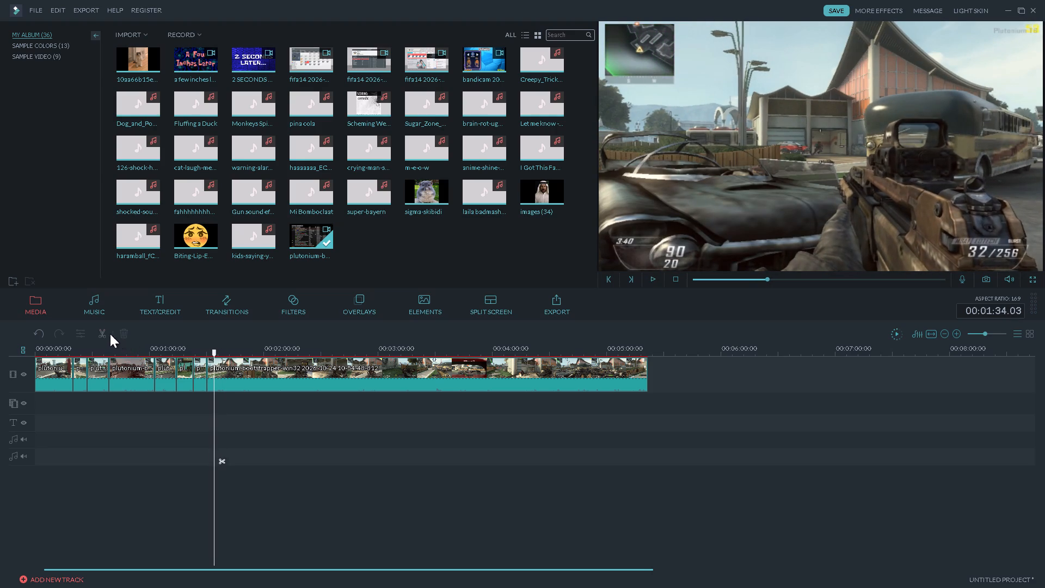
click(97, 332)
click(209, 372)
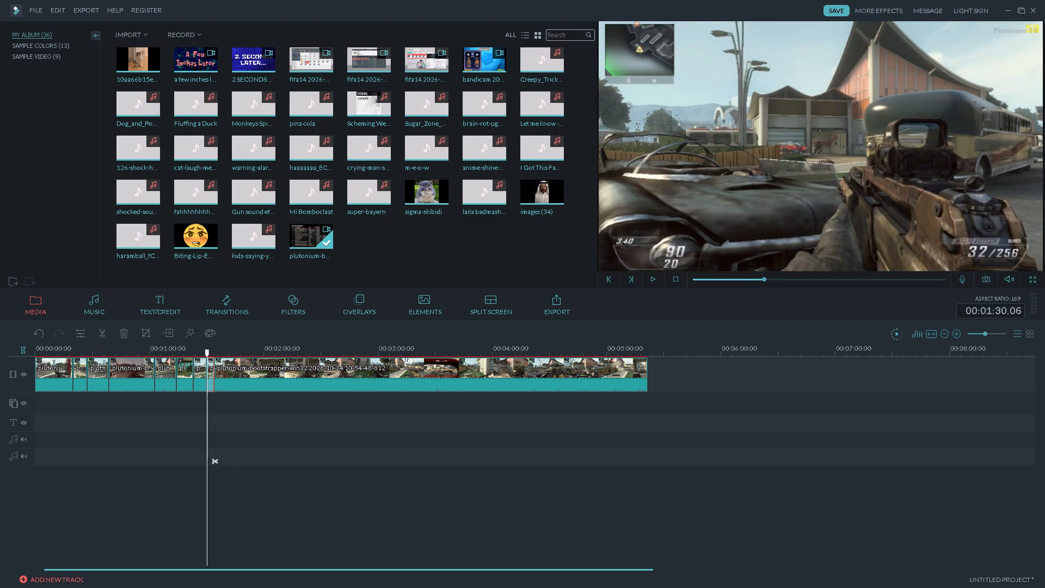
key(Delete)
Play on from the cut at 00:01:30.06 to look for the next uneventful section.
key(space)
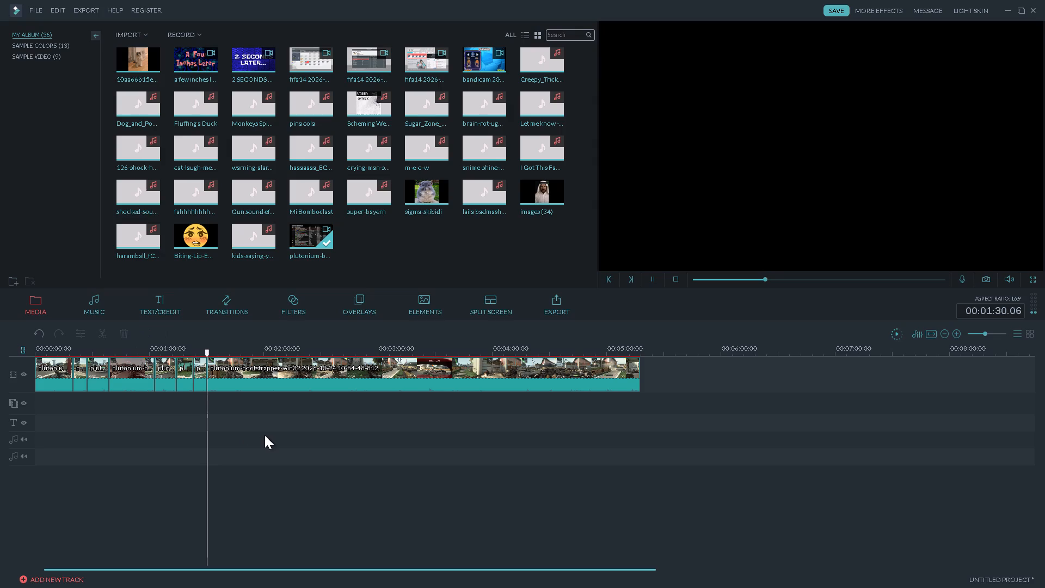
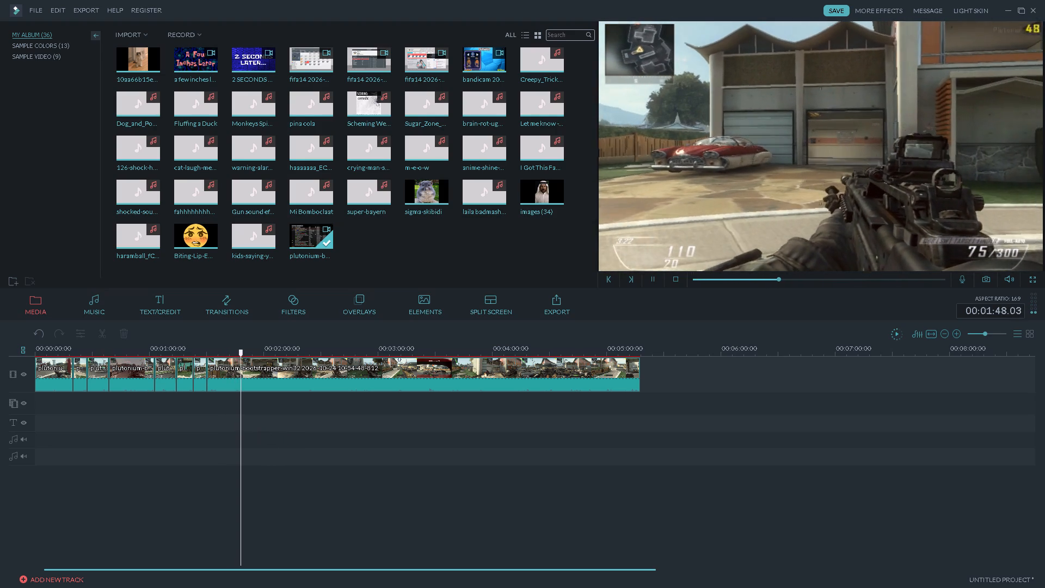
Preview the footage ahead, return to where the uneventful stretch begins and split the clip at 00:01:48.12.
key(space)
key(space)
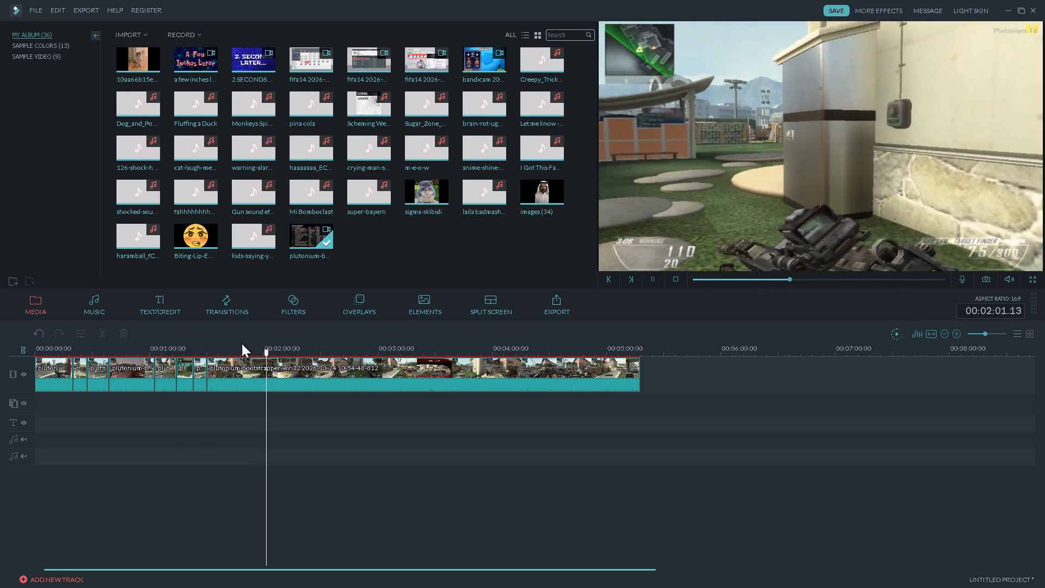
click(239, 350)
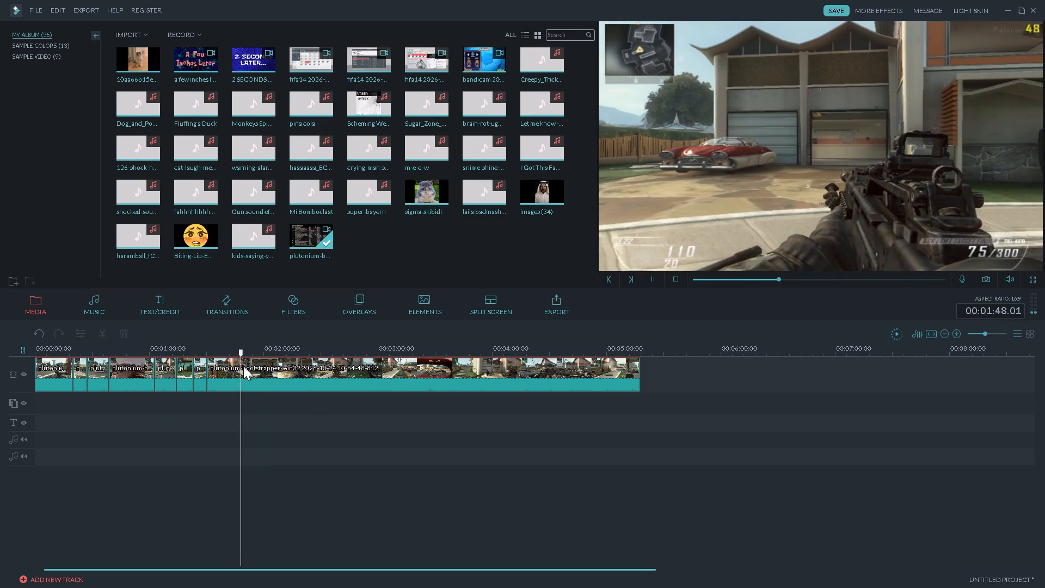
key(space)
click(99, 334)
Skim ahead to just before the next kill, split the clip at 00:02:05.13, and delete the section back to the 00:01:48.12 split.
key(space)
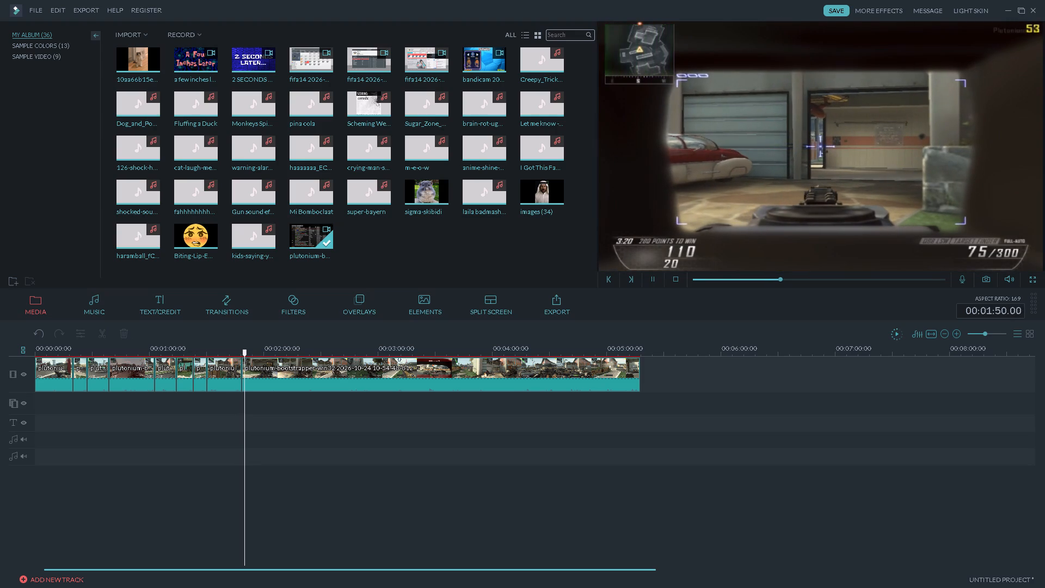
click(267, 351)
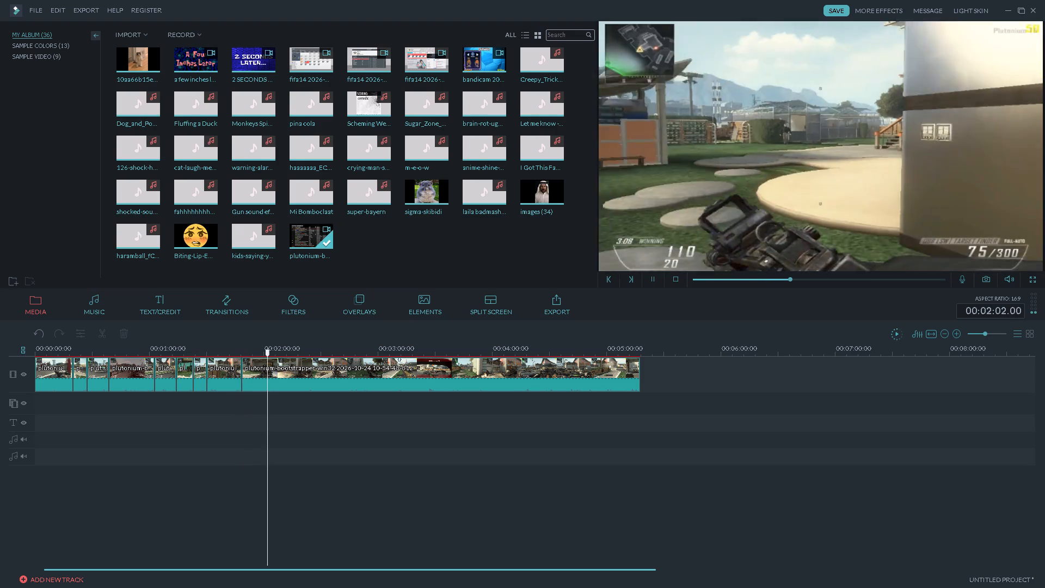
click(284, 353)
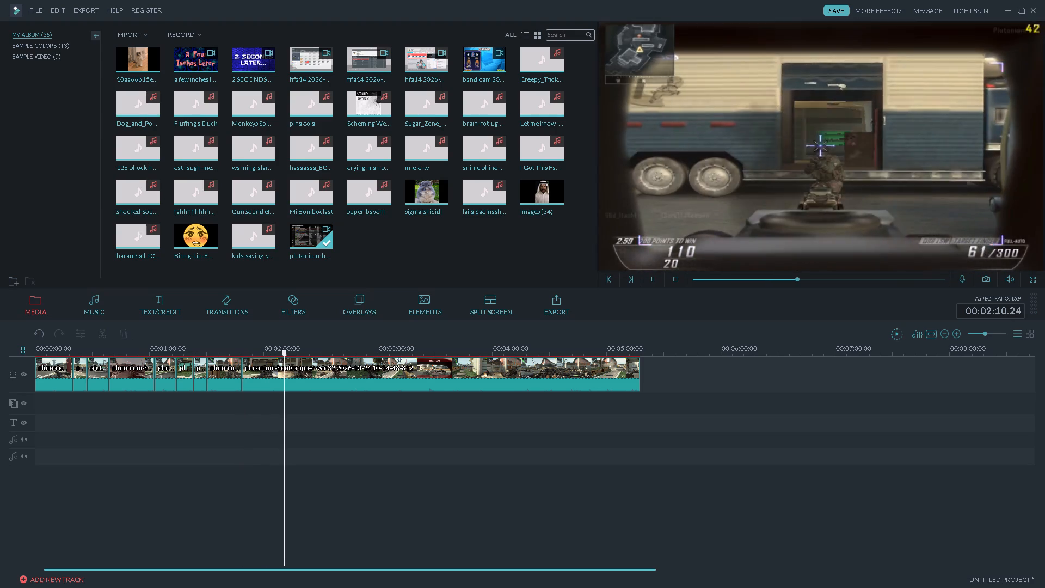
click(259, 353)
click(276, 354)
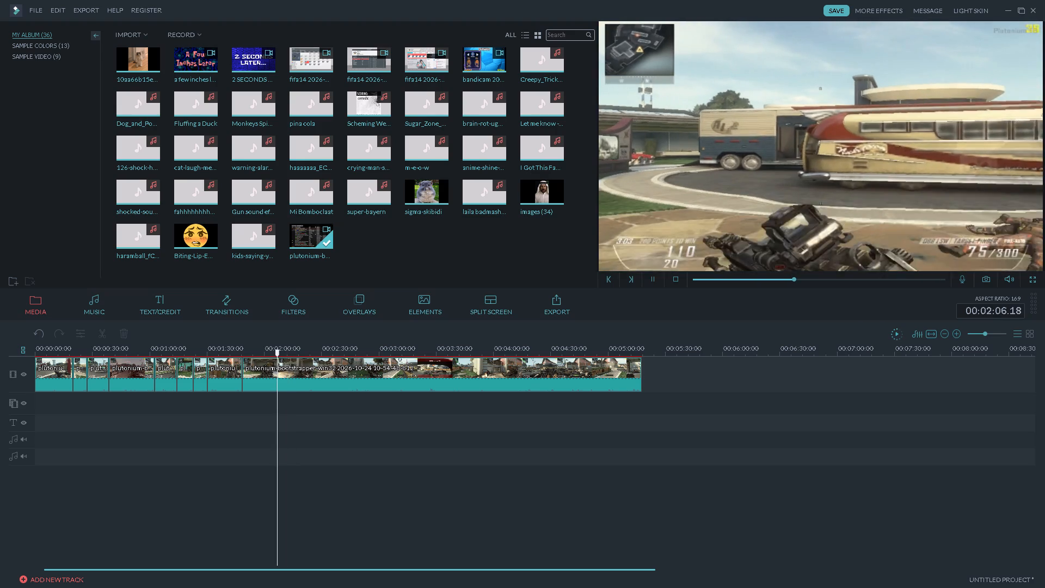
key(space)
click(262, 349)
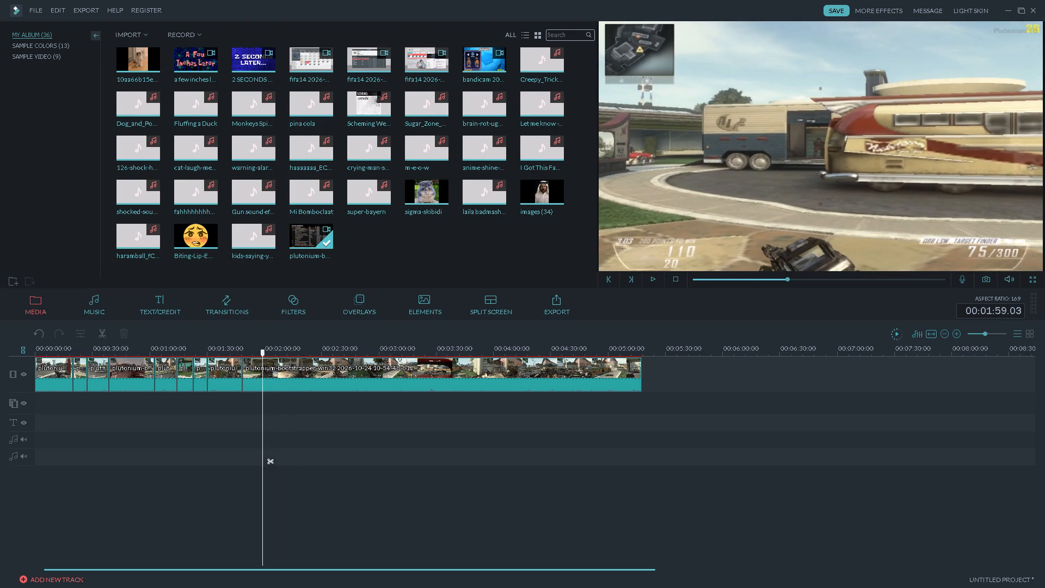
key(space)
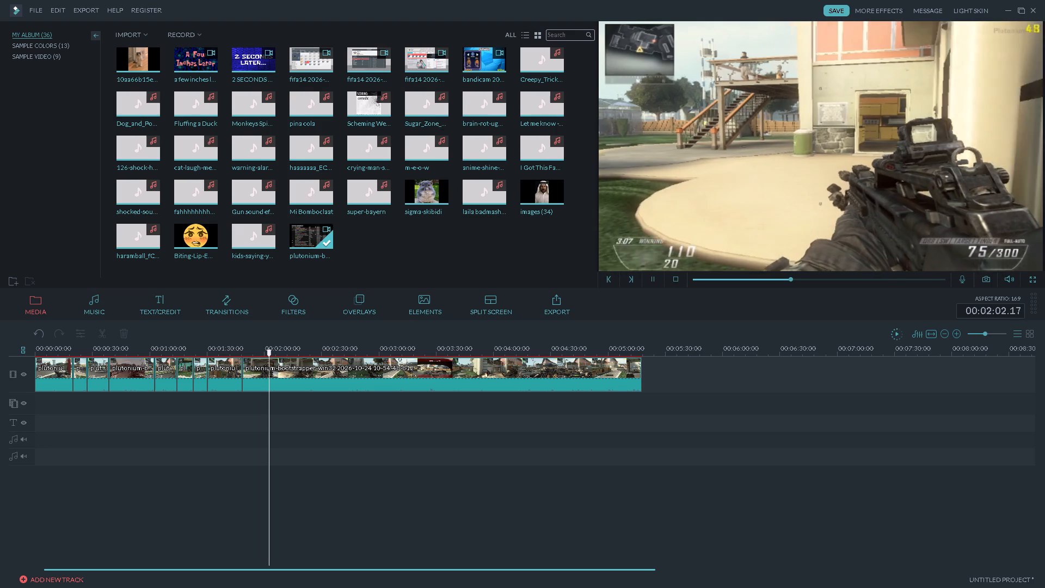
key(space)
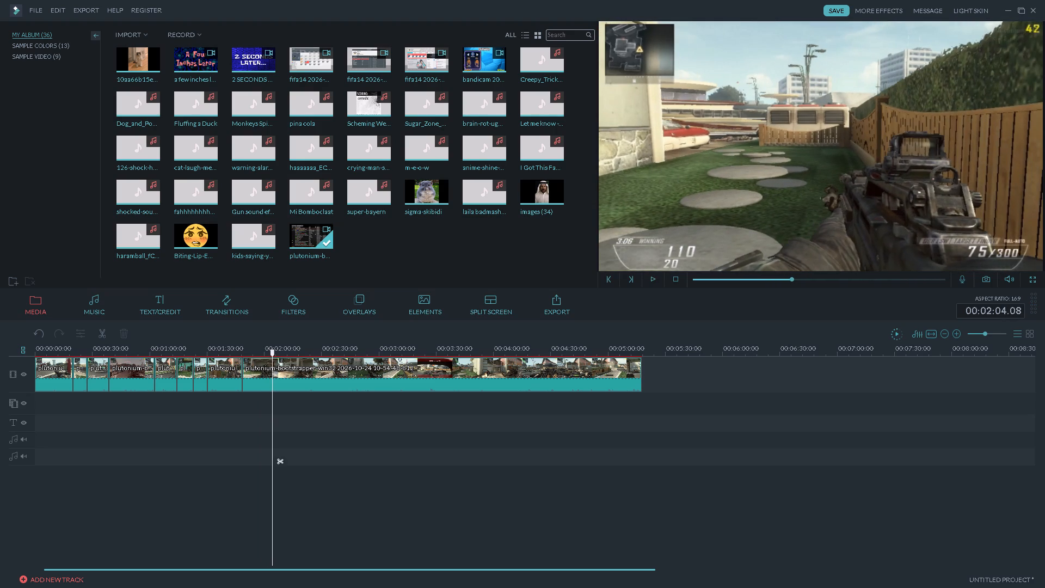
key(space)
key(space)
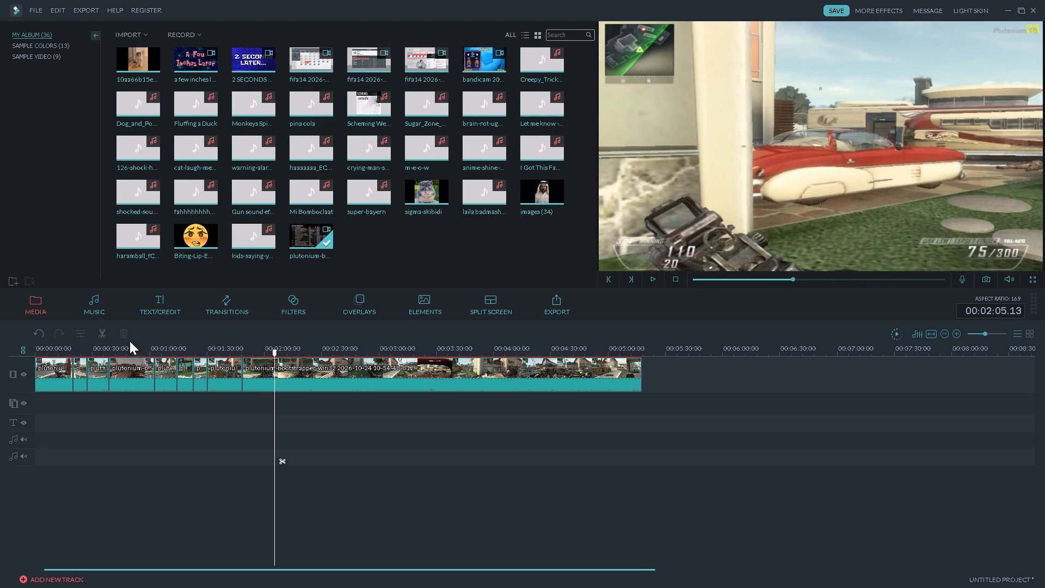
click(105, 338)
click(265, 375)
key(Delete)
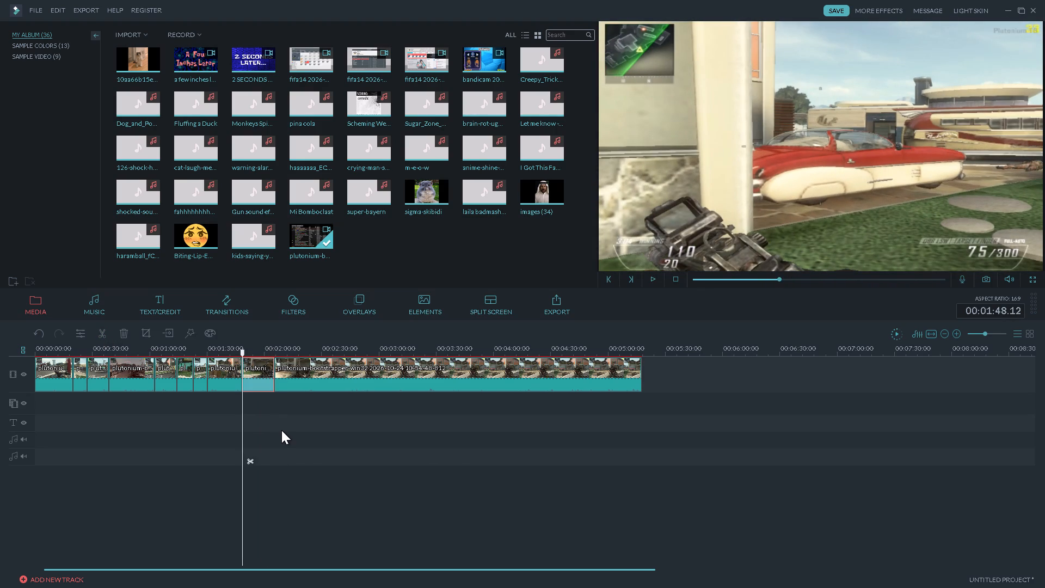
Play on from the cut, return to the next kill and split the clip just after it at 00:01:55.17.
key(space)
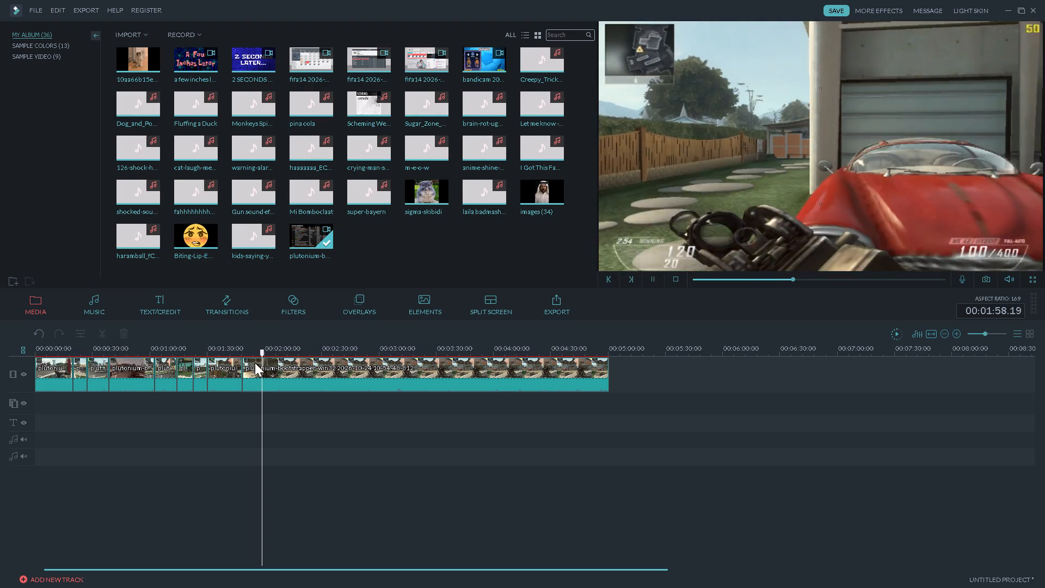
click(245, 352)
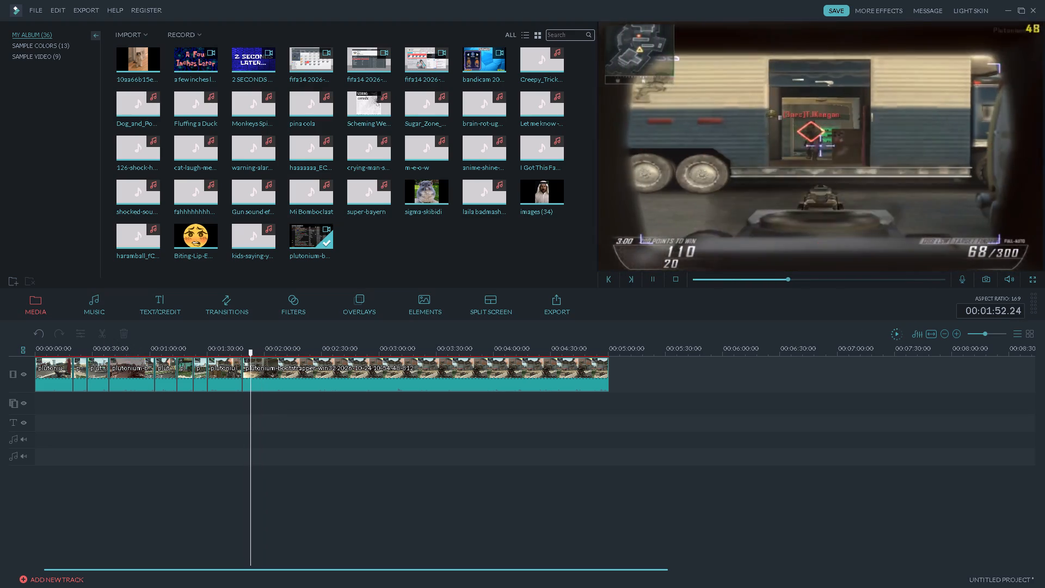
key(space)
key(space)
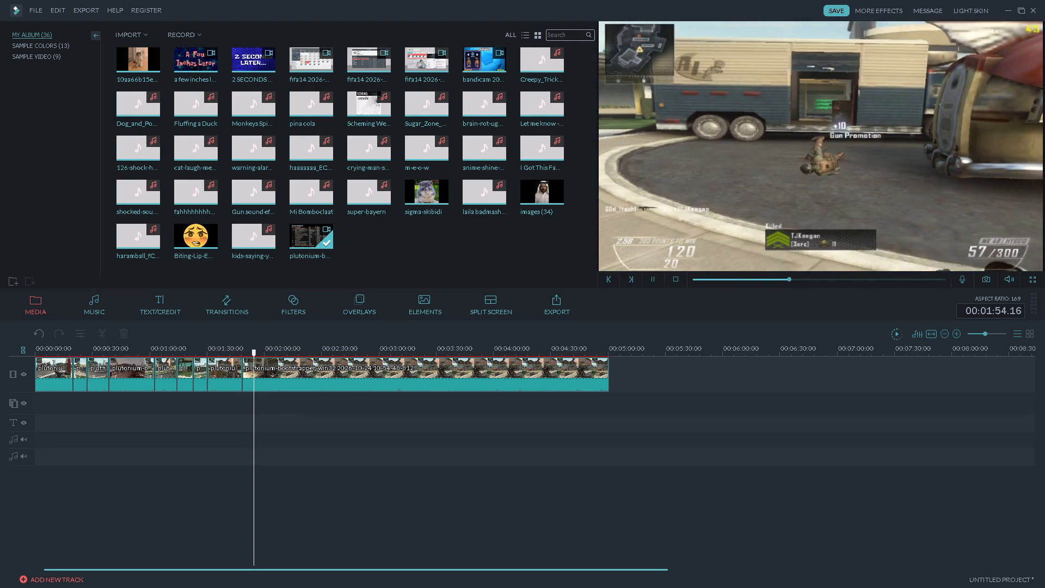
key(space)
key(space)
key(space)
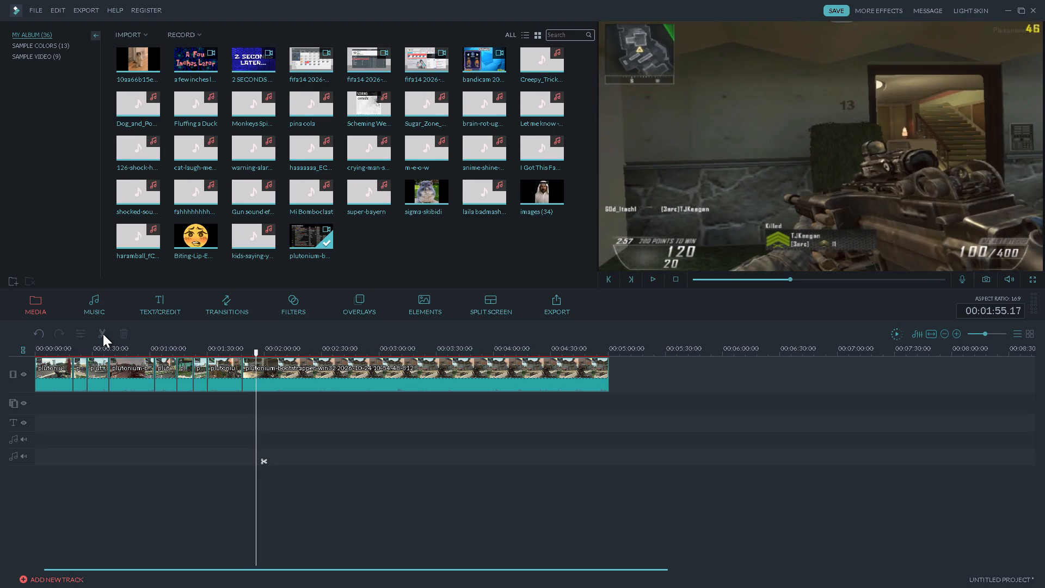
click(103, 334)
Find where the next action starts, split the clip at 00:02:02.13, and delete the section back to the 00:01:55.17 split.
click(266, 350)
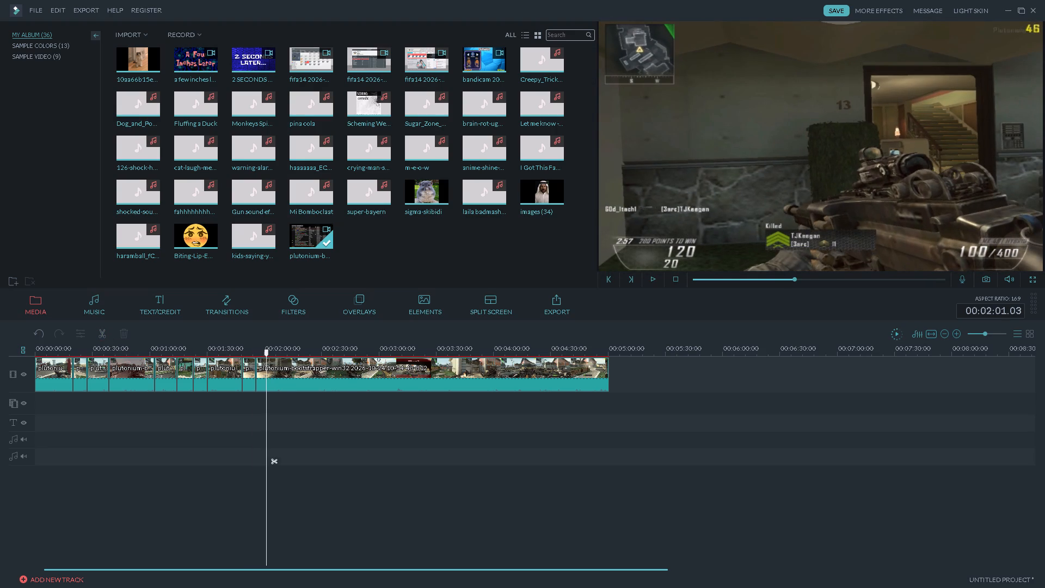
click(275, 350)
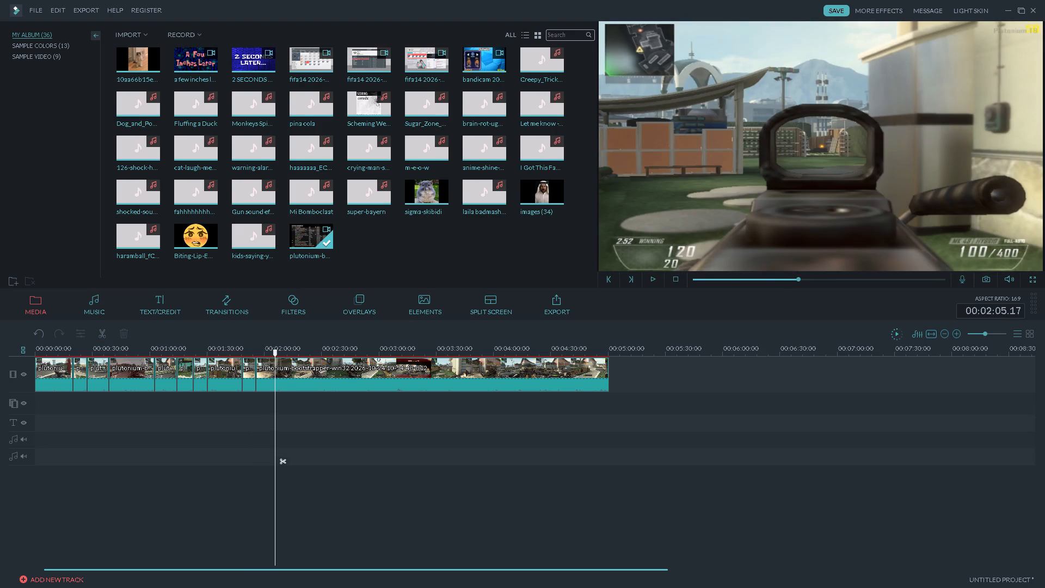
click(267, 350)
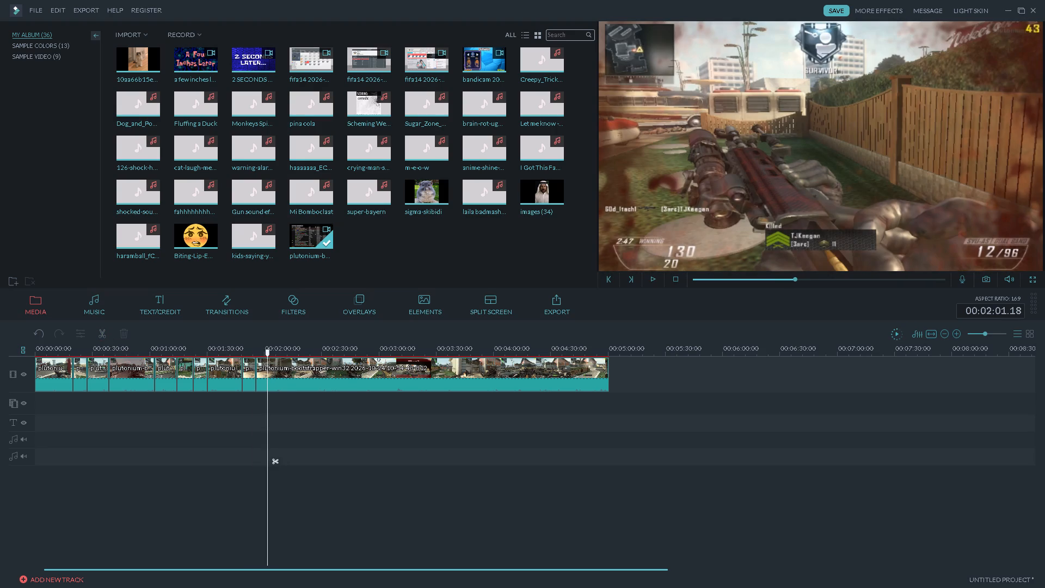
key(space)
key(space)
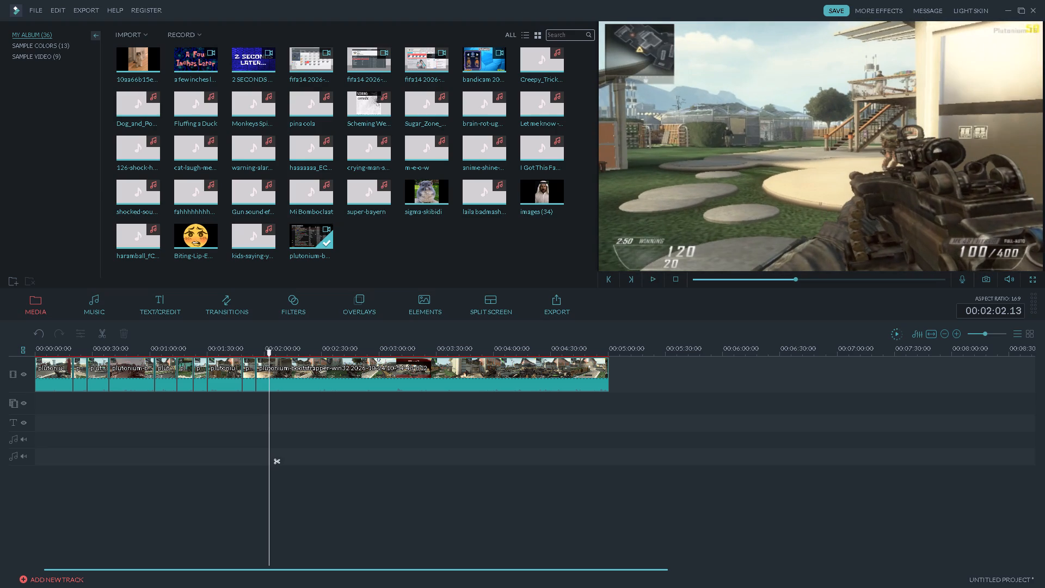
click(104, 336)
click(262, 375)
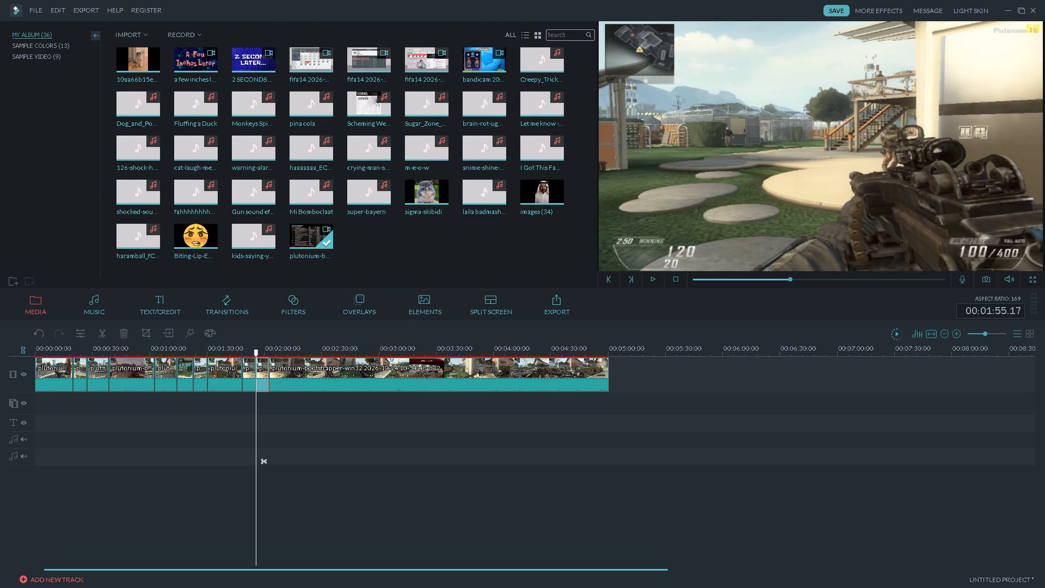
key(Delete)
Play on past the next kill, split the clip at 00:02:02.13 and about 00:02:16, and delete the section between the splits.
key(space)
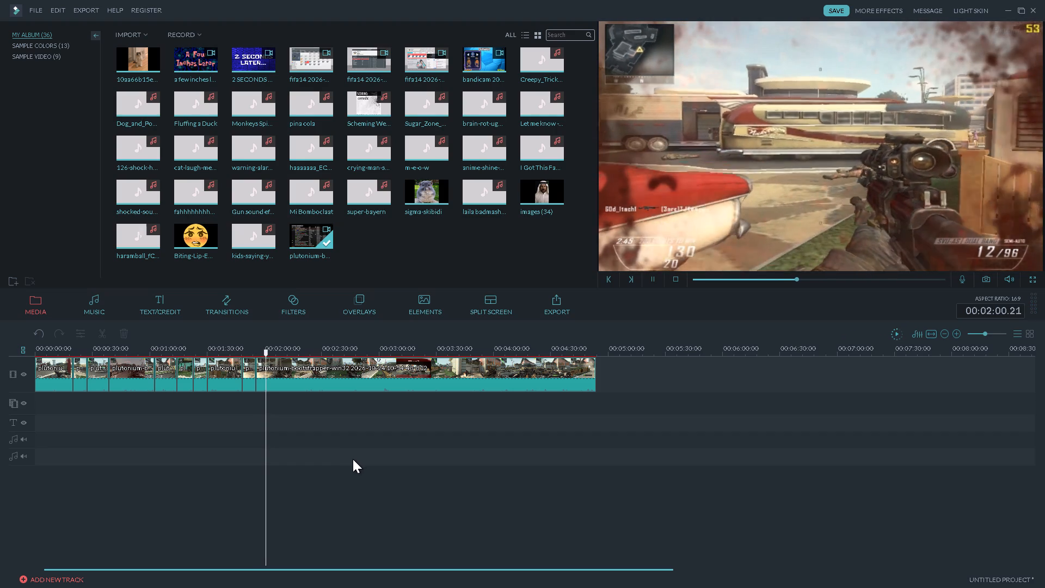
key(space)
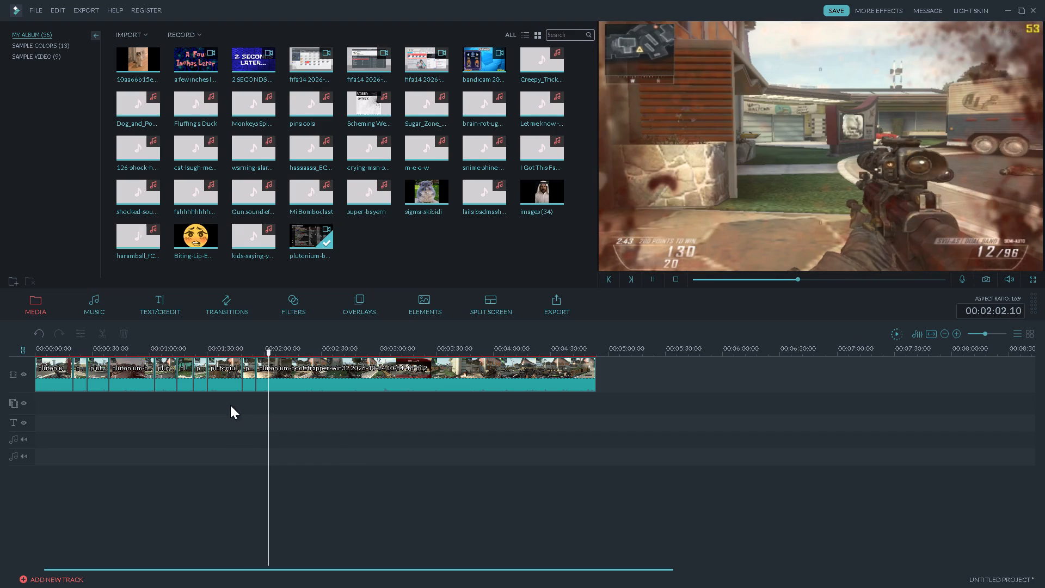
click(104, 332)
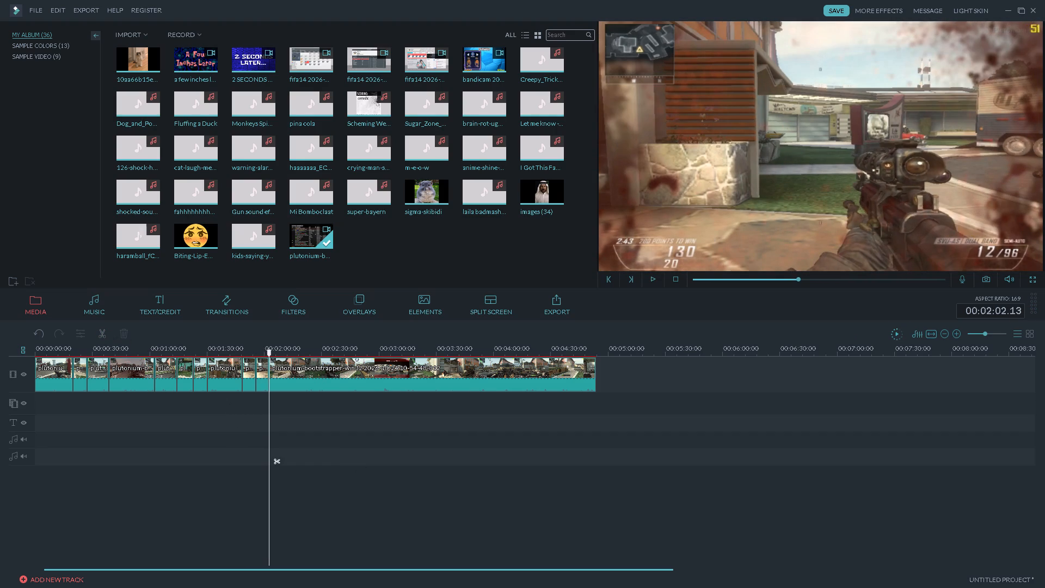
click(280, 352)
key(space)
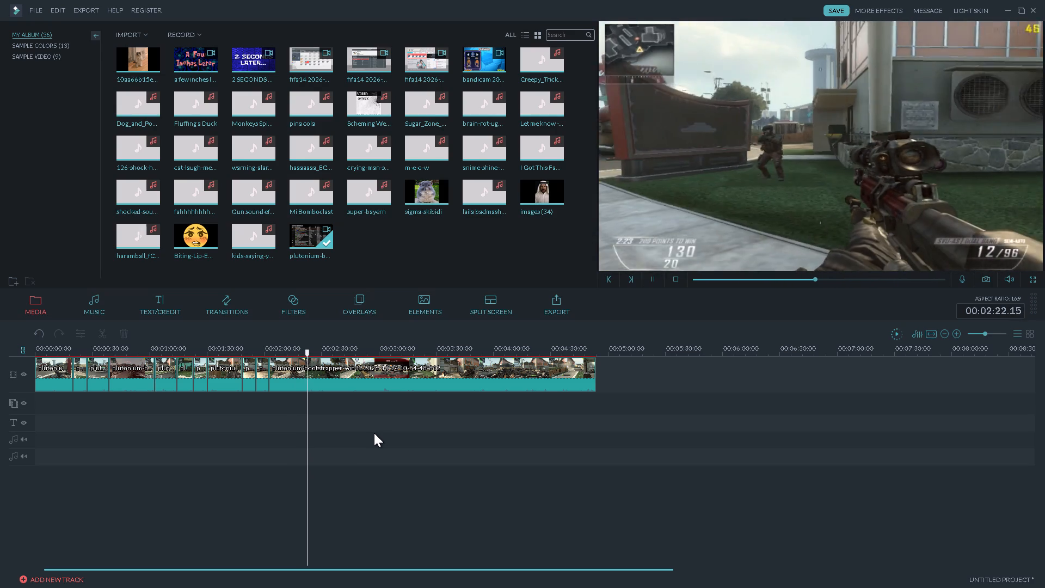
key(space)
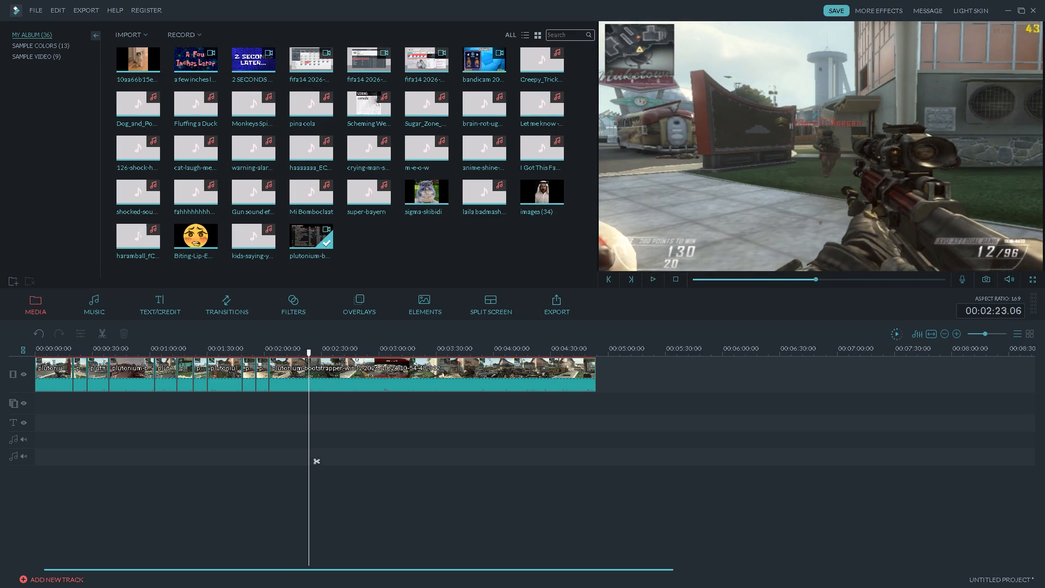
click(294, 353)
key(space)
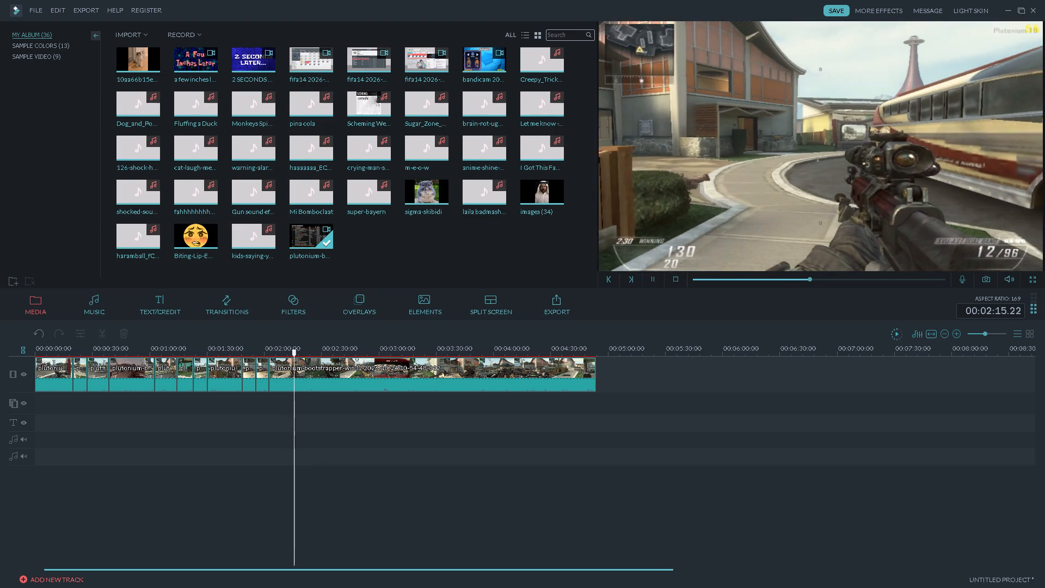
key(space)
click(103, 334)
click(282, 373)
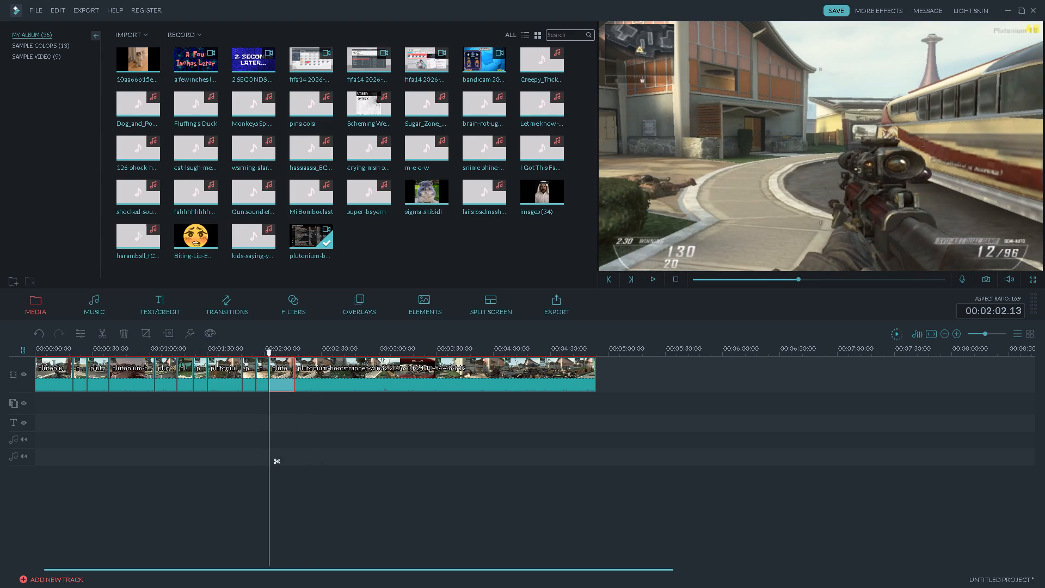
key(Delete)
Play on past the next kill, split the clip at 00:02:17.03 and 00:02:25.00, and delete the section between the splits.
key(space)
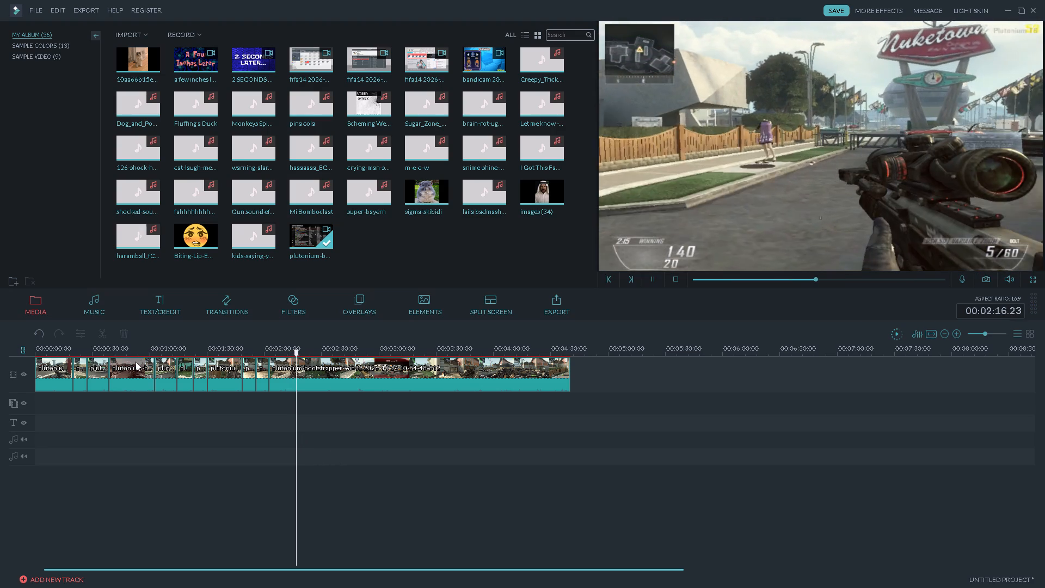
key(space)
click(100, 328)
click(308, 353)
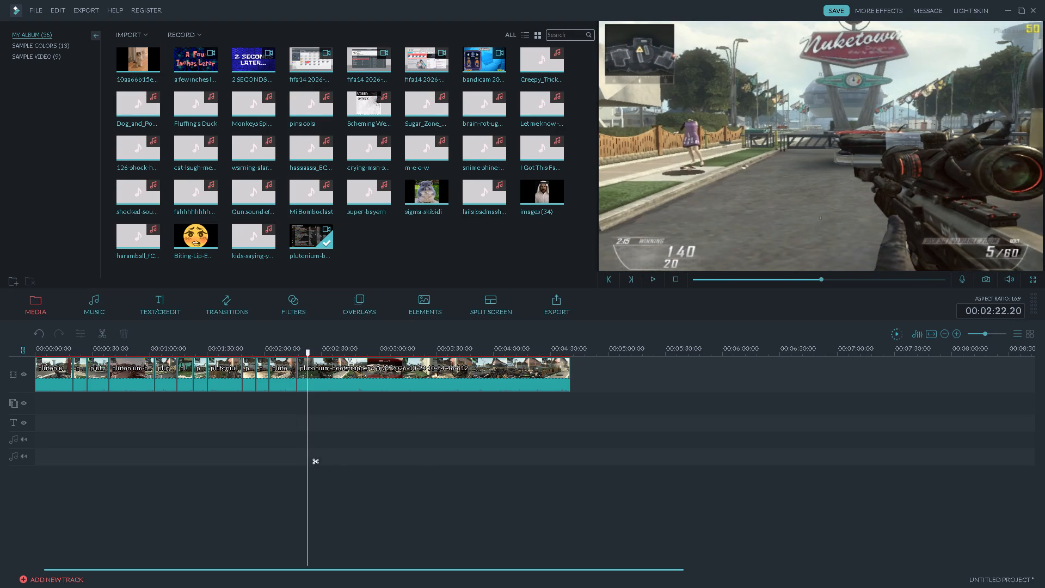
key(space)
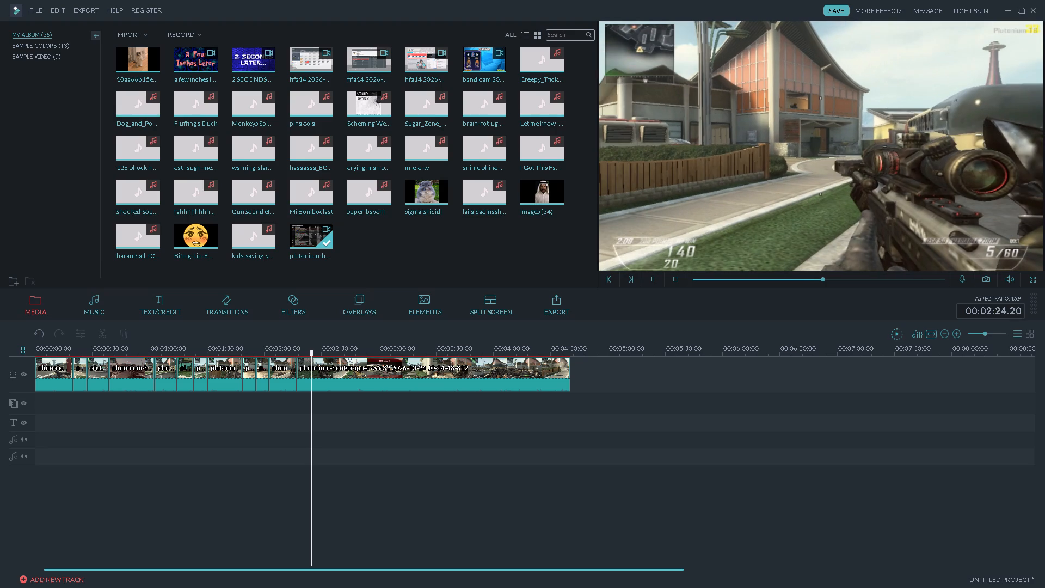
key(space)
click(104, 333)
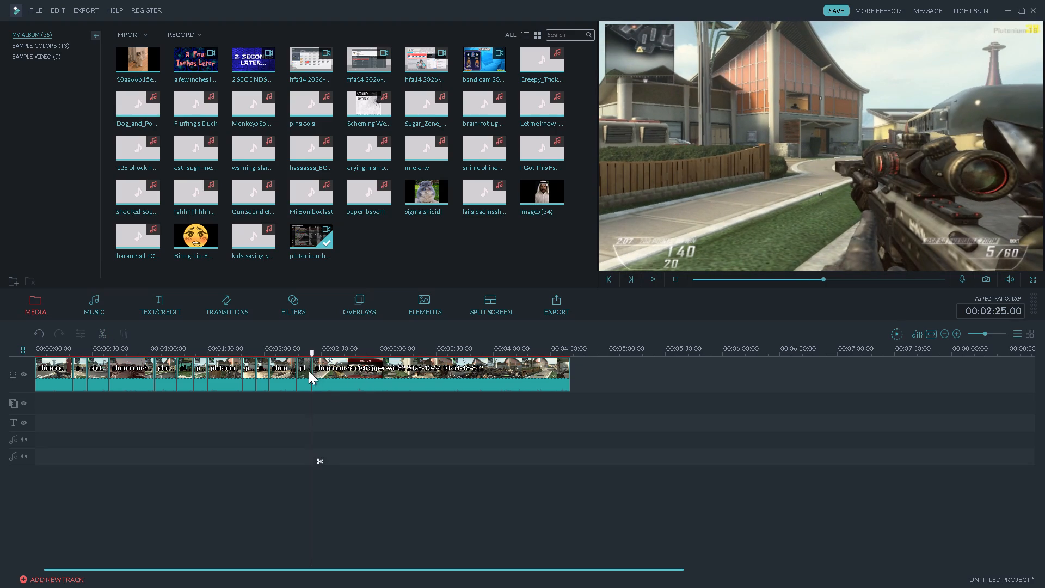
click(308, 371)
key(Delete)
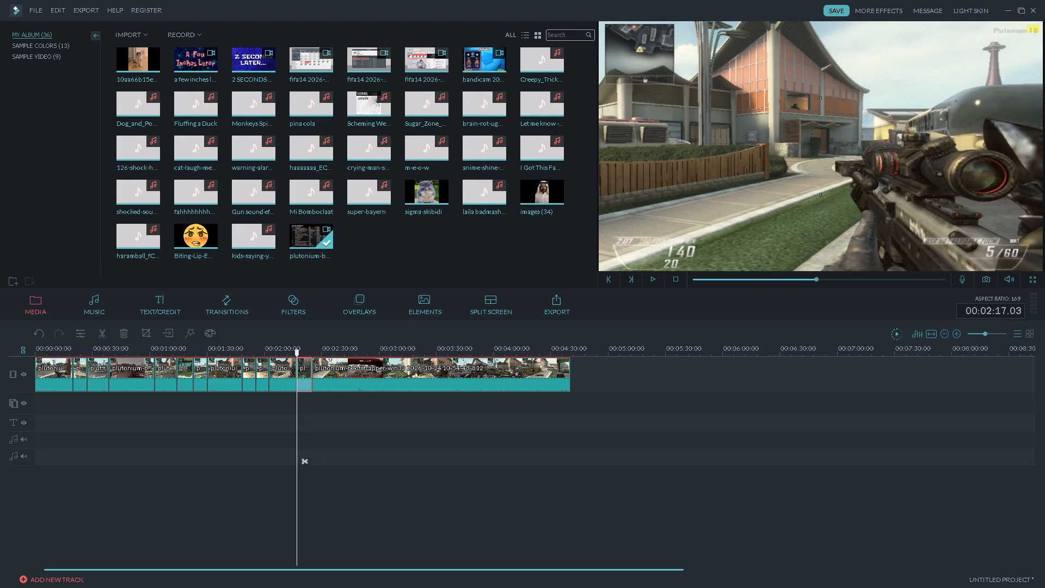
Play on from the cut at 00:02:17.03 past the next kill to look for the next uneventful section.
key(space)
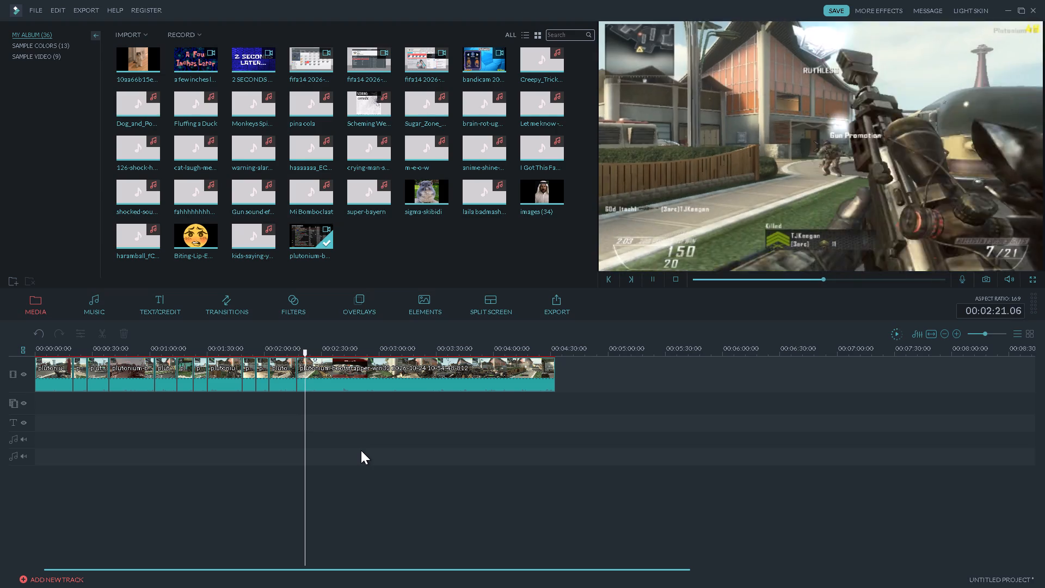
key(space)
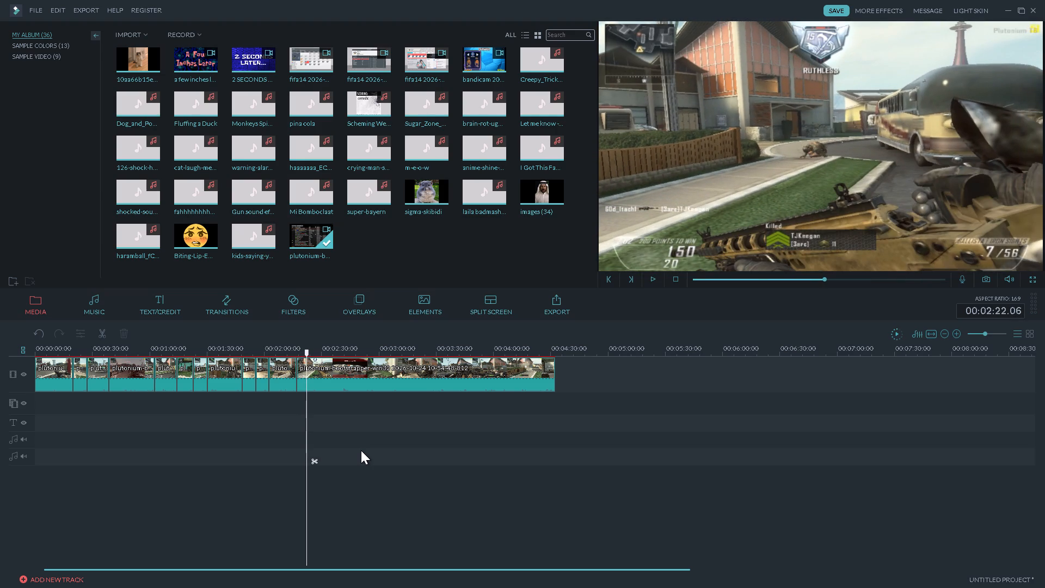
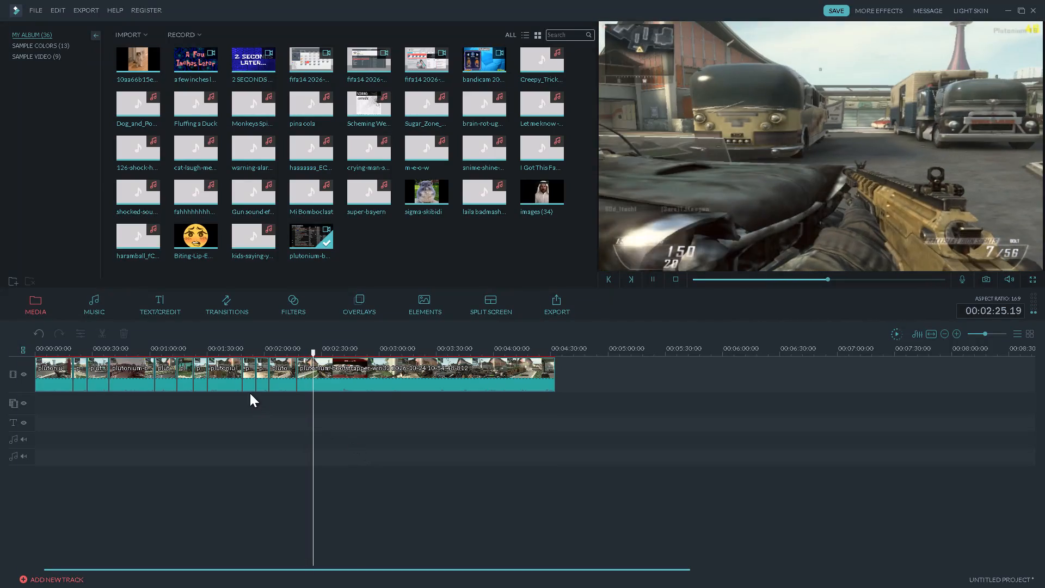
Split the clip at 00:02:26.03 after the kill and at 00:02:34.24 before the next action, and delete the section between the splits.
key(space)
click(100, 334)
key(space)
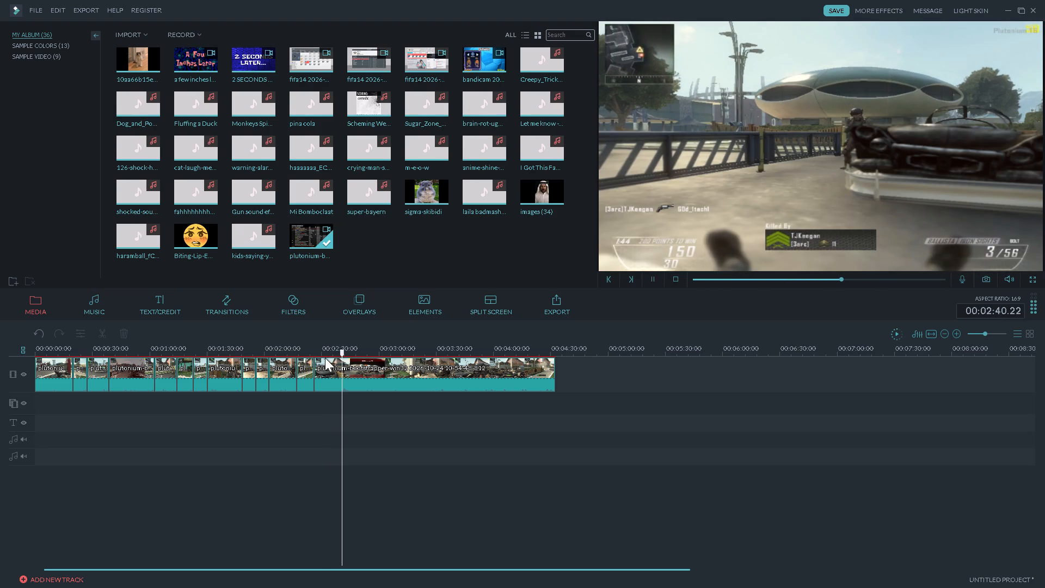
click(330, 353)
key(space)
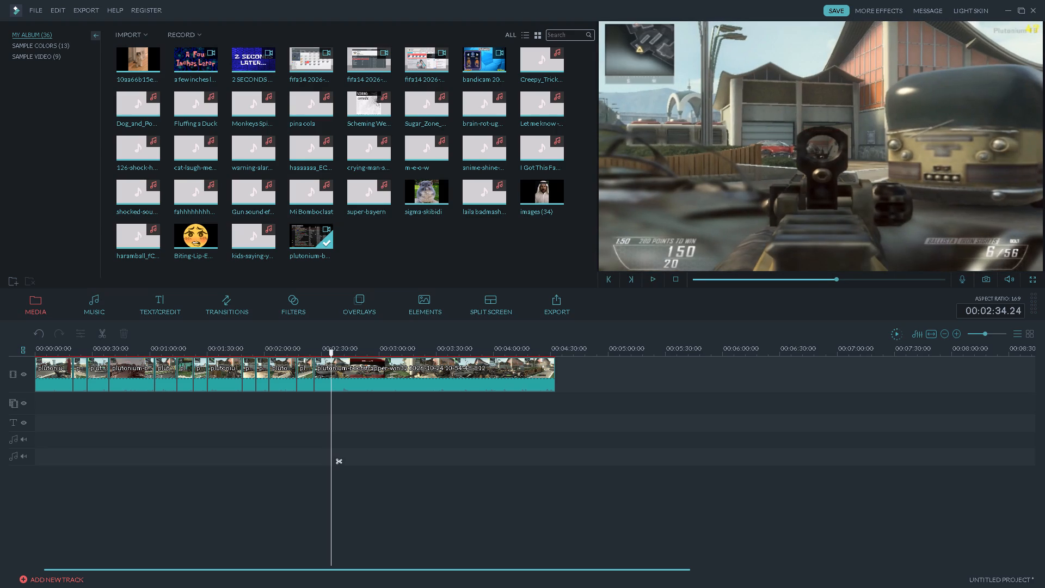
click(103, 329)
click(323, 375)
key(Delete)
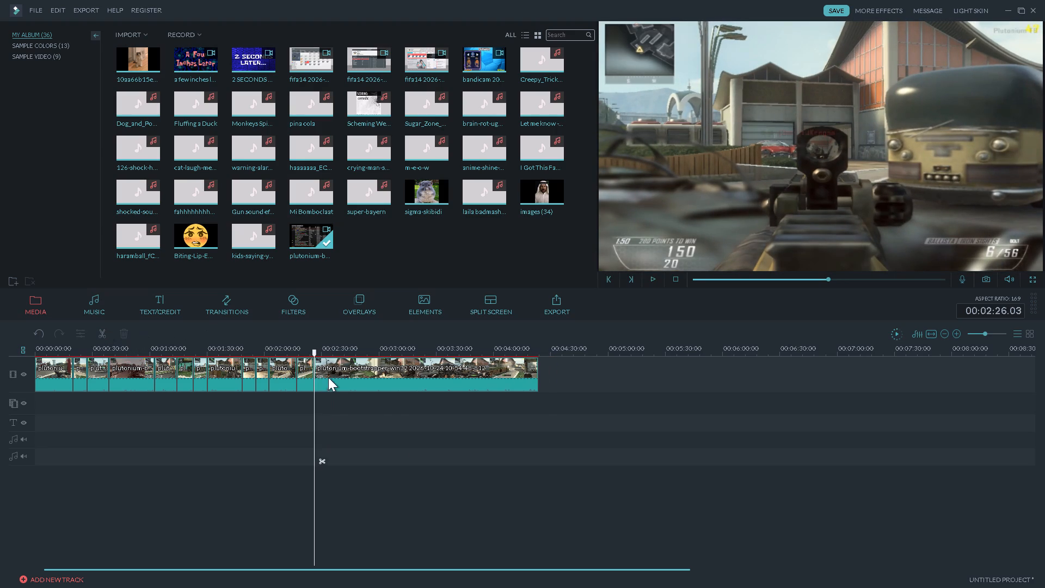
Play on through the killcam, split the clip at 00:02:34.19 and 00:02:37.24, and delete the section between the splits.
key(space)
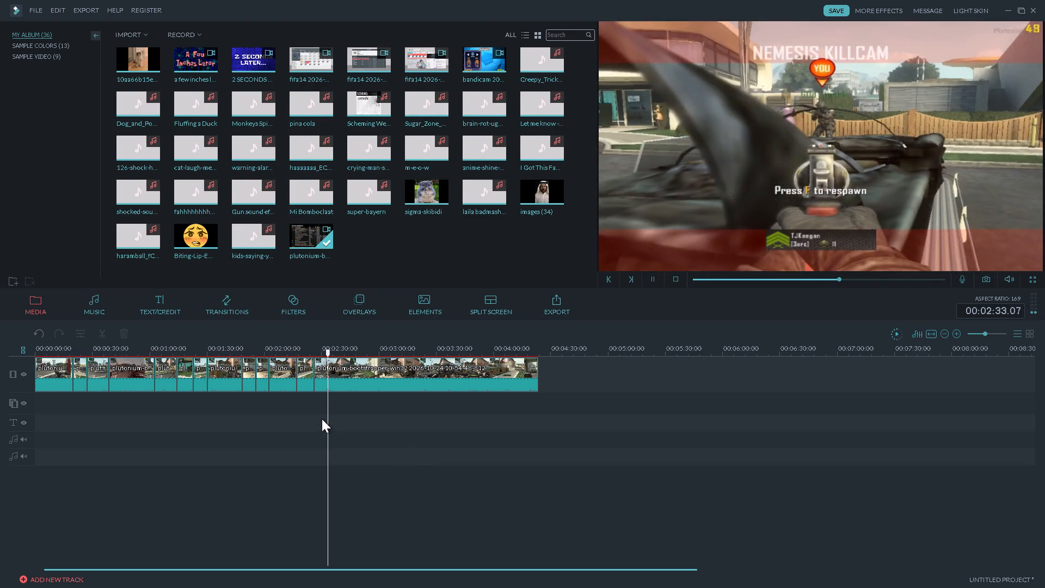
key(space)
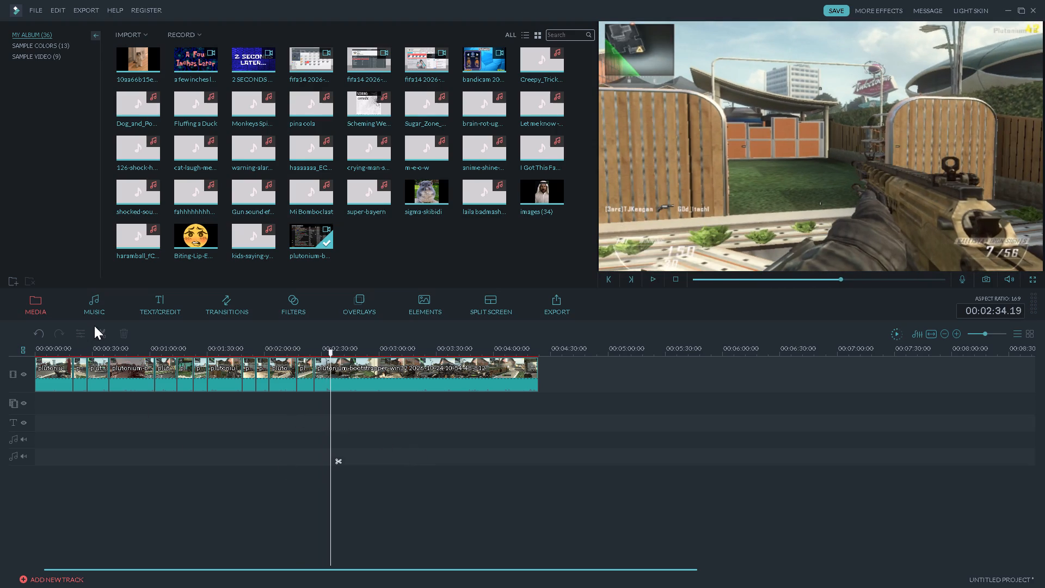
click(101, 333)
key(space)
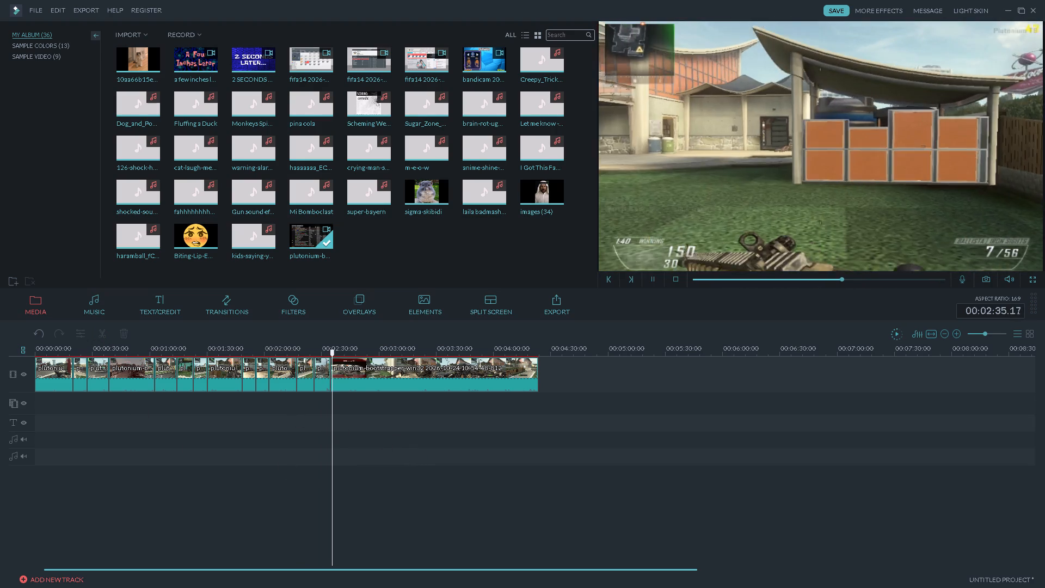
click(343, 354)
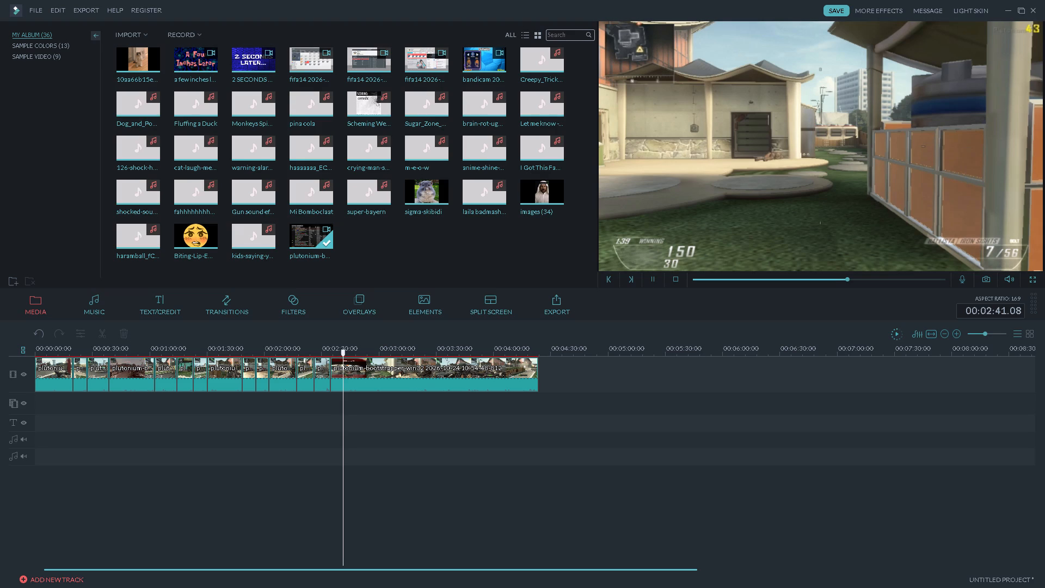
key(space)
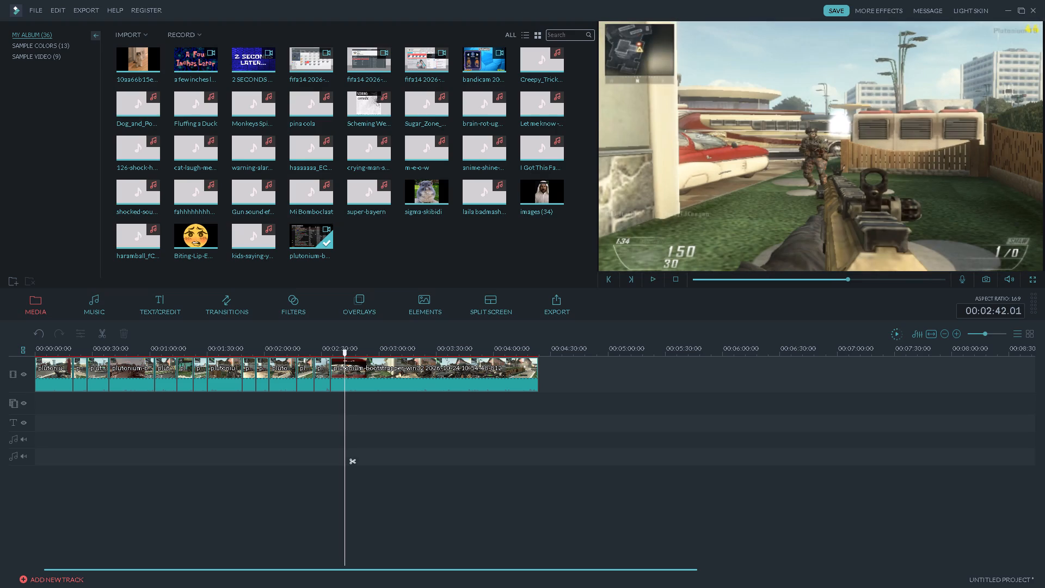
key(space)
key(space)
click(334, 351)
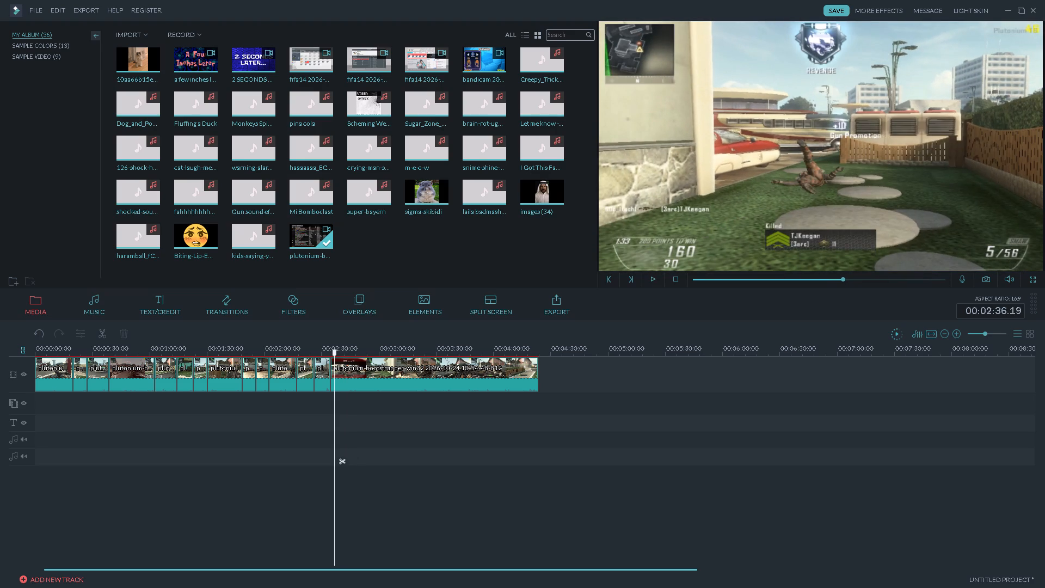
key(space)
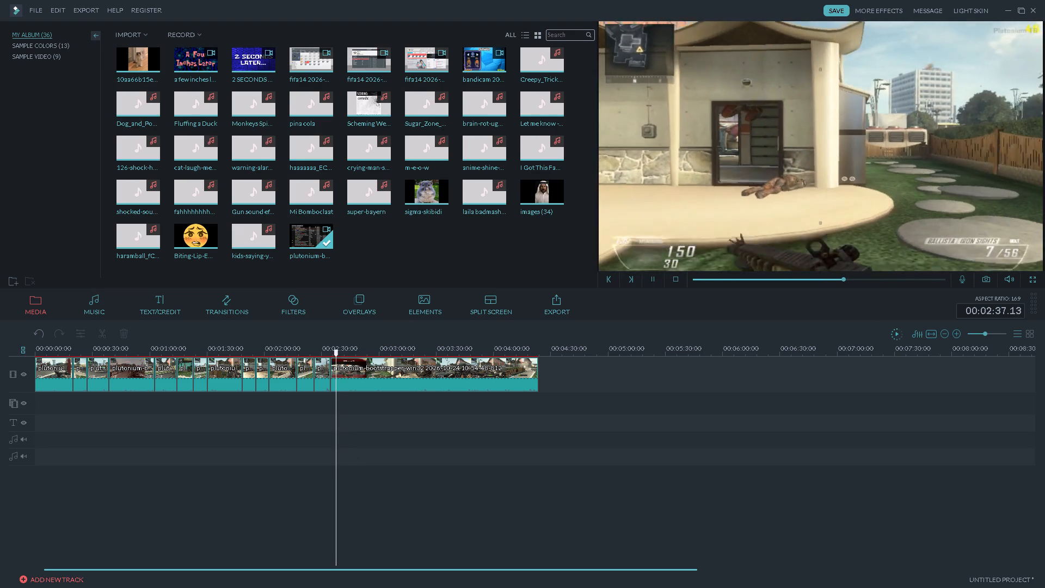
key(space)
click(106, 337)
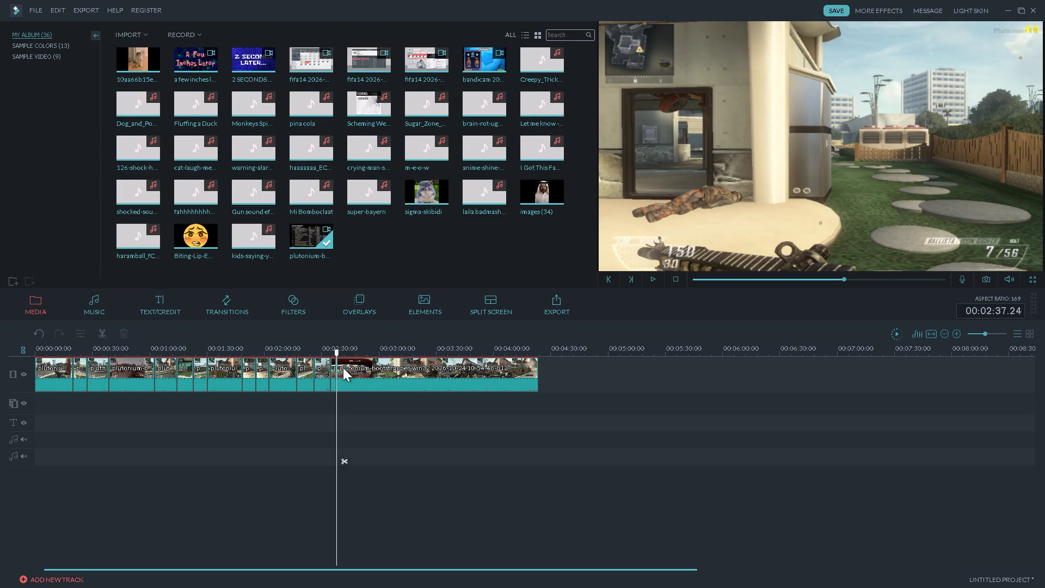
click(332, 365)
key(Delete)
Review the footage around the next kill, split the clip at 00:02:44.12 and 00:02:50.08, and delete the section between the splits.
key(space)
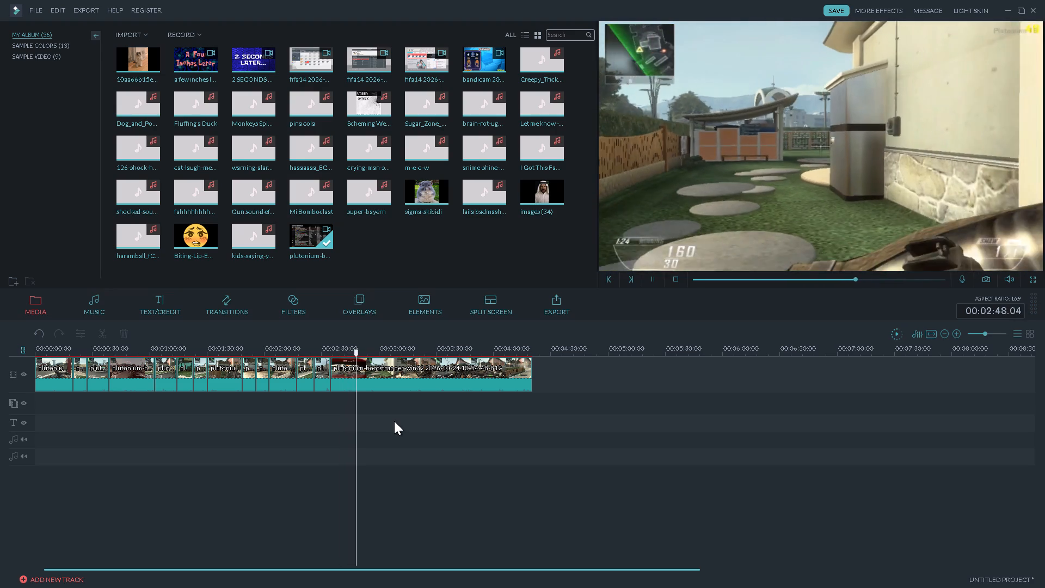
key(space)
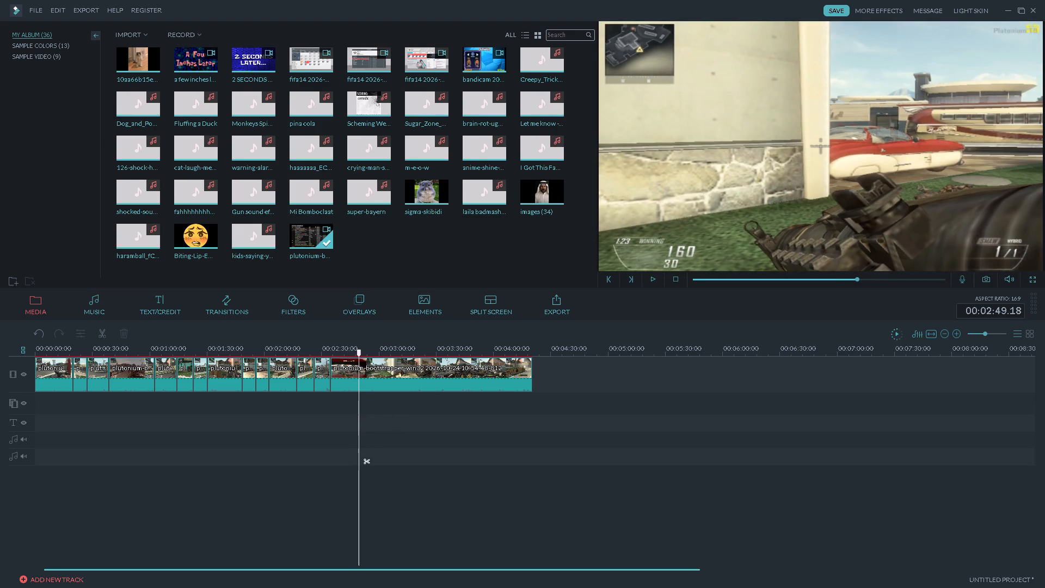
click(345, 354)
click(337, 353)
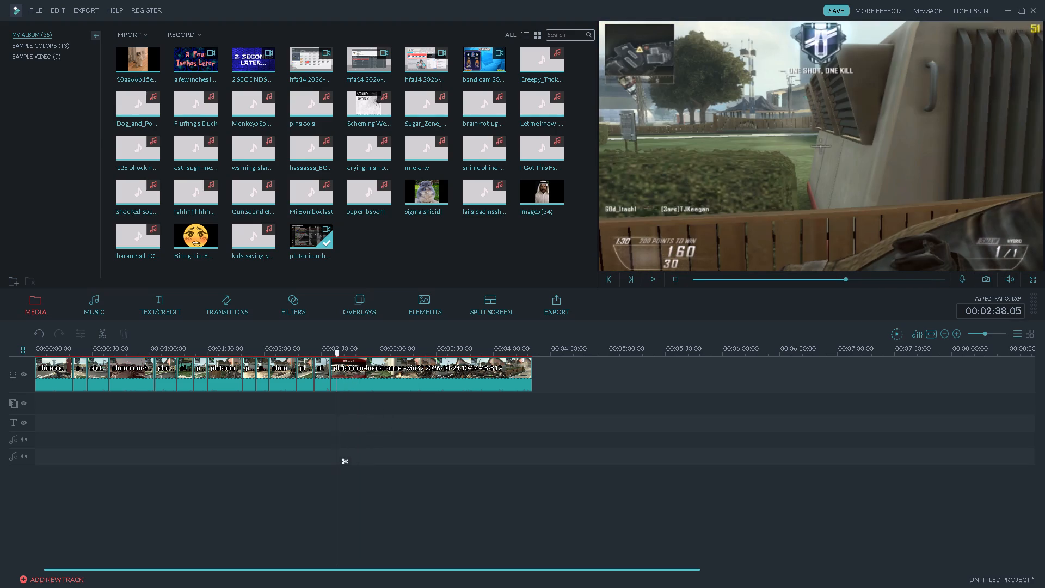
key(space)
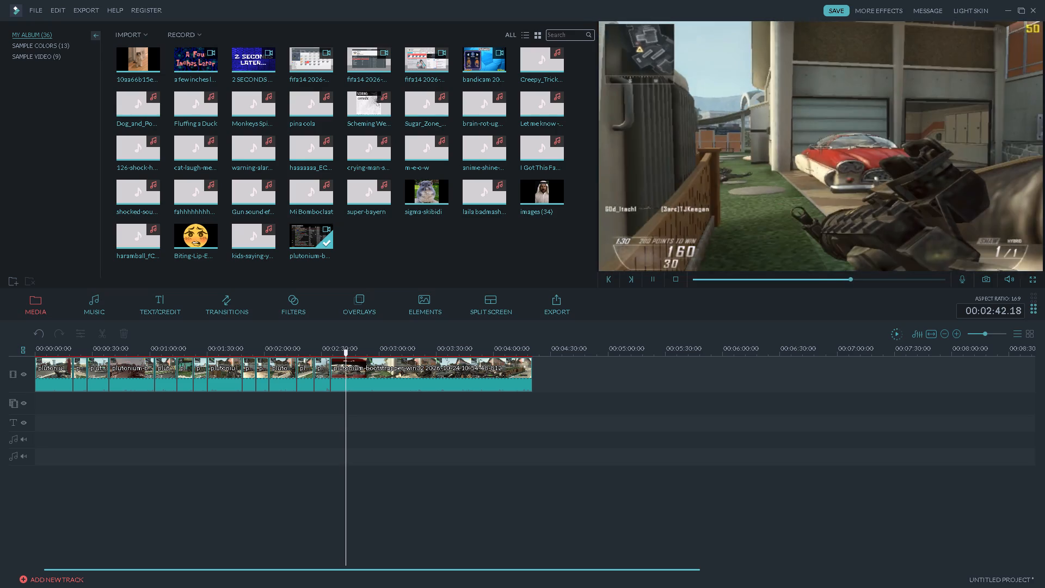
key(space)
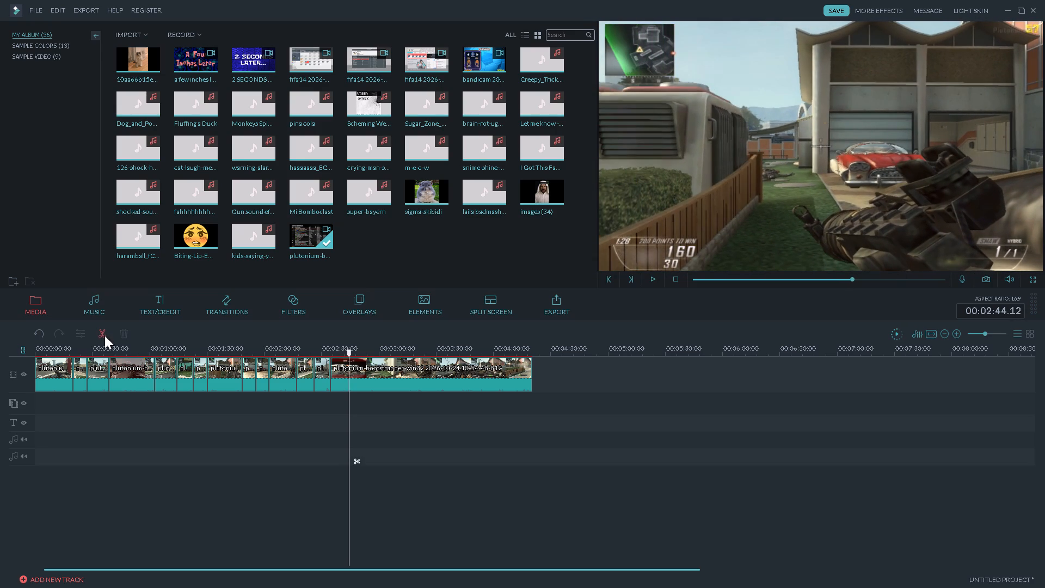
click(104, 335)
click(361, 354)
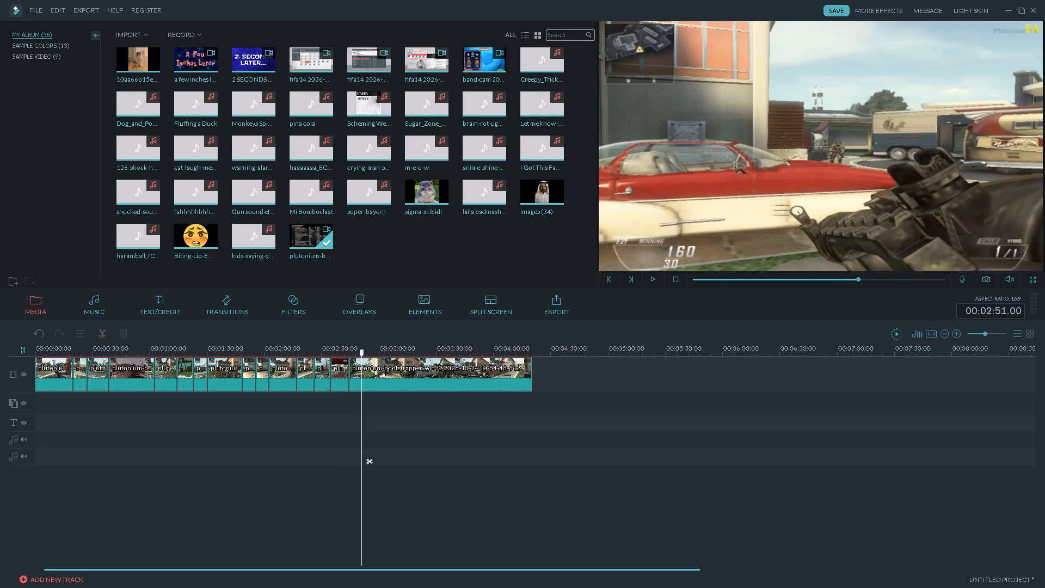
key(space)
key(space)
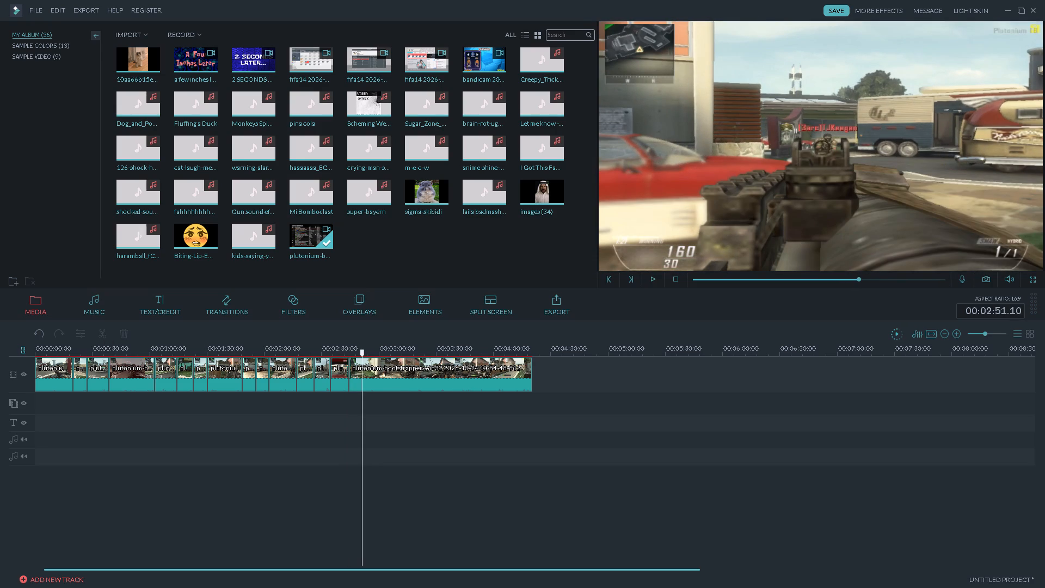
click(356, 354)
key(space)
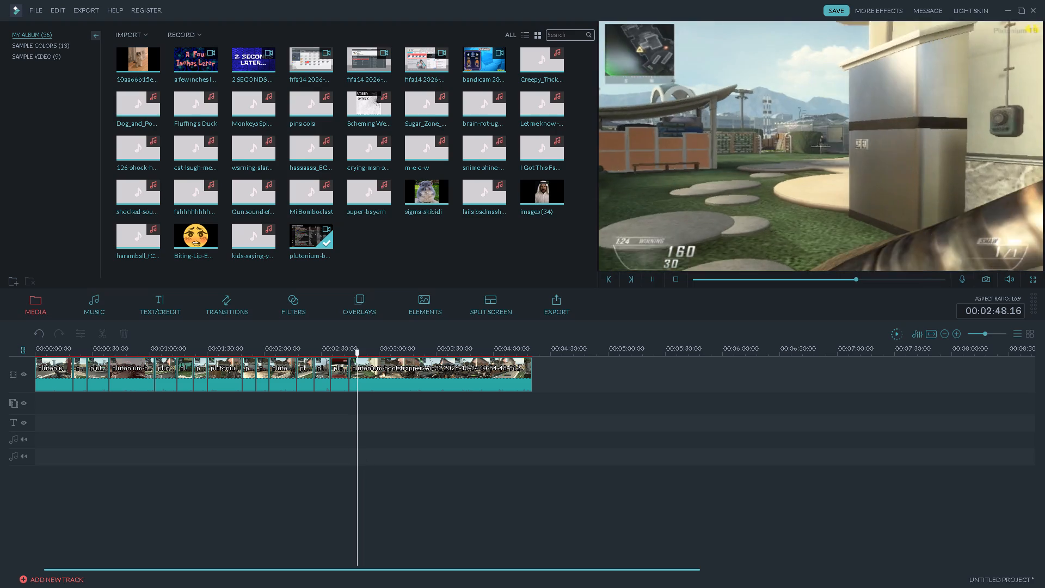
key(space)
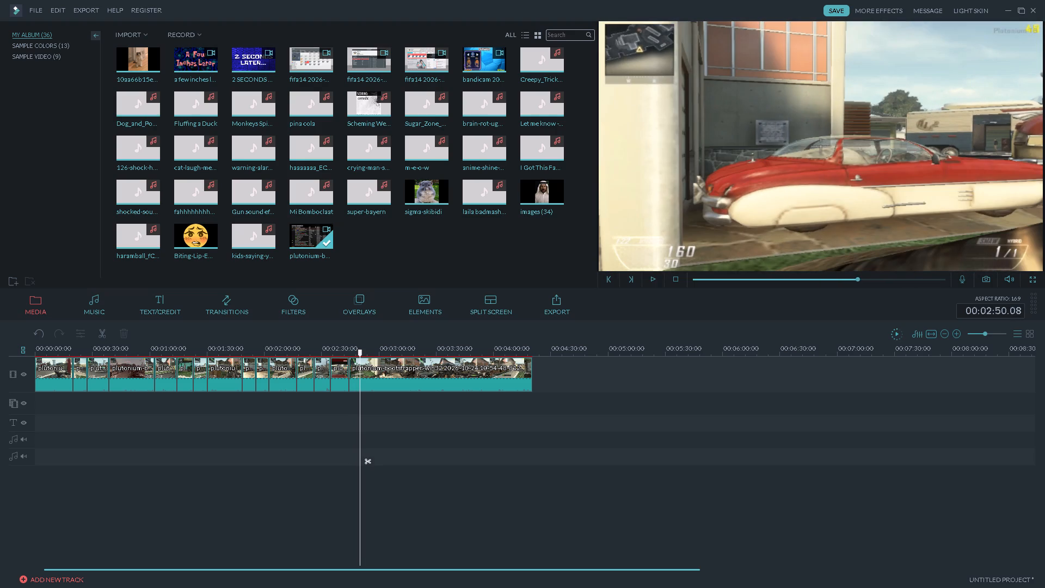
click(103, 329)
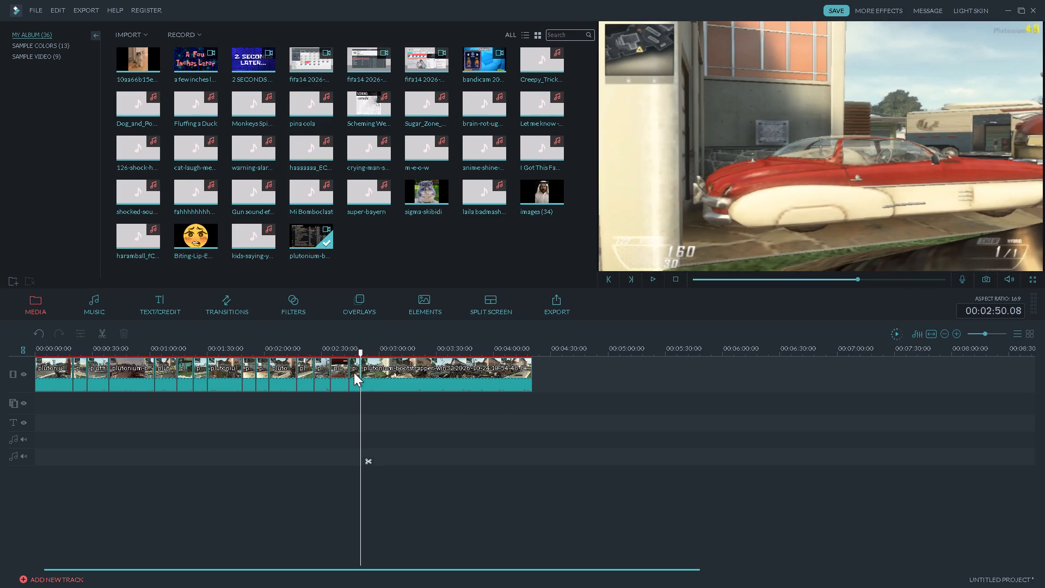
click(355, 372)
key(Delete)
Play on from the cut at 00:02:44.12, split the clip at 00:02:51.01 and 00:02:55.21, and delete the section between the splits.
key(space)
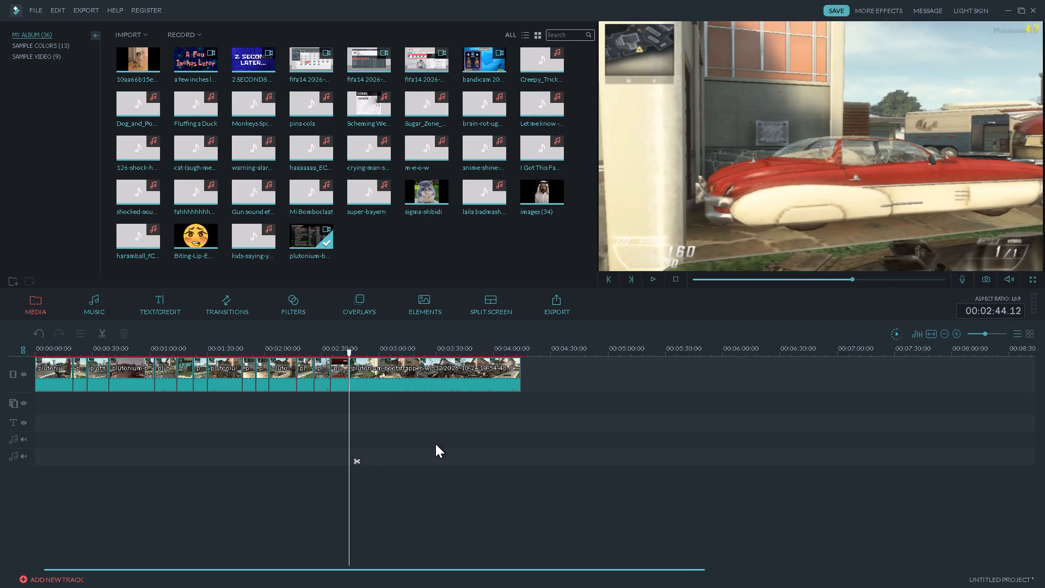
key(space)
click(648, 279)
click(653, 279)
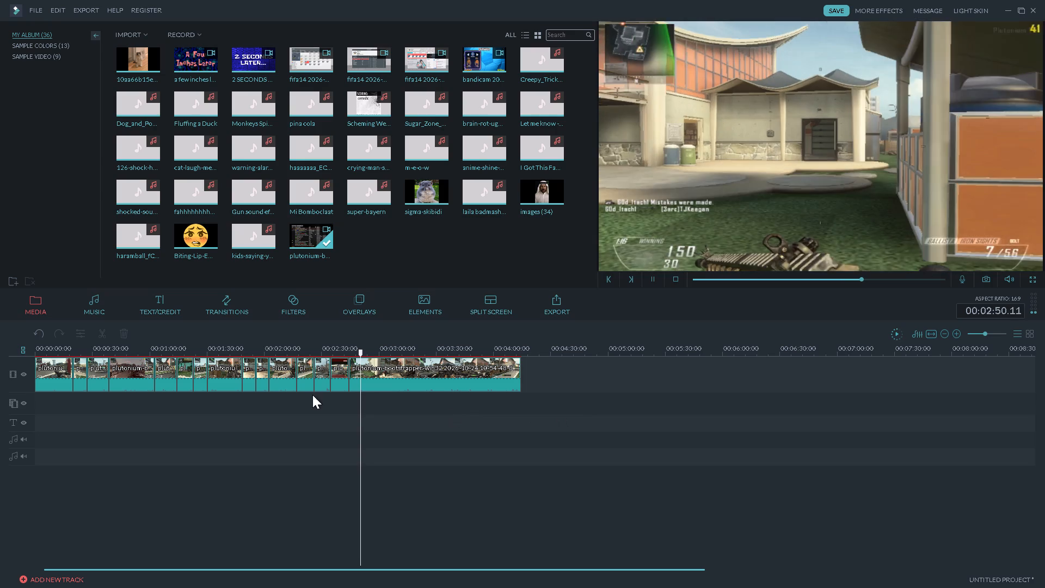
key(space)
click(100, 333)
click(371, 354)
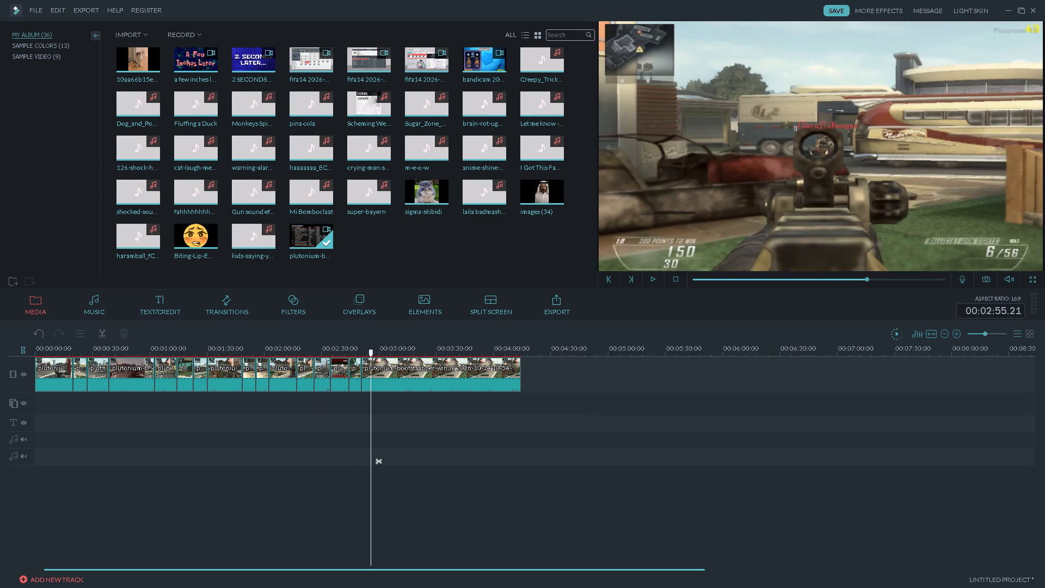
click(103, 331)
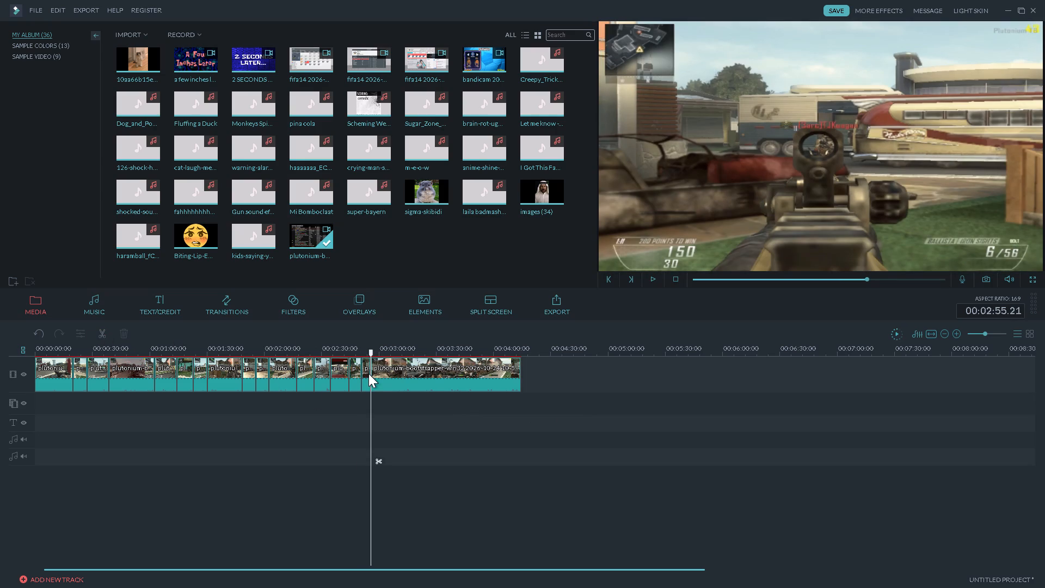
click(368, 373)
key(Delete)
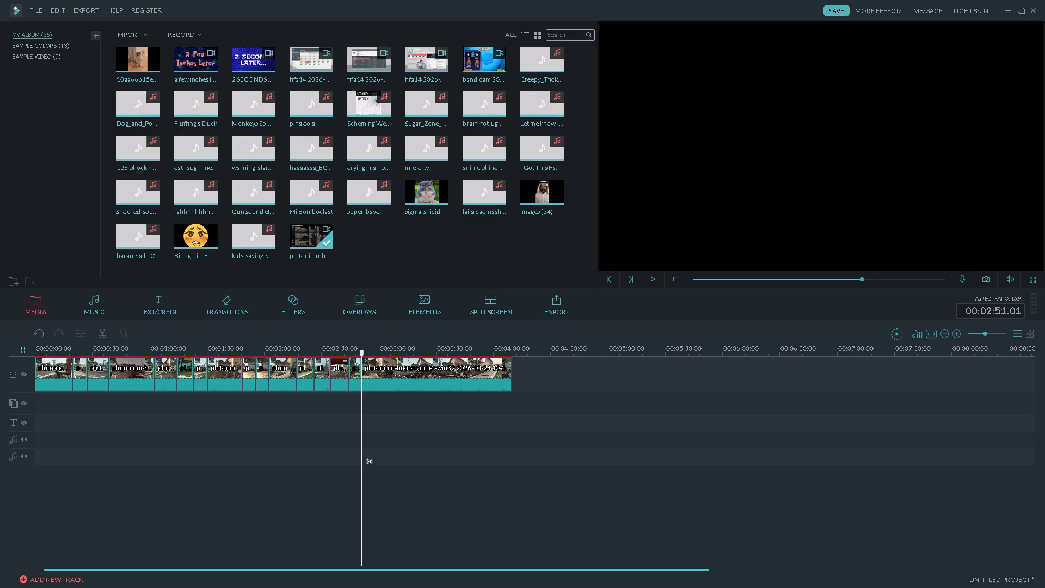
Review the footage past the next kill, split the clip at 00:02:53.05 and 00:03:02.10, and delete the section between the splits.
key(space)
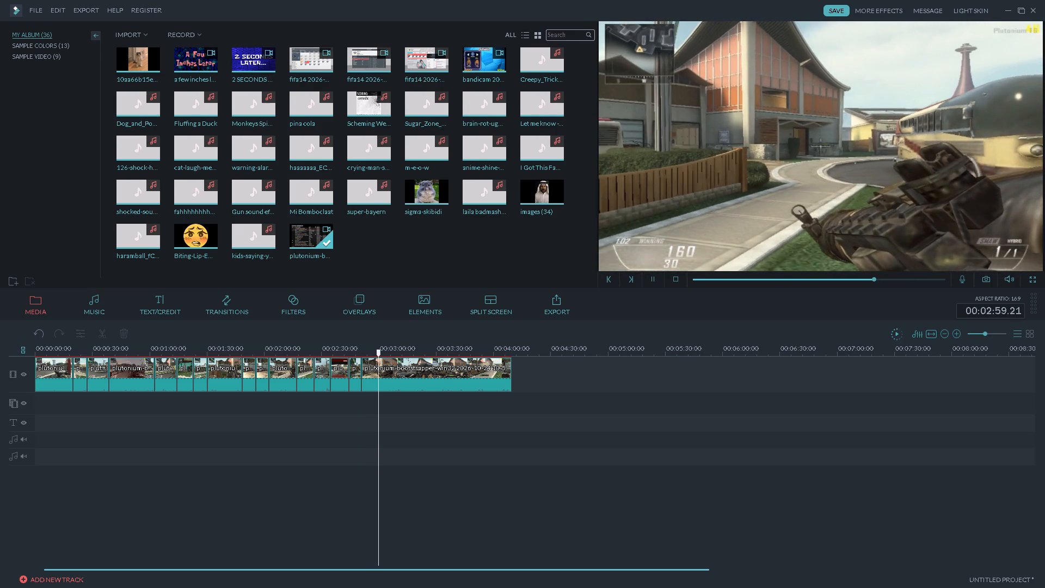
click(362, 352)
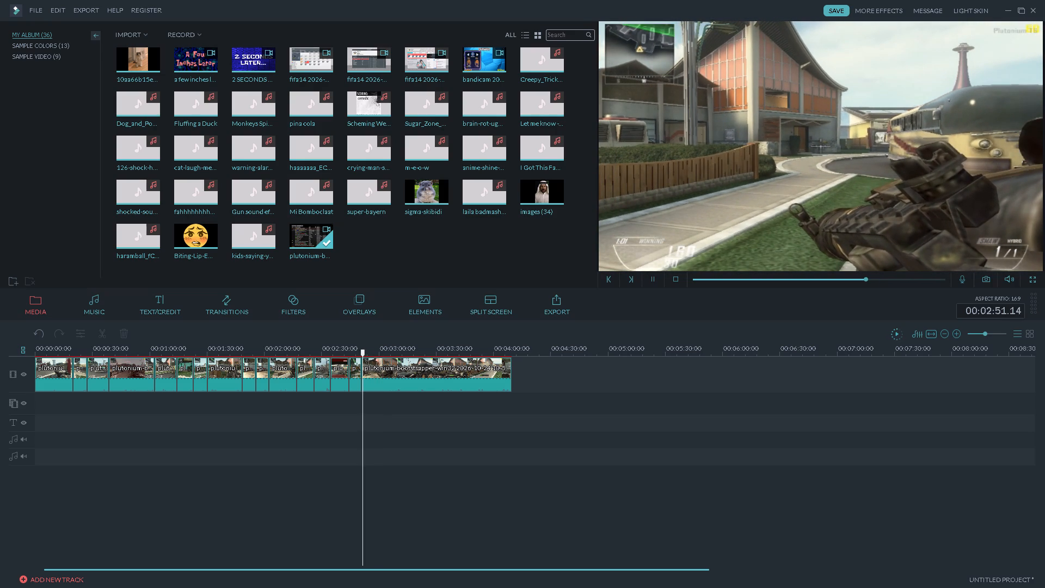
key(space)
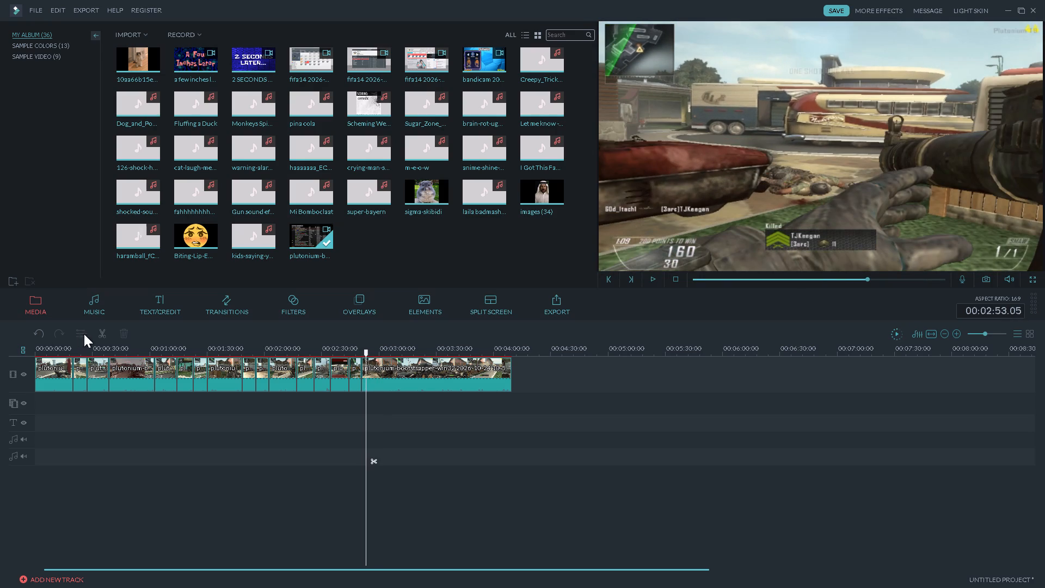
click(100, 332)
click(378, 355)
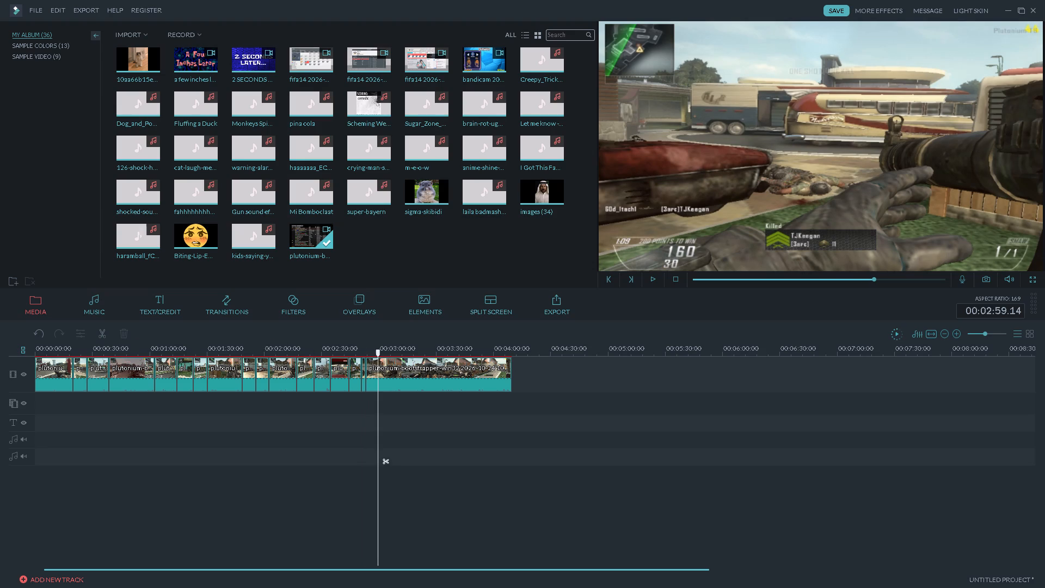
key(space)
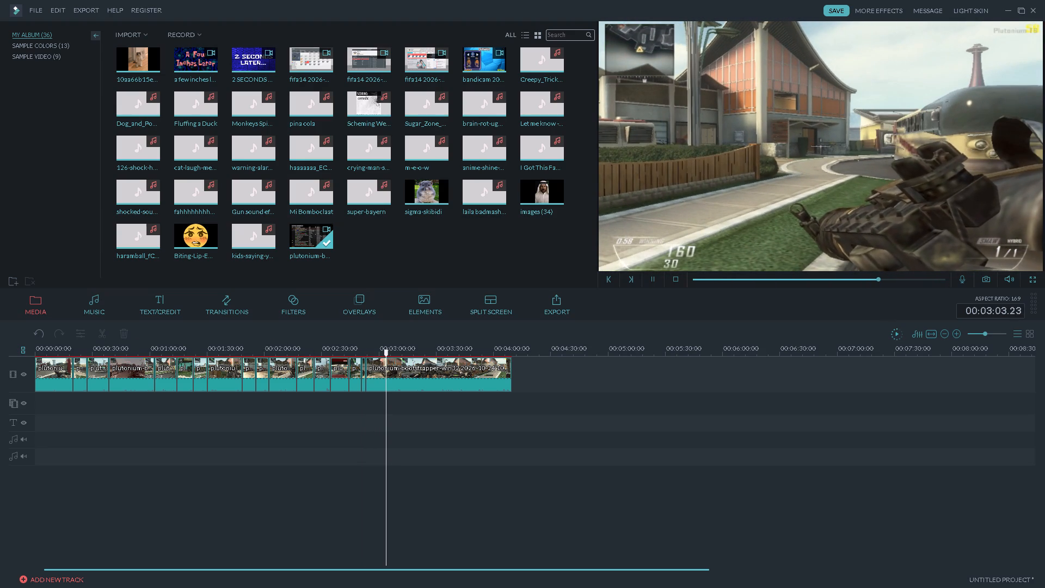
key(space)
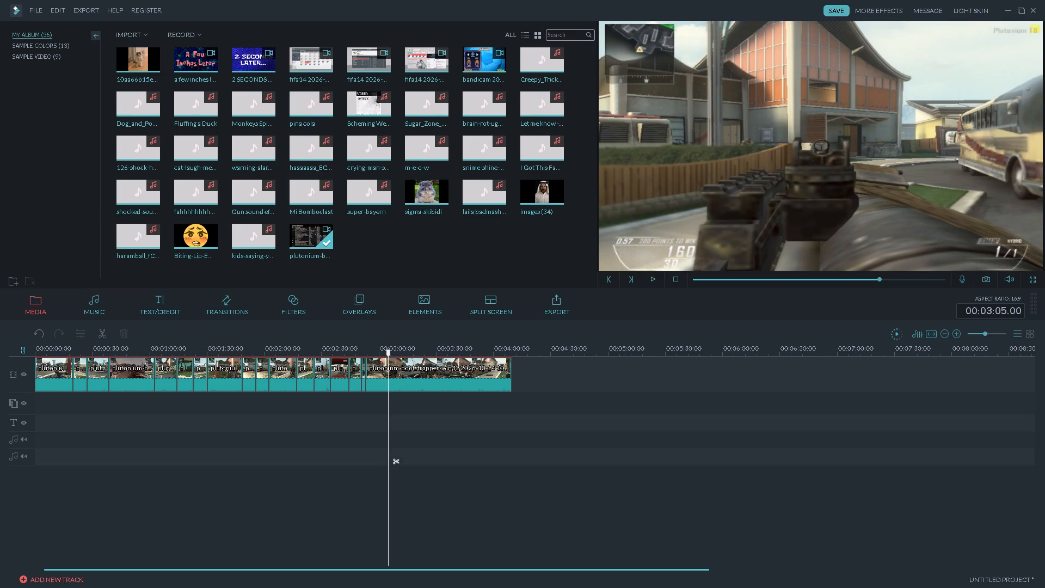
click(383, 353)
click(104, 334)
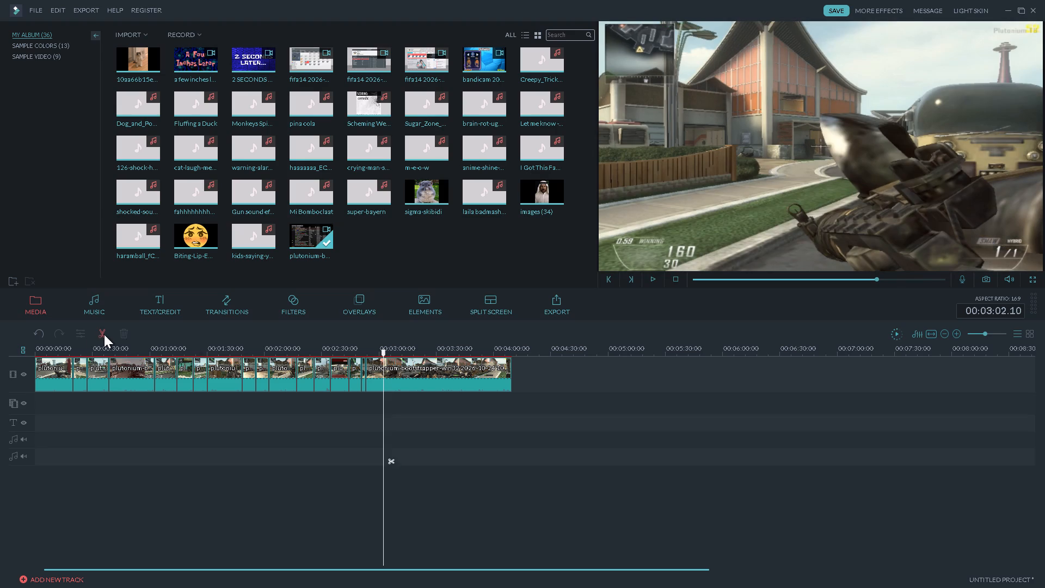
click(372, 372)
key(Delete)
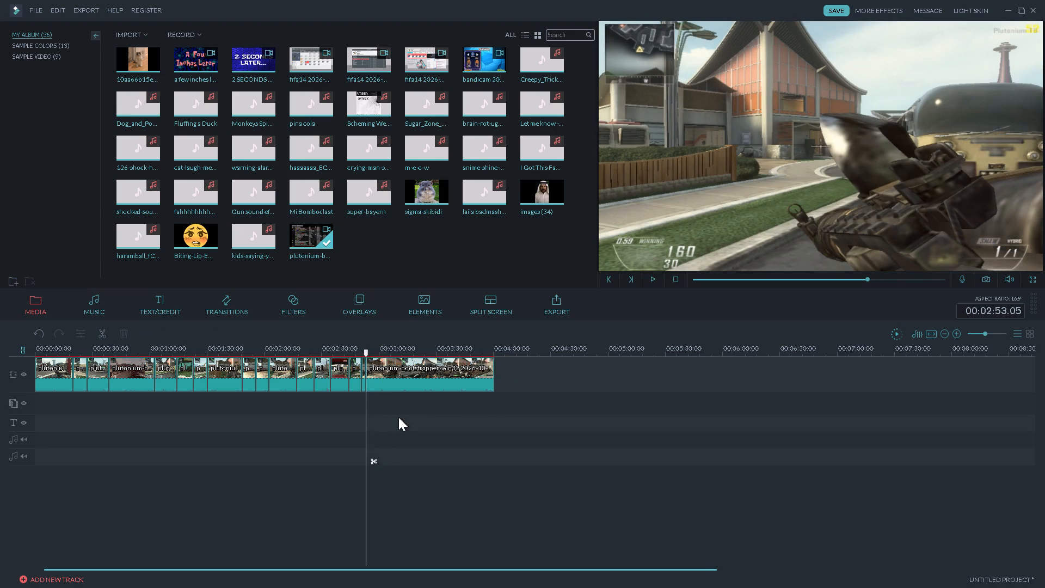
Play on through the next kill, split the clip at 00:02:59.08 and 00:03:07.22, and delete the section between the splits.
key(space)
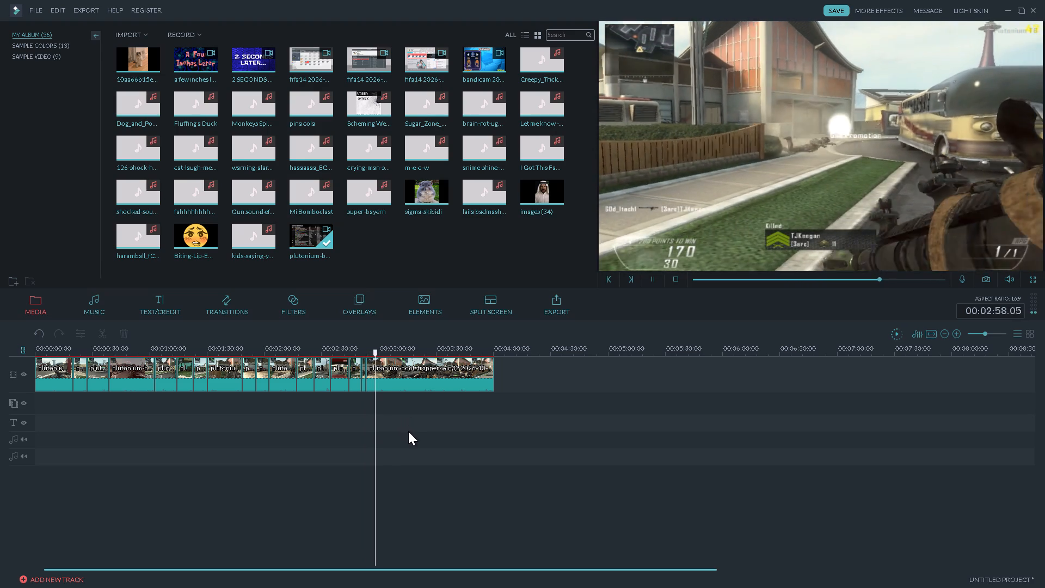
key(space)
click(104, 335)
key(space)
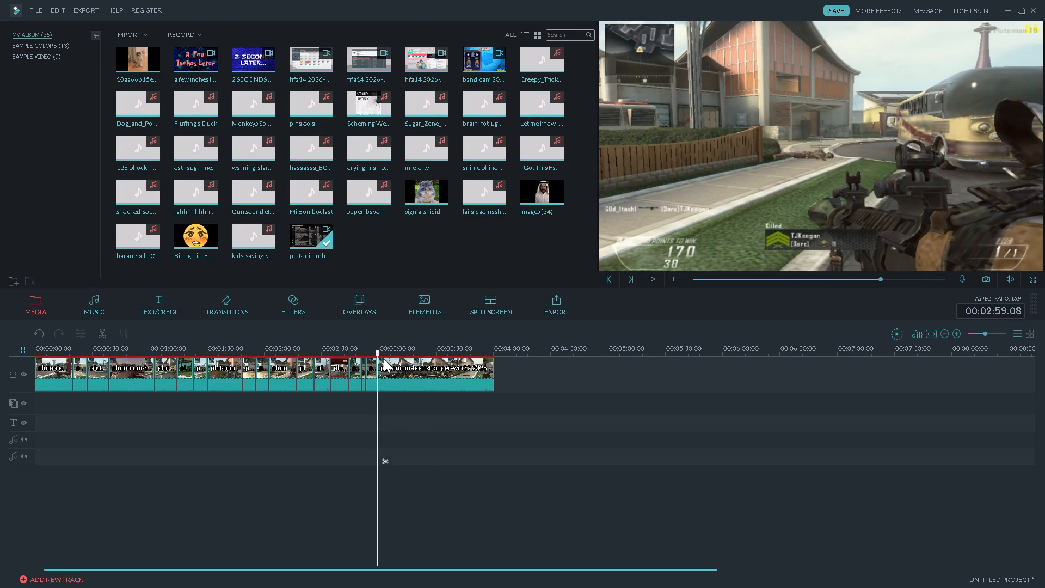
click(386, 352)
click(391, 352)
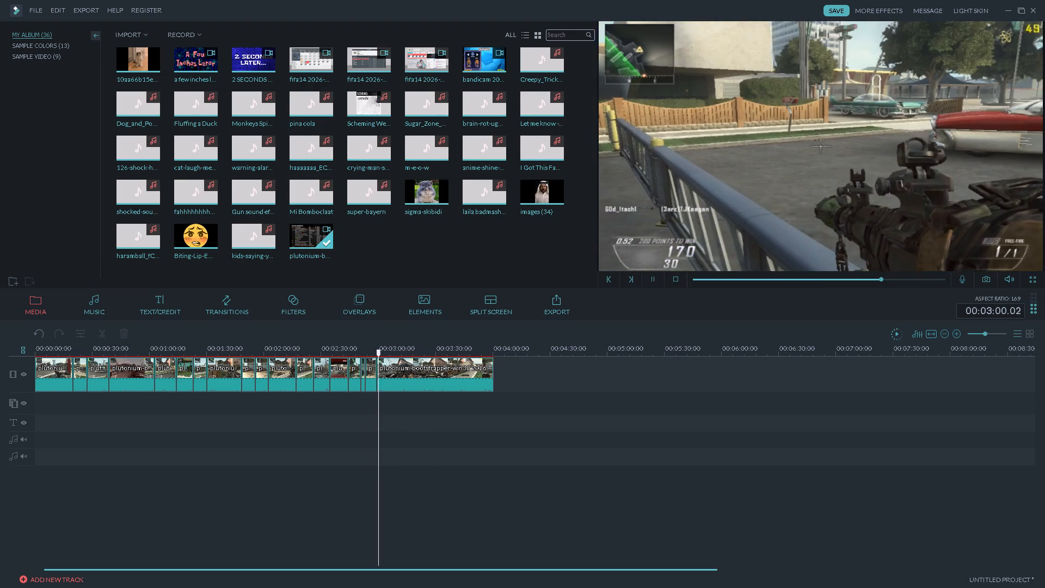
key(space)
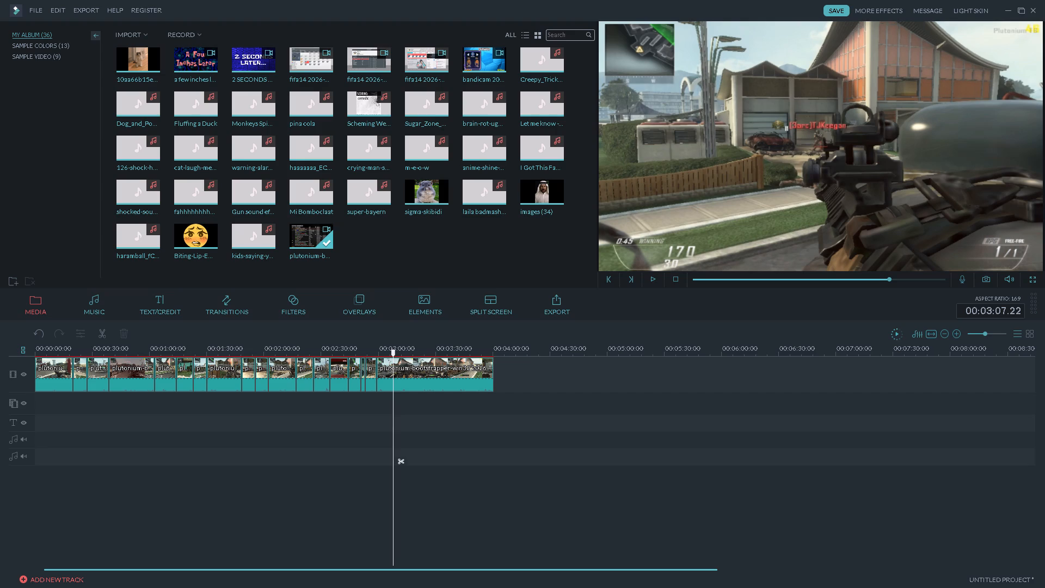
click(104, 334)
click(387, 372)
key(Delete)
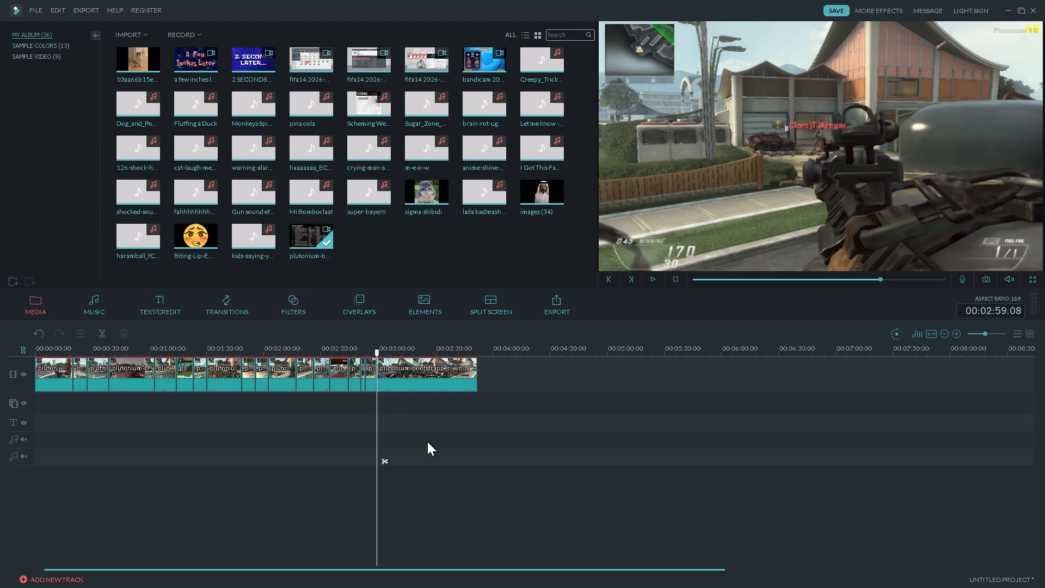
Review the footage around the following kill, split the clip at 00:03:03.01 and 00:03:10.21, and delete the section between the splits.
key(space)
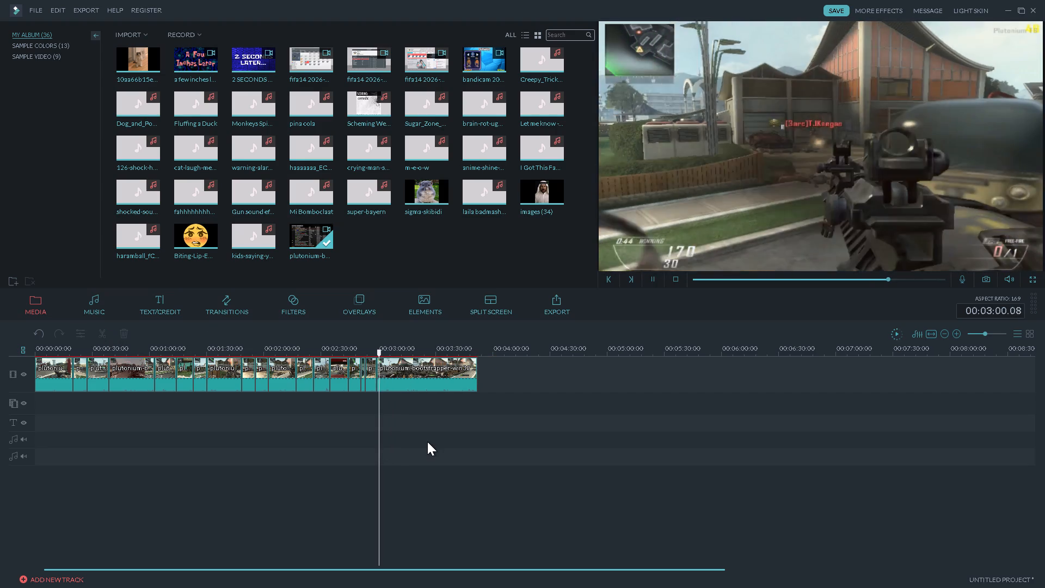
key(space)
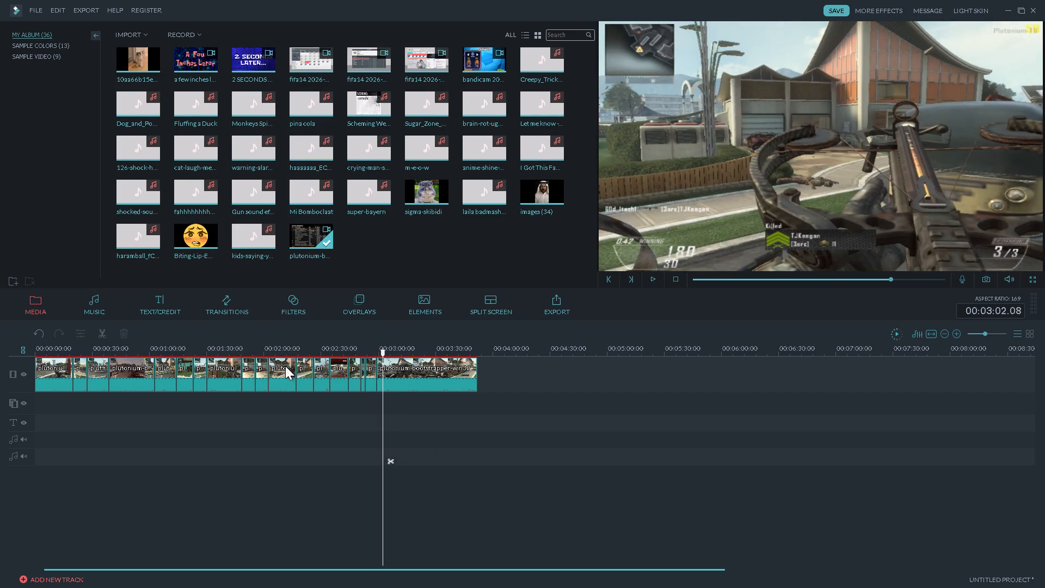
key(space)
key(space)
click(101, 334)
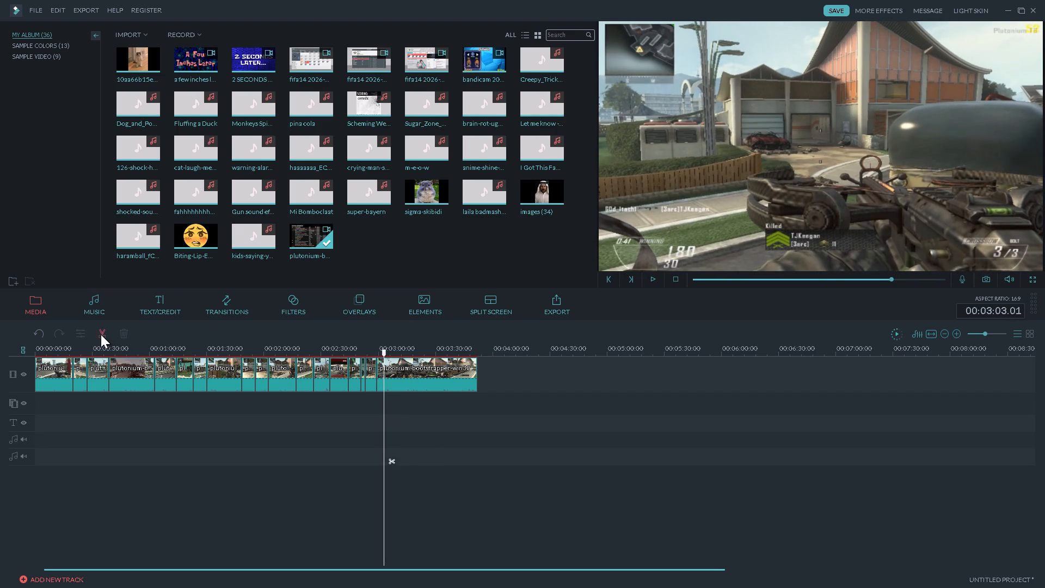
key(space)
click(395, 352)
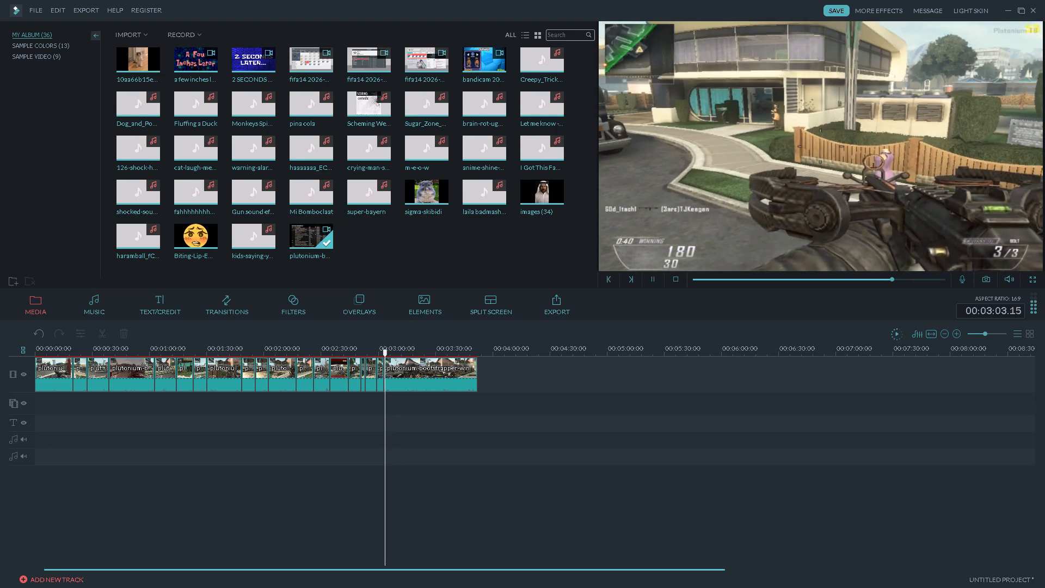
click(399, 352)
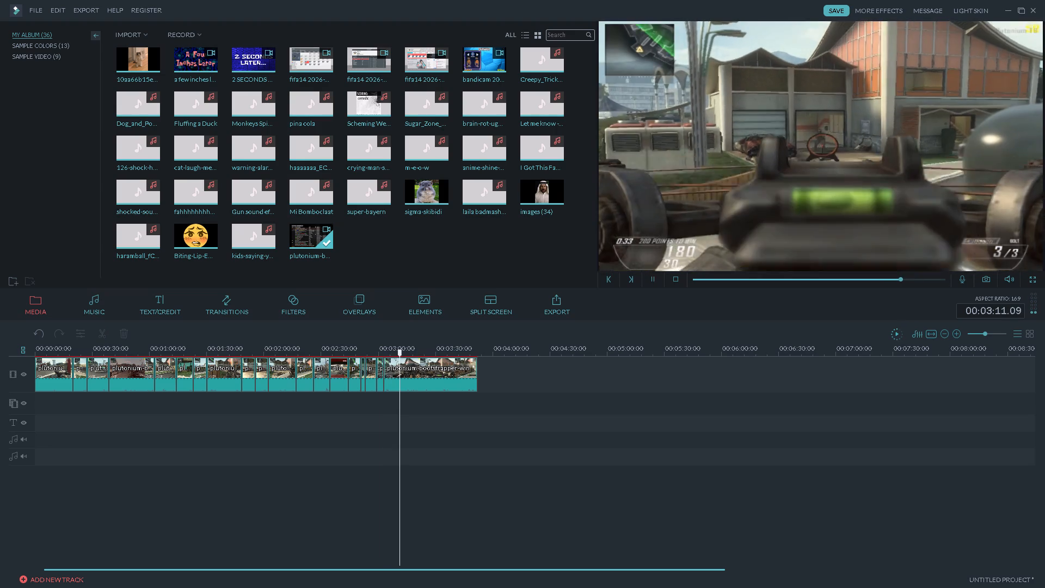
key(space)
click(392, 351)
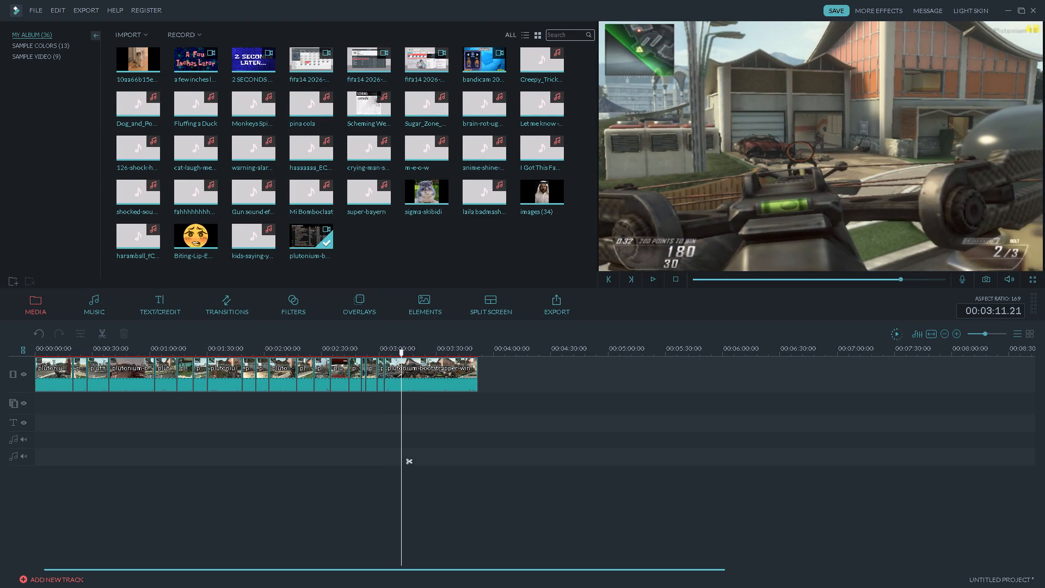
click(397, 353)
click(395, 352)
key(space)
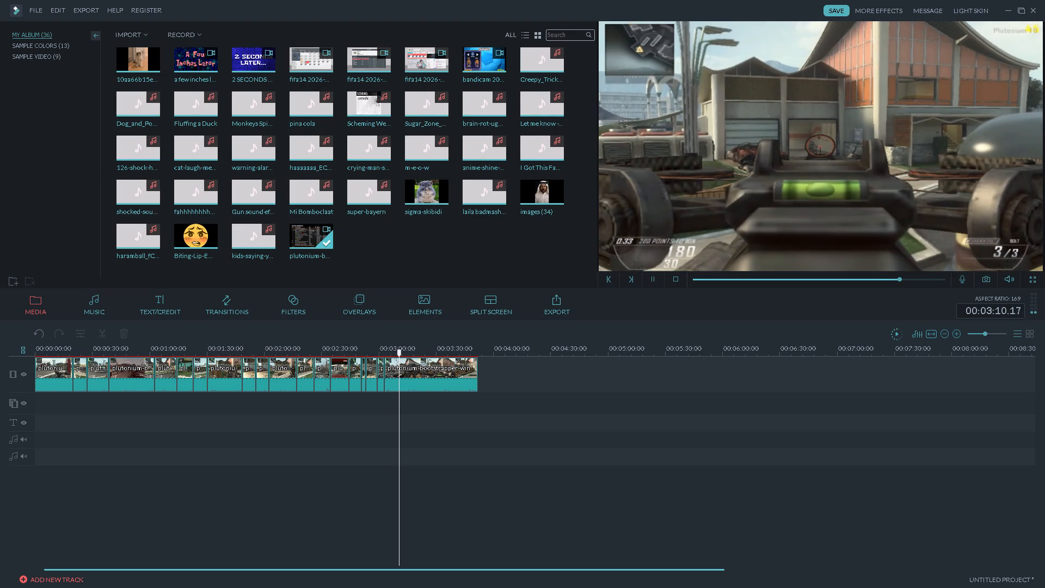
key(space)
click(101, 336)
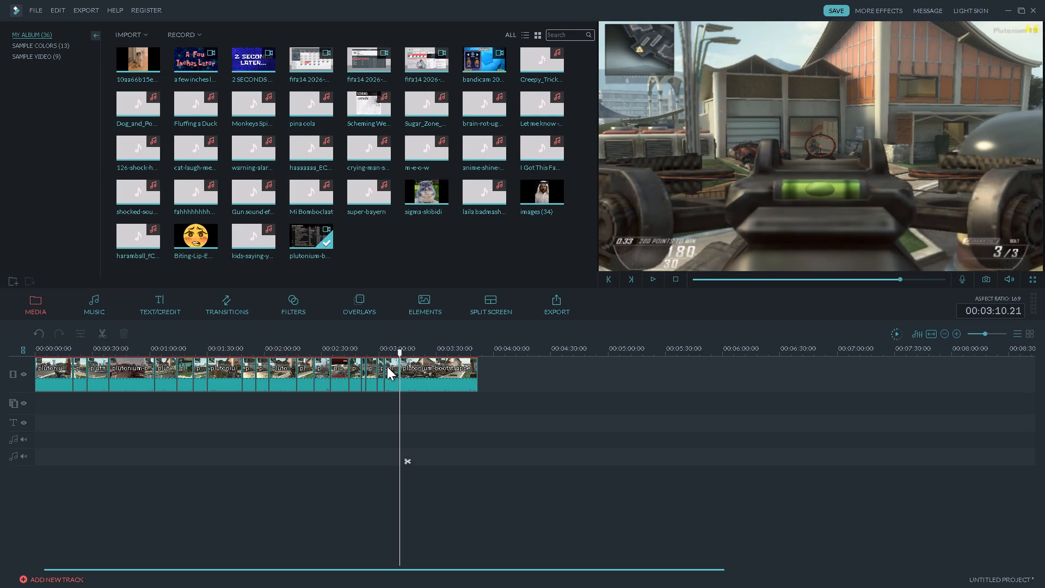
click(388, 367)
key(Delete)
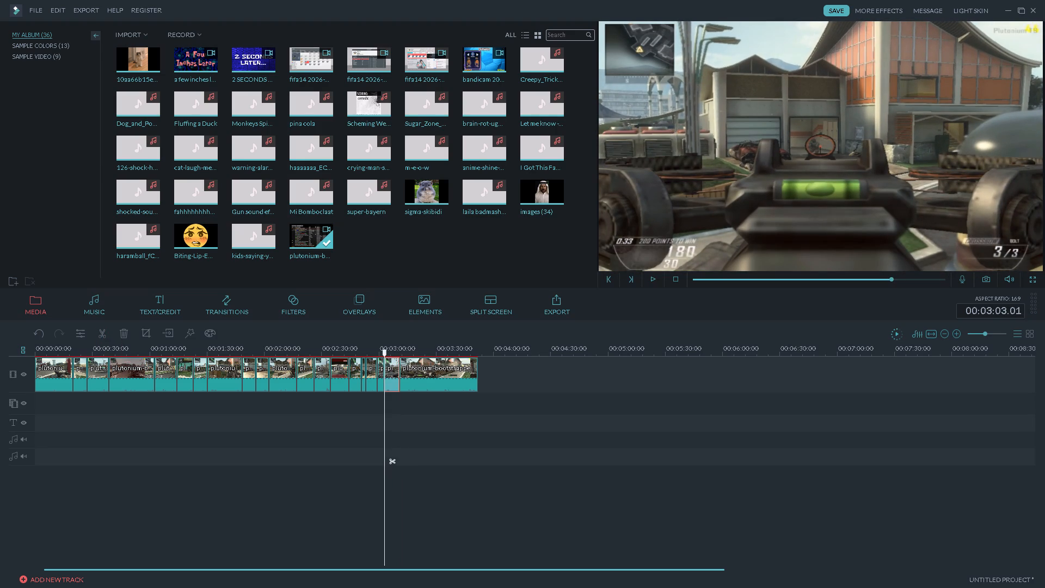
Play on to the Victory screen, split the clip at 00:03:42.06, and delete the remainder after the split.
key(space)
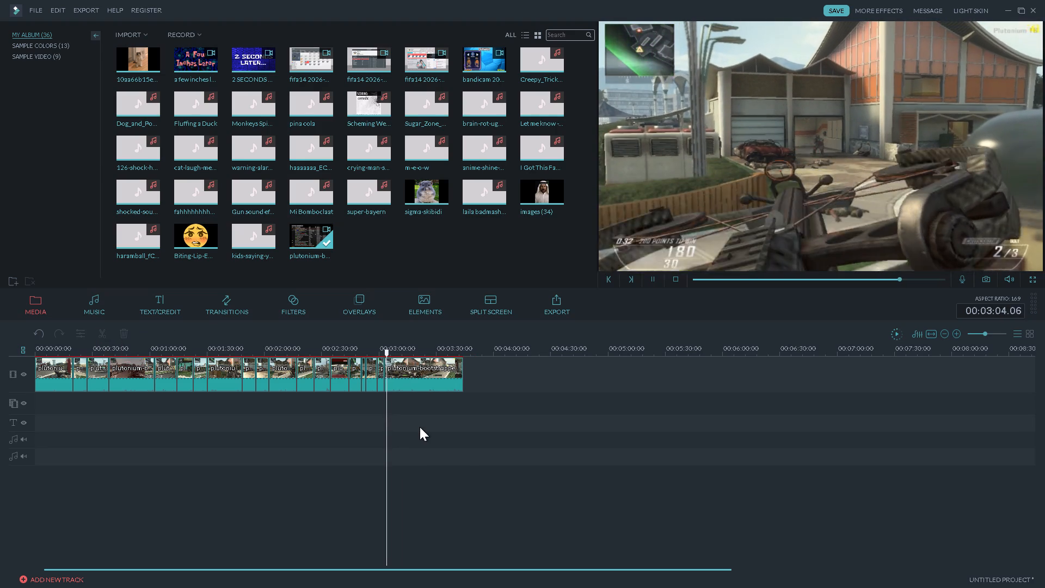
key(space)
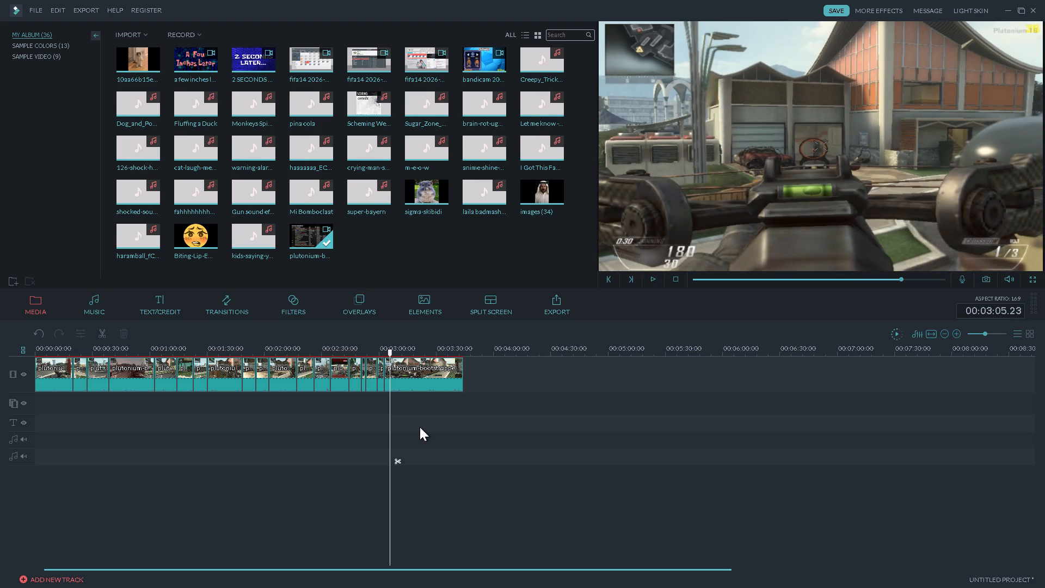
key(space)
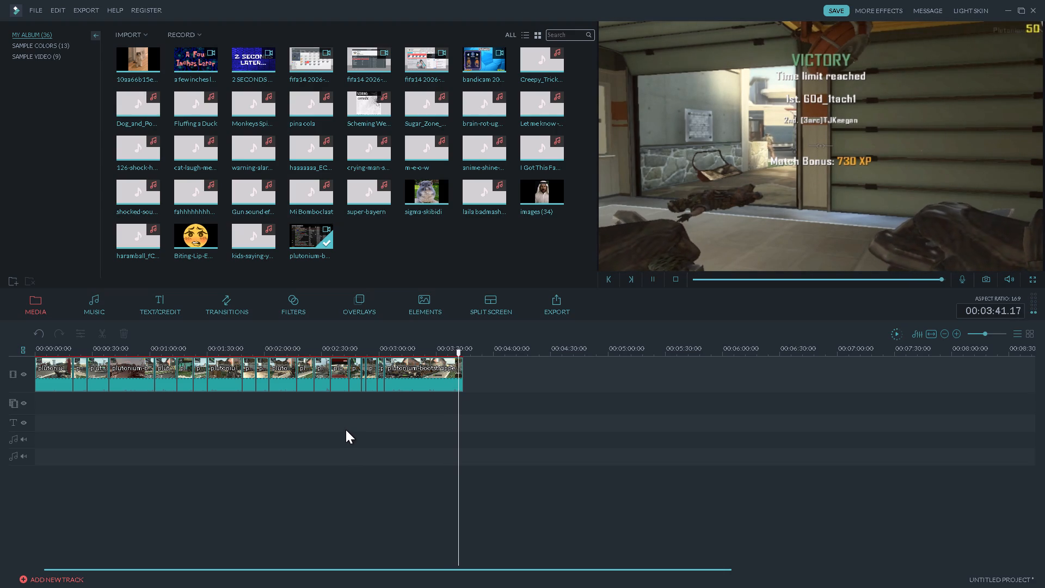
key(space)
click(101, 329)
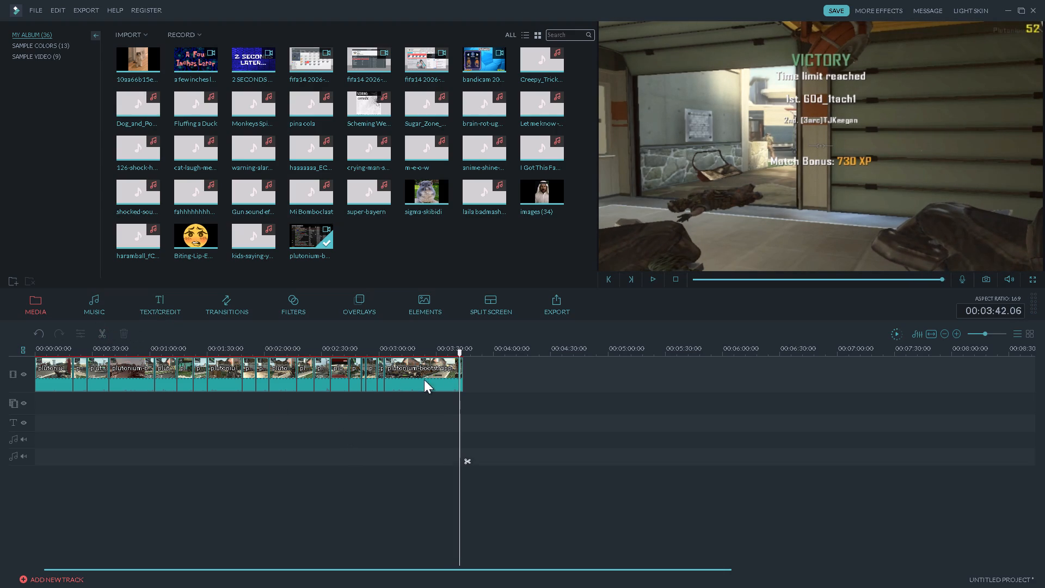
key(Delete)
click(462, 371)
key(Delete)
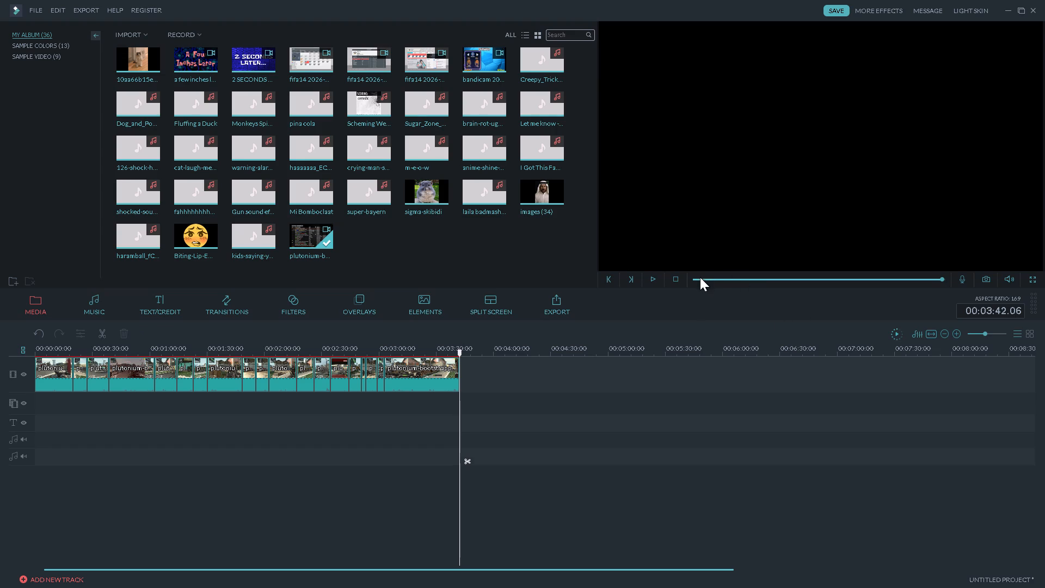
Import subway-surfers-main-theme-2012-original-official.mp3 from Downloads and place it on the first audio track at the start of the timeline.
drag(700, 277, 628, 279)
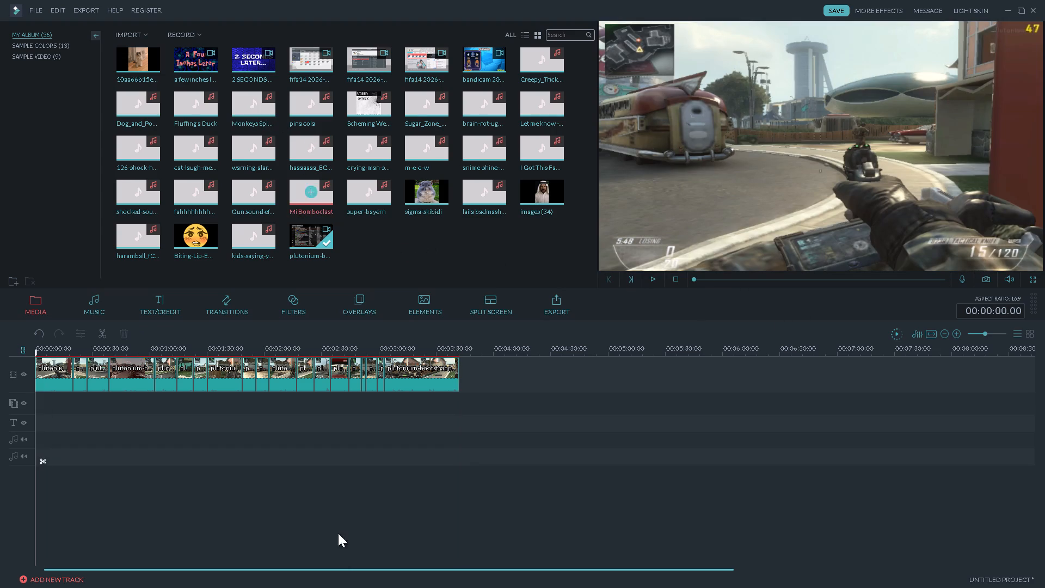
click(127, 40)
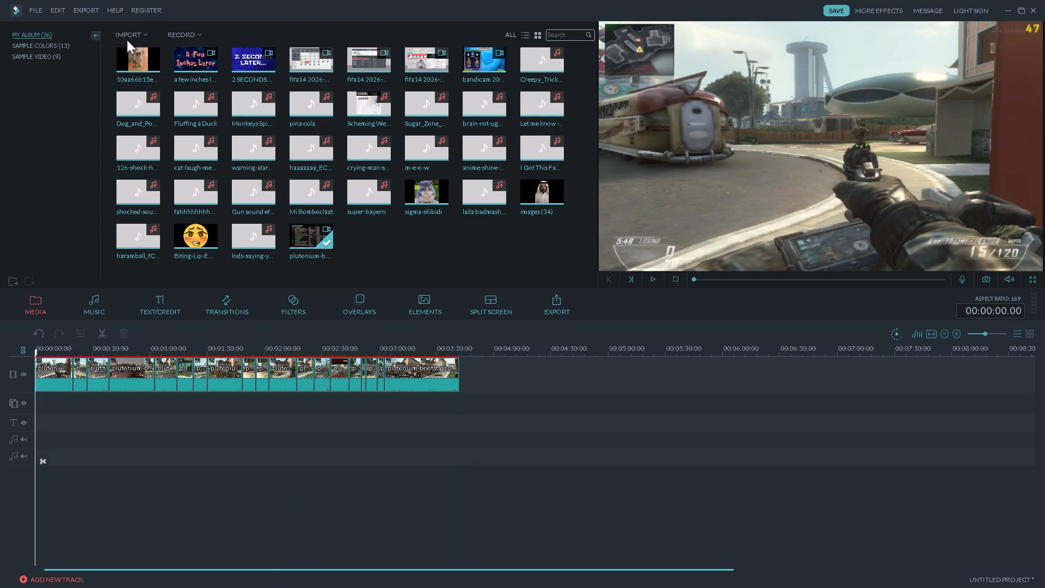
click(129, 36)
click(138, 45)
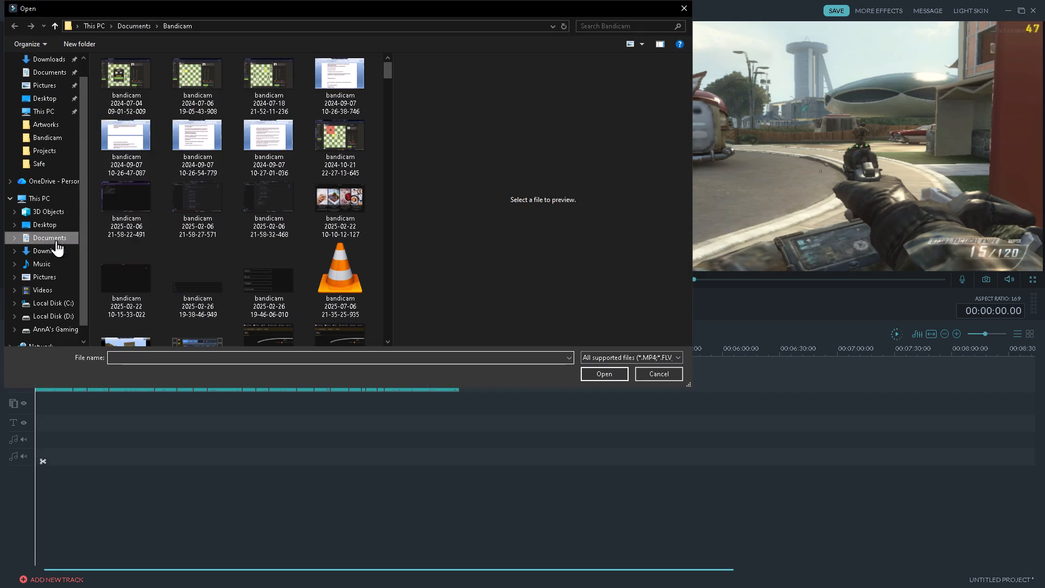
click(57, 247)
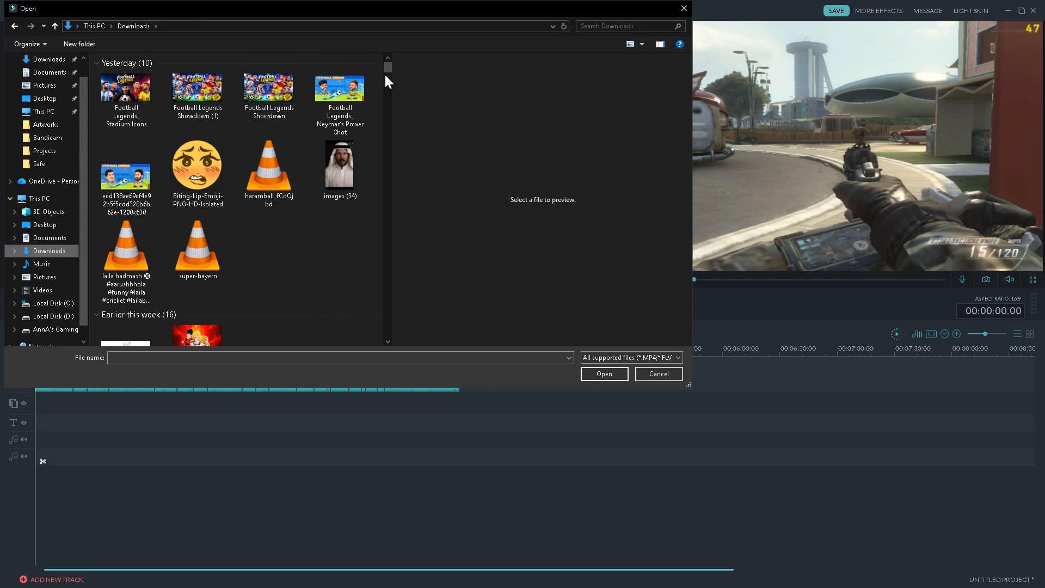
click(274, 356)
text(subway)
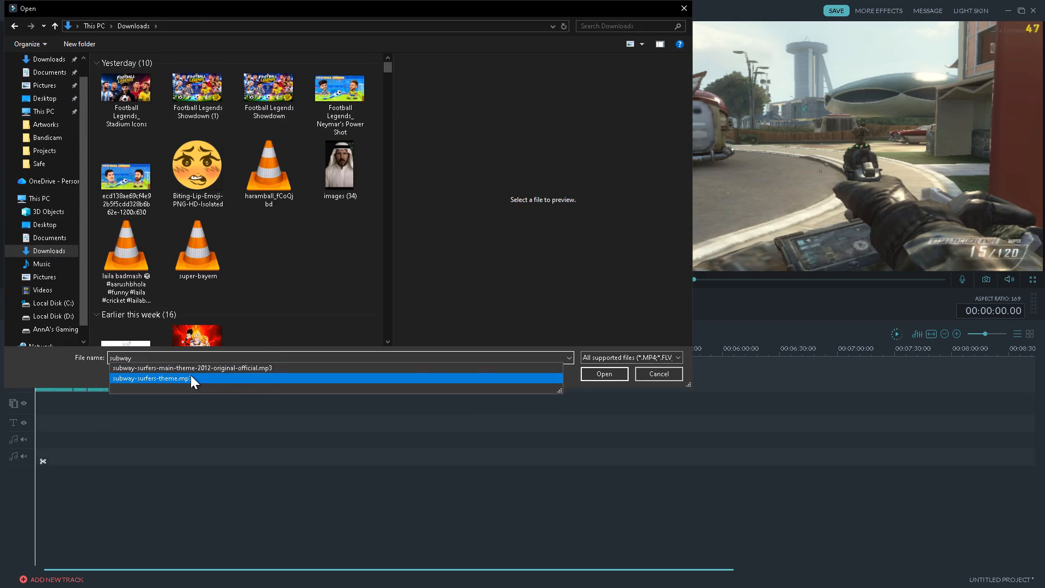
click(199, 370)
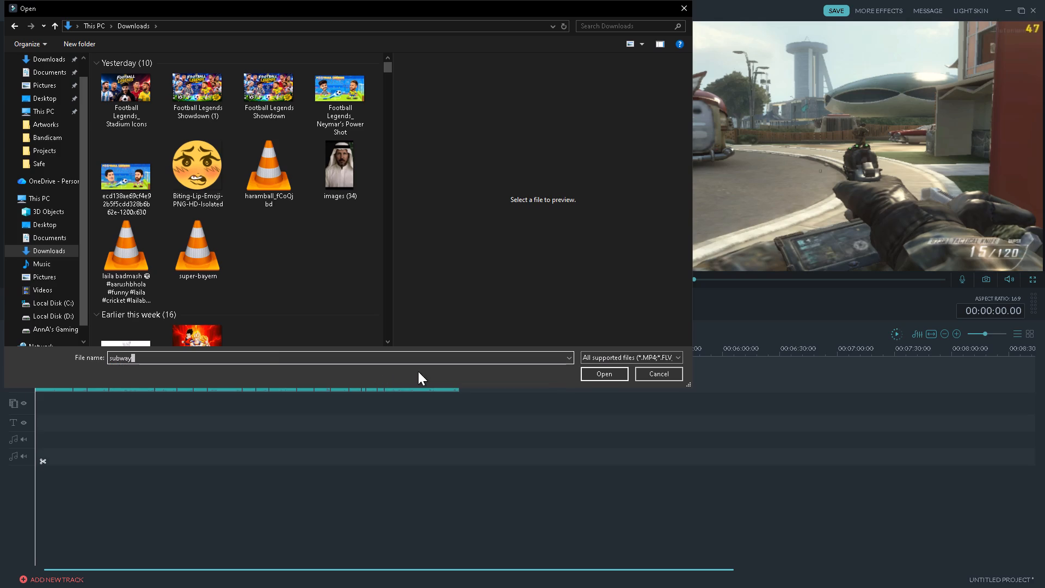
click(589, 372)
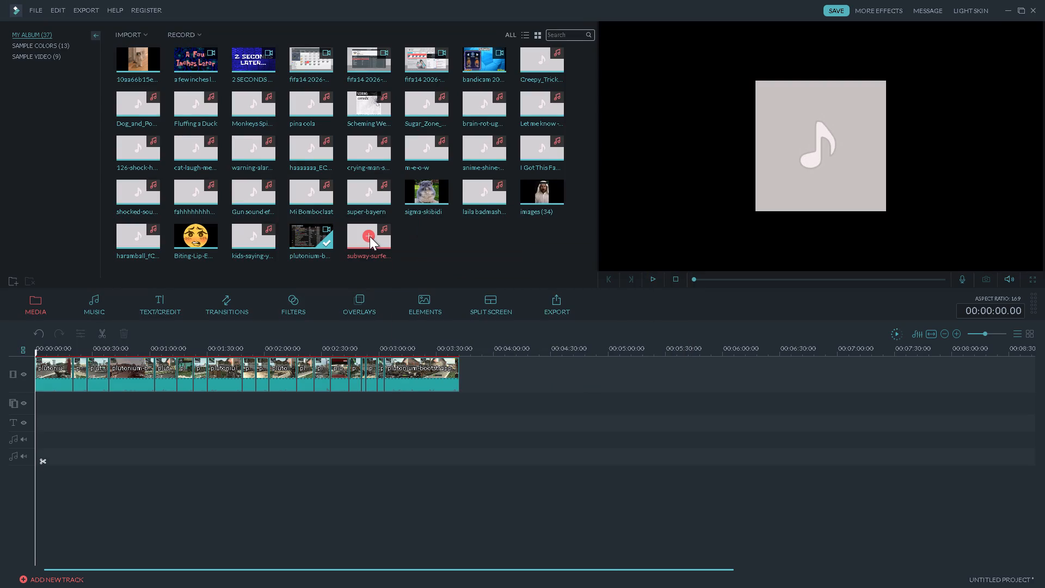
click(369, 237)
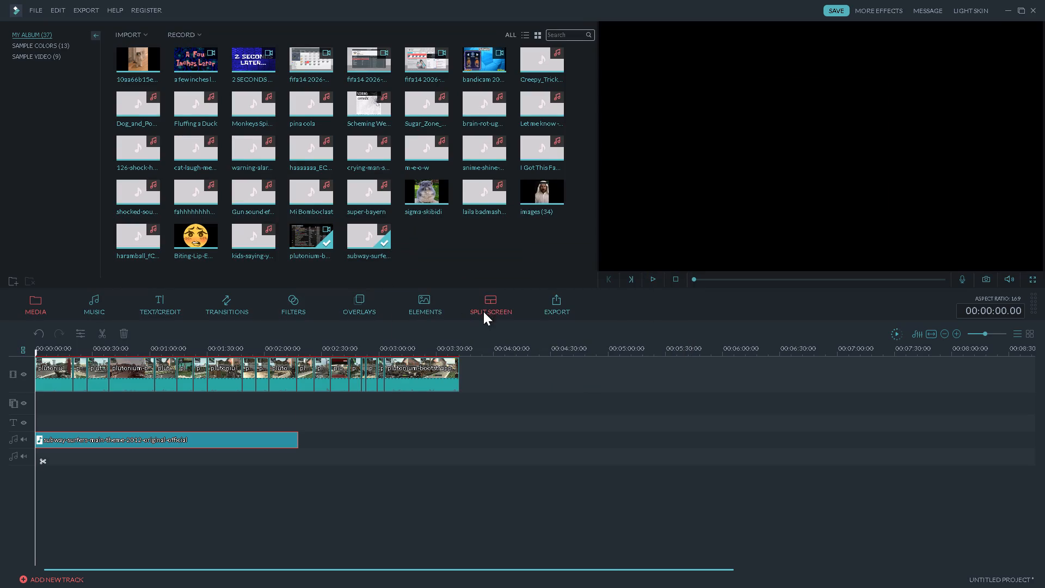
Set the volume of the Subway Surfers music clip to 2 while listening to it over the gameplay.
double_click(231, 442)
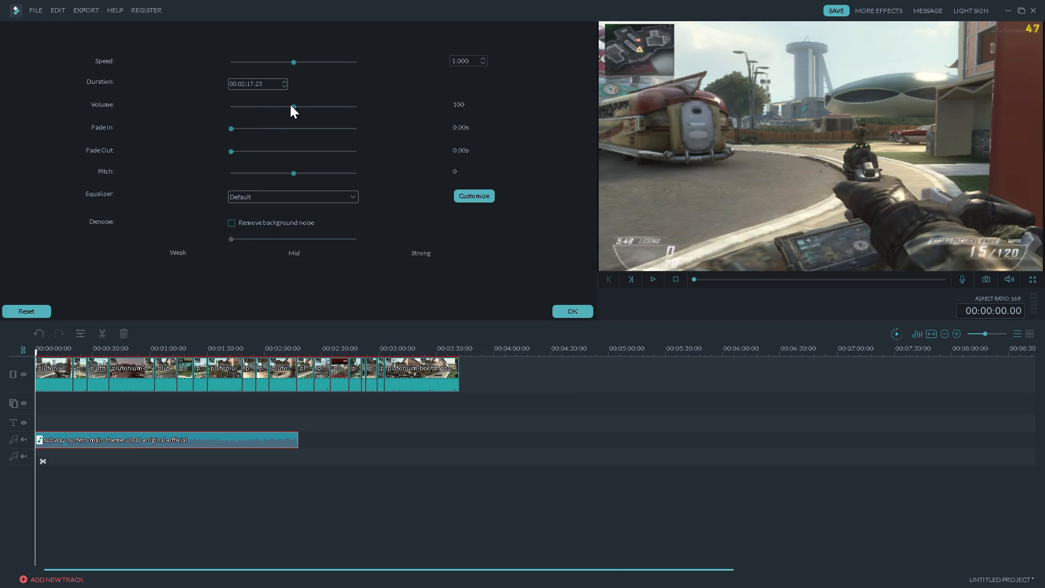
drag(294, 106, 242, 107)
key(space)
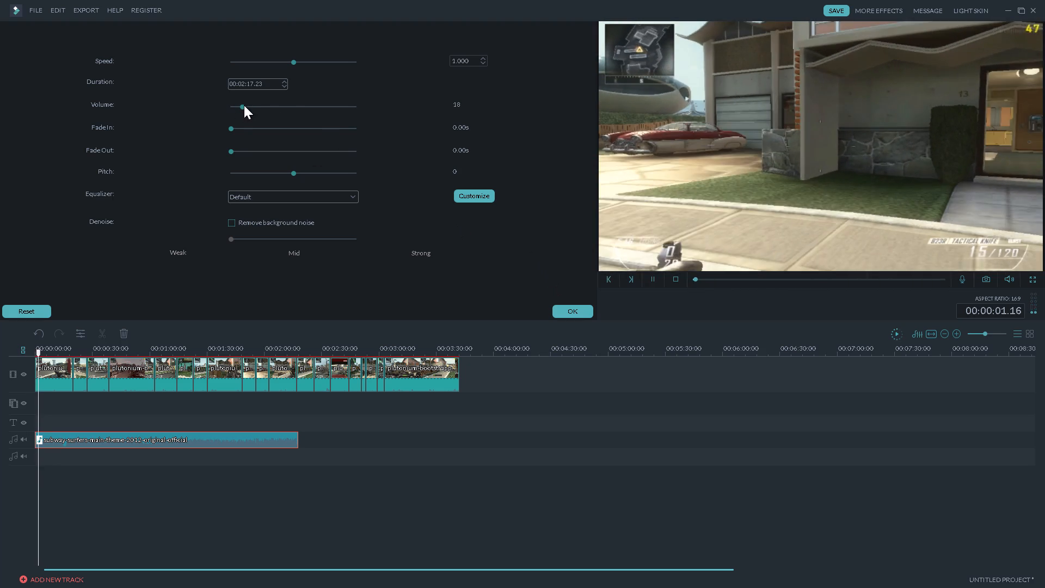
drag(242, 105, 233, 107)
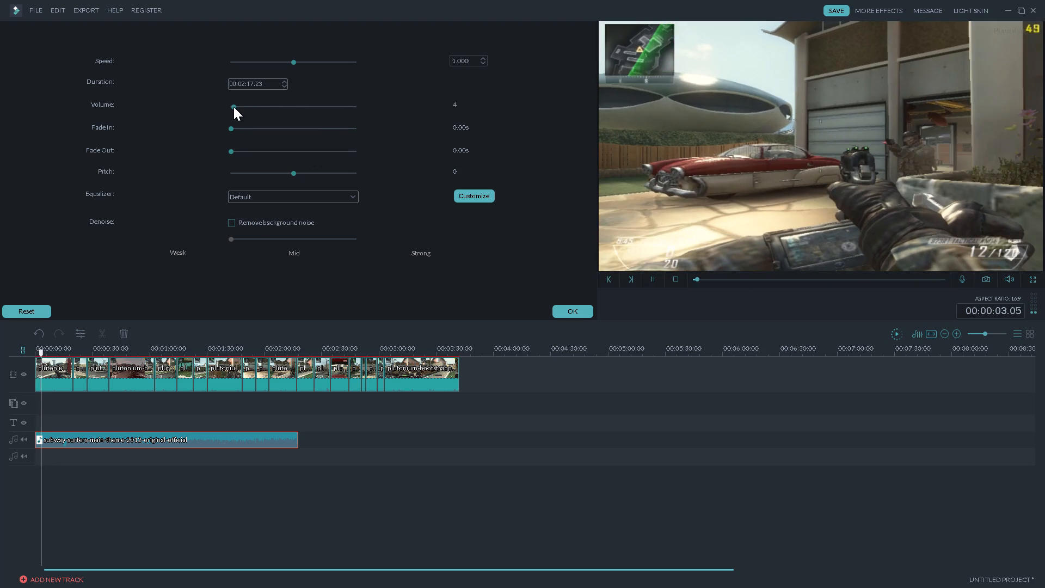
click(233, 107)
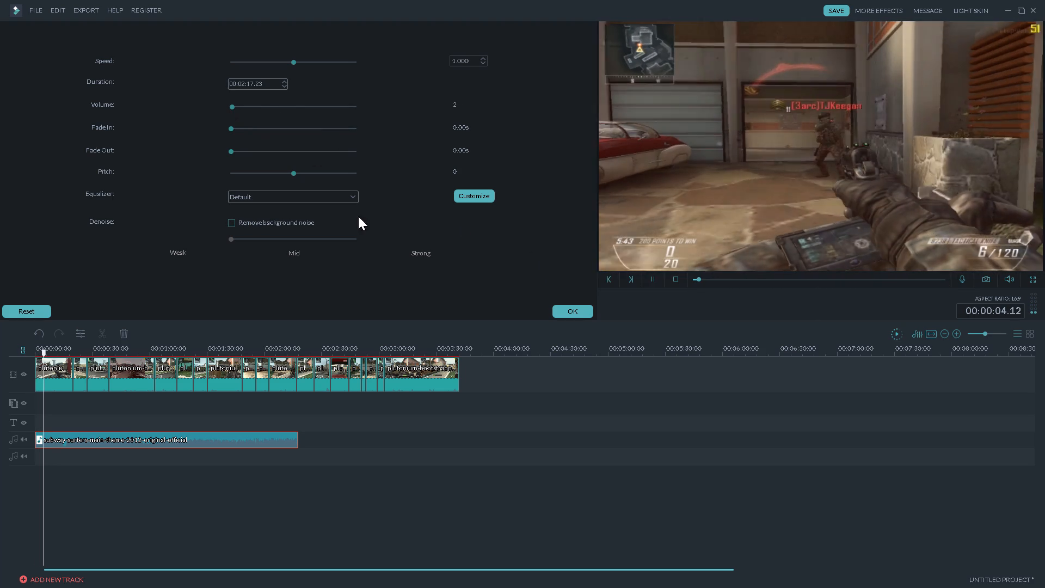
click(580, 316)
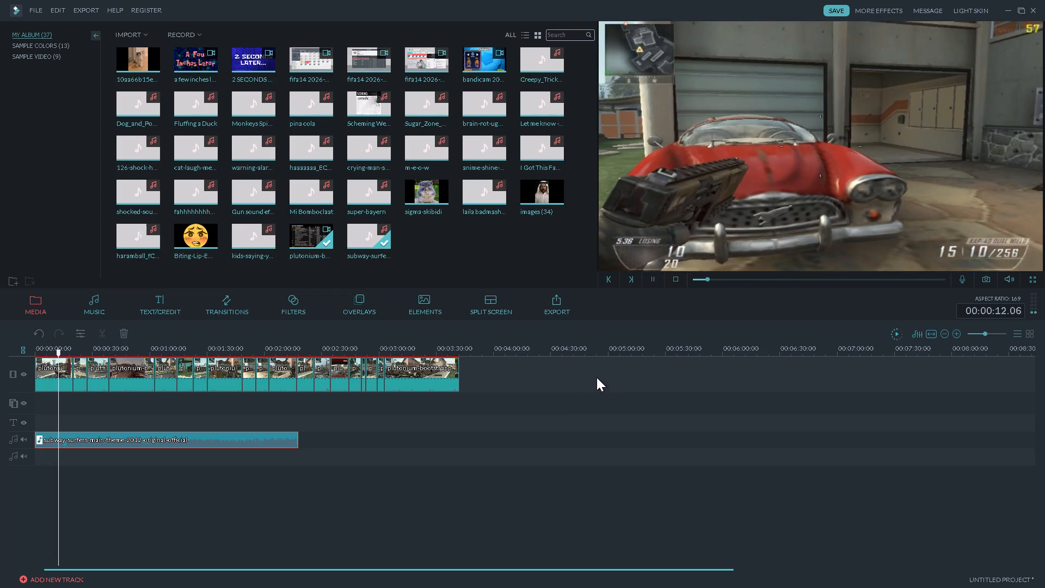
Play back the opening of the video to check the background music against the gameplay.
click(989, 334)
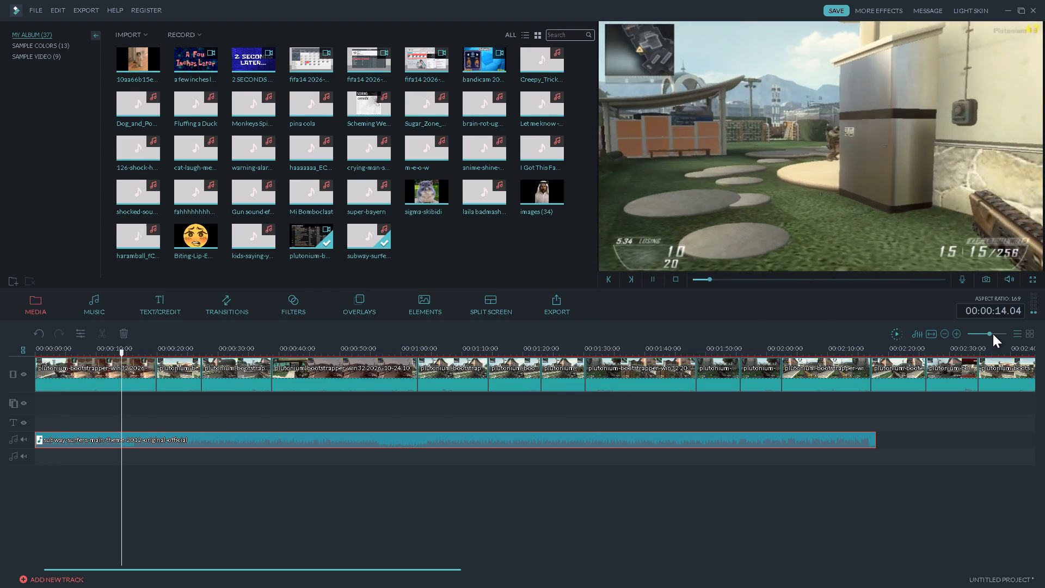
click(987, 334)
click(986, 334)
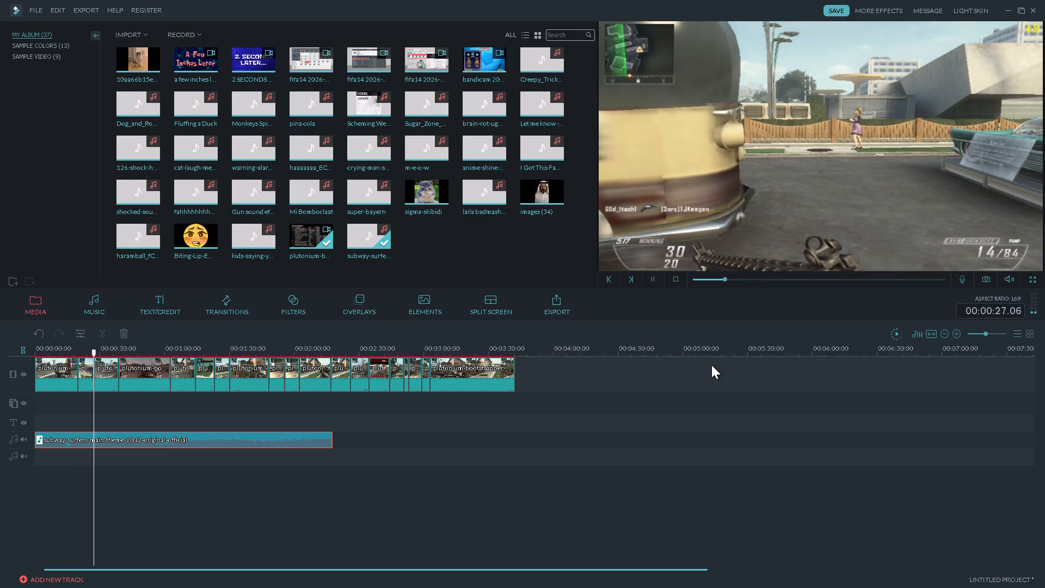
key(space)
key(space)
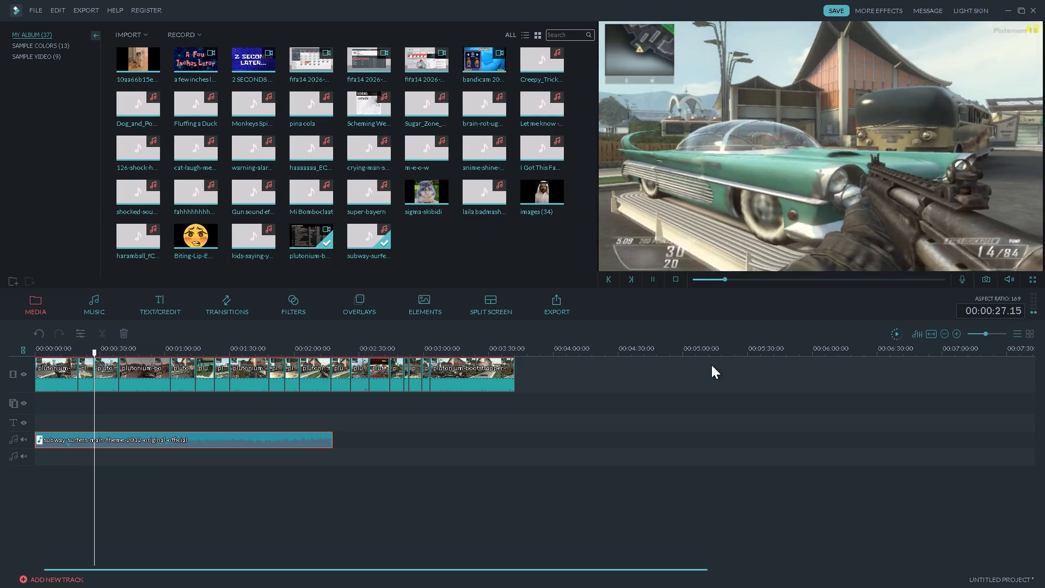
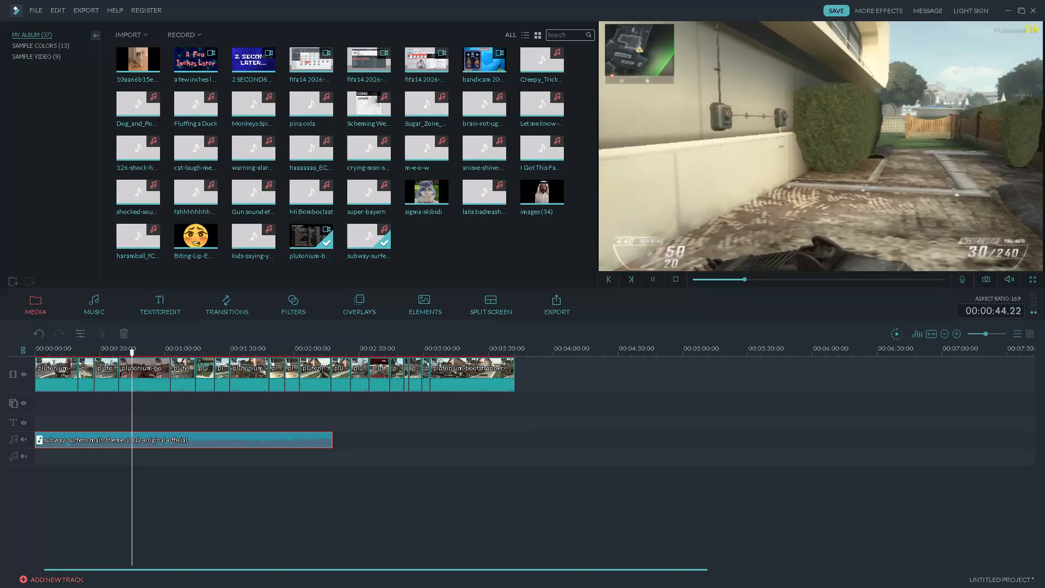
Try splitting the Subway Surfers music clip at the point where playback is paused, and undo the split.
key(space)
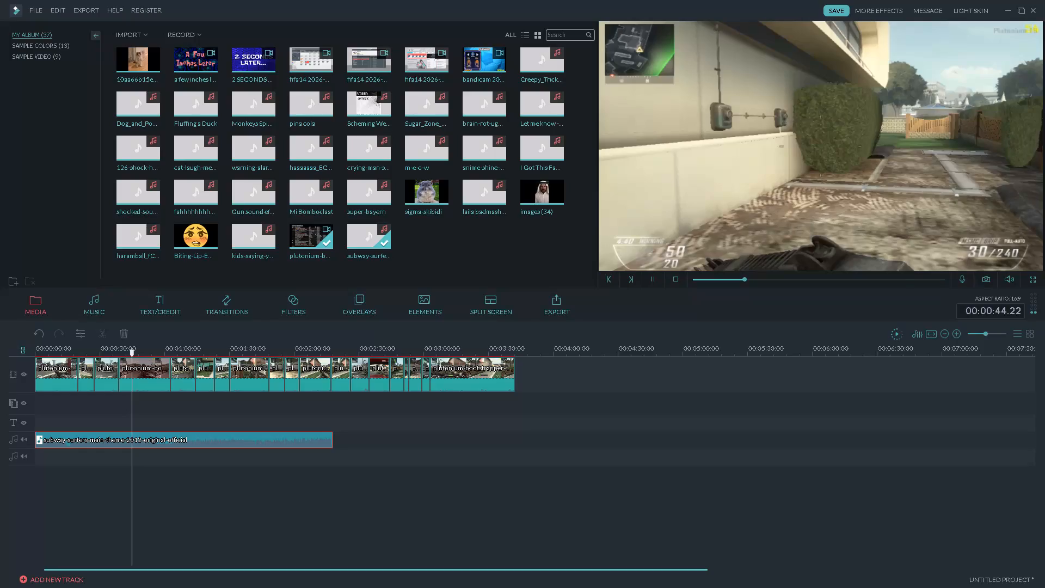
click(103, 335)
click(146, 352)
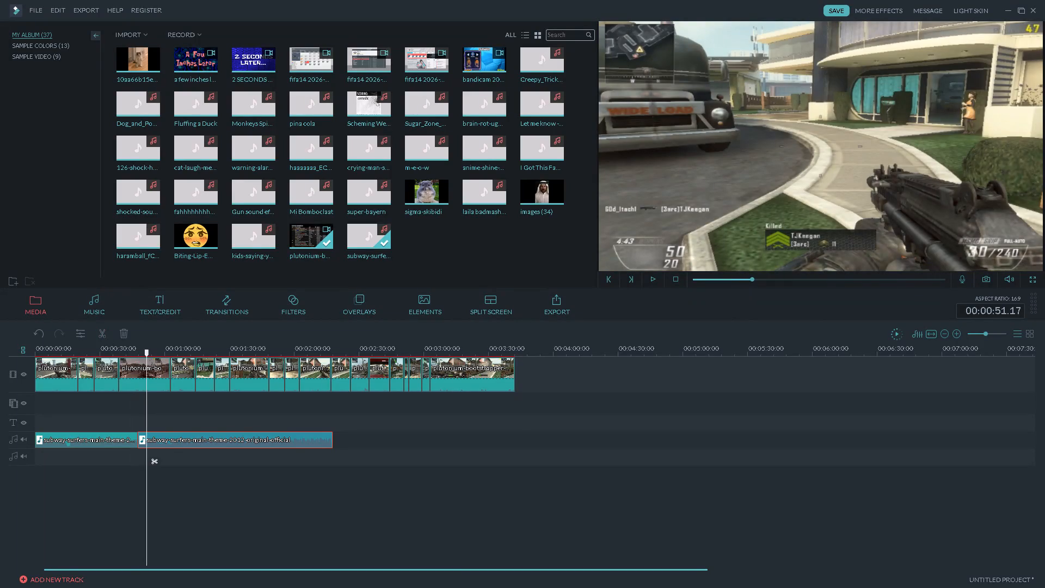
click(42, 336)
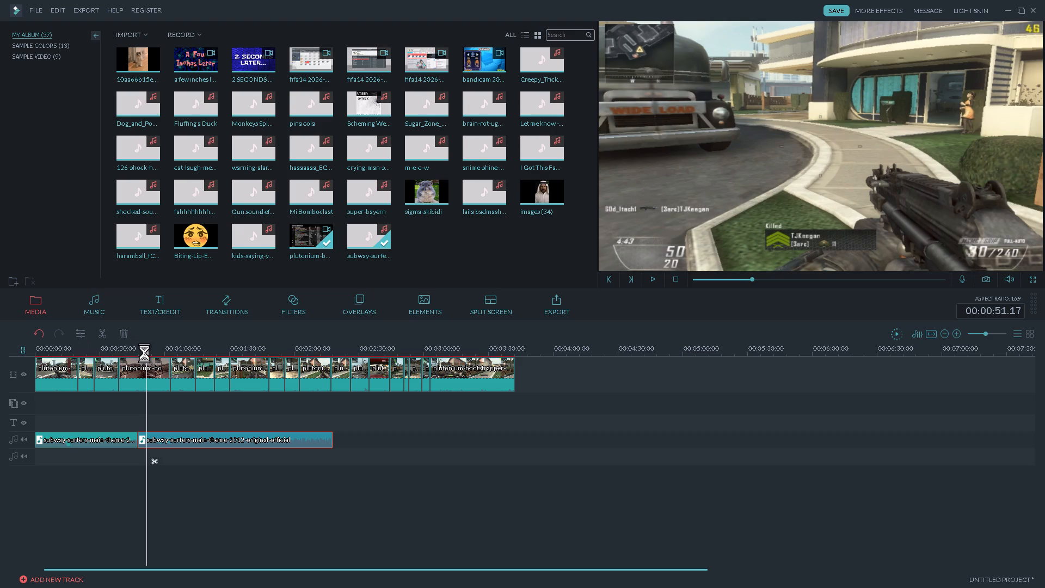
Find the cut point for the Subway Surfers music by replaying the gameplay from 00:00:44.09 and stopping at 00:00:47.10.
click(138, 350)
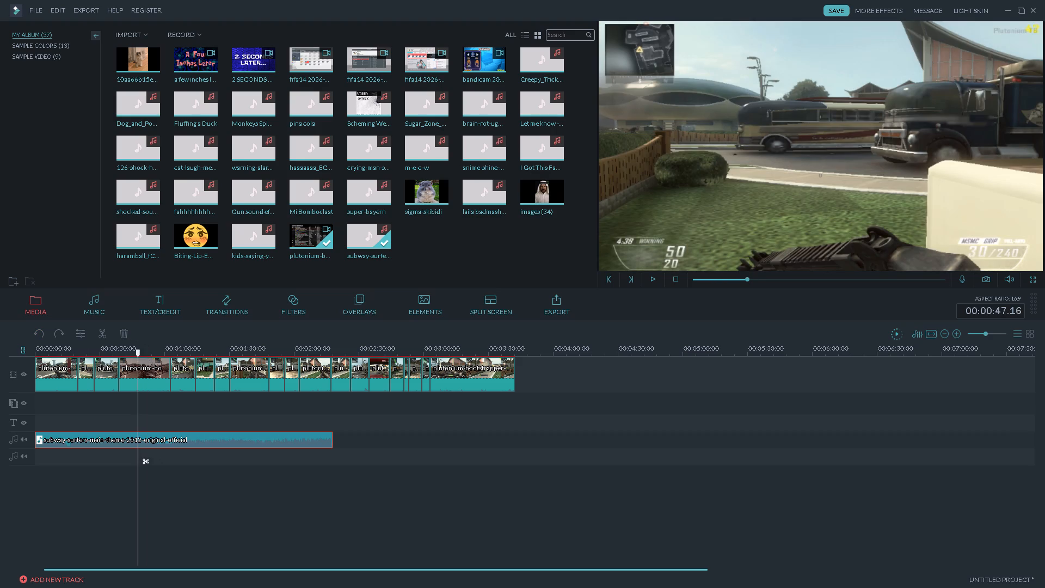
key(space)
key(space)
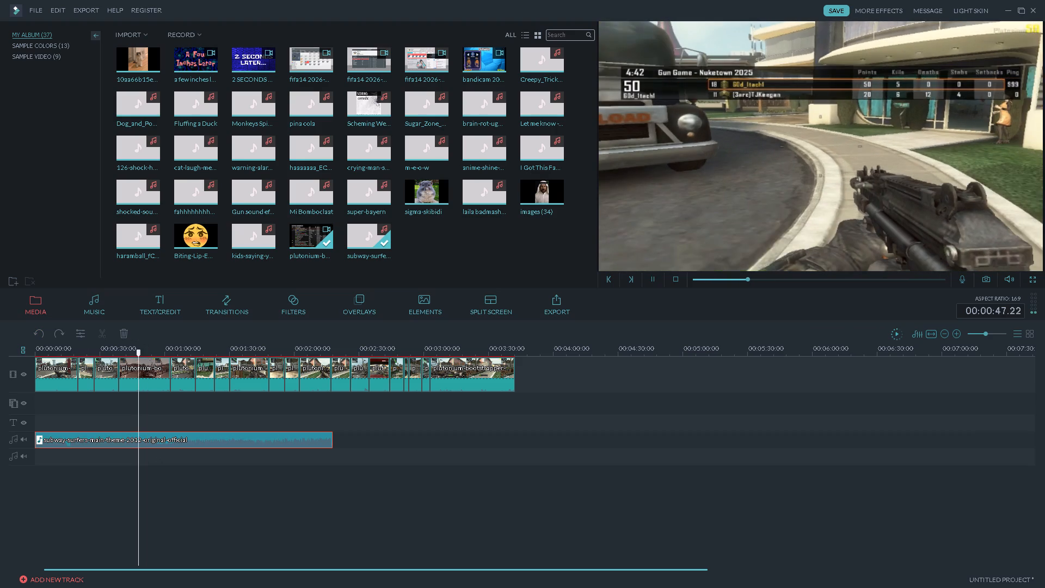
click(131, 354)
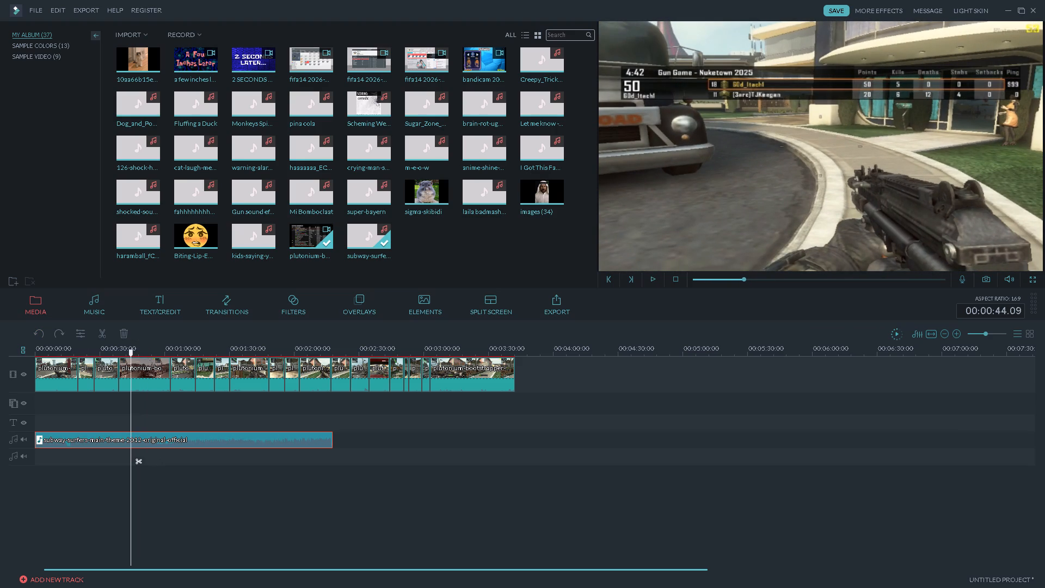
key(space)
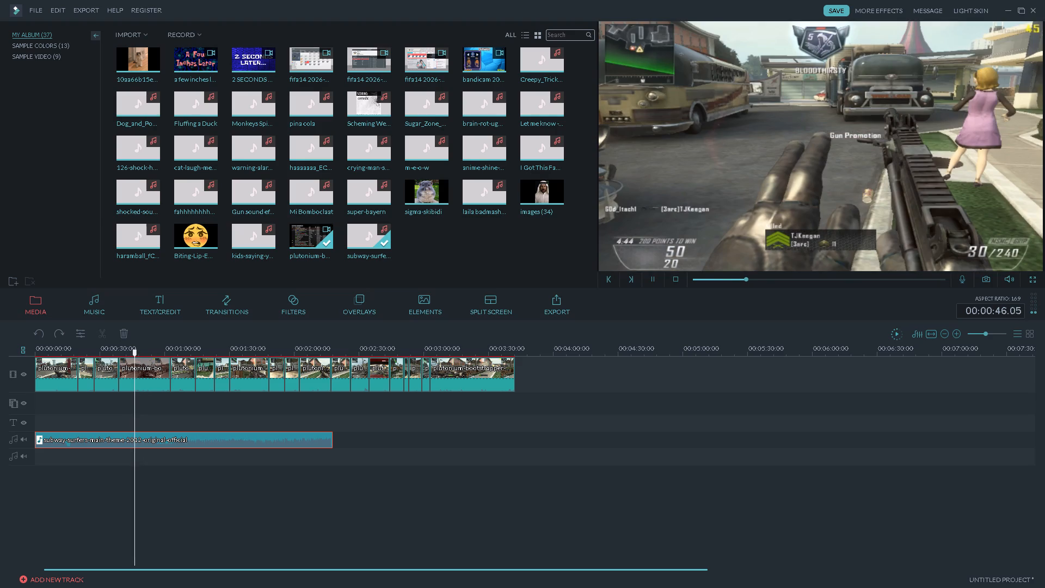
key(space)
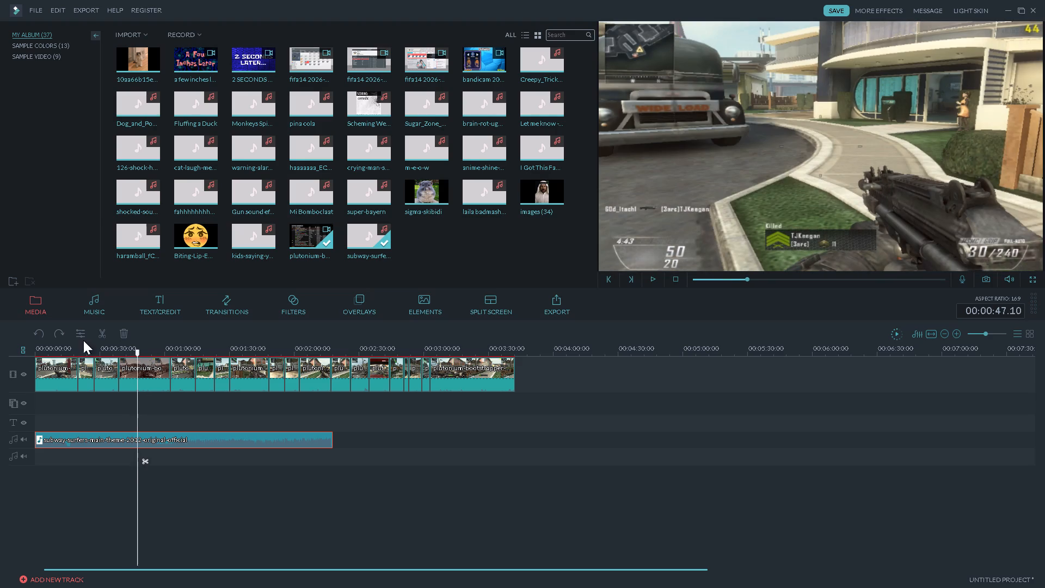
Split the gameplay clip at 00:00:47.10 and at 00:00:55.04, and delete the section between the two cuts.
click(162, 381)
click(100, 335)
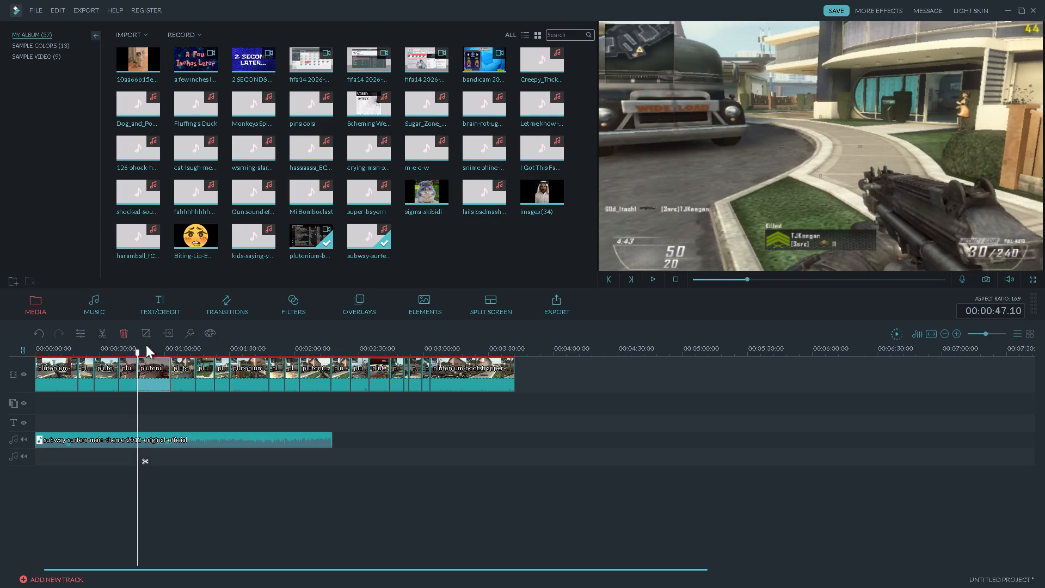
click(145, 352)
click(146, 353)
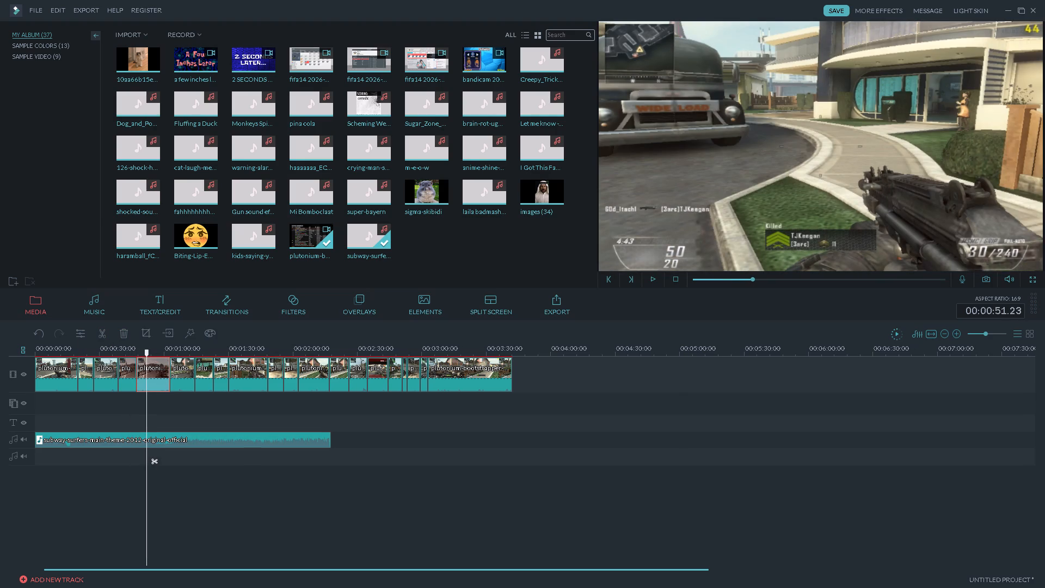
key(space)
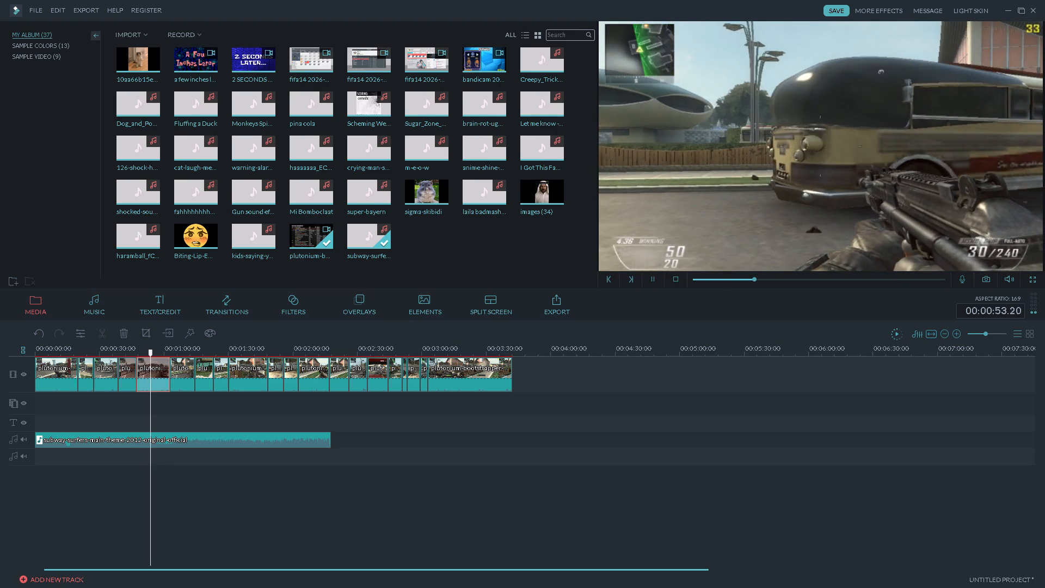
key(space)
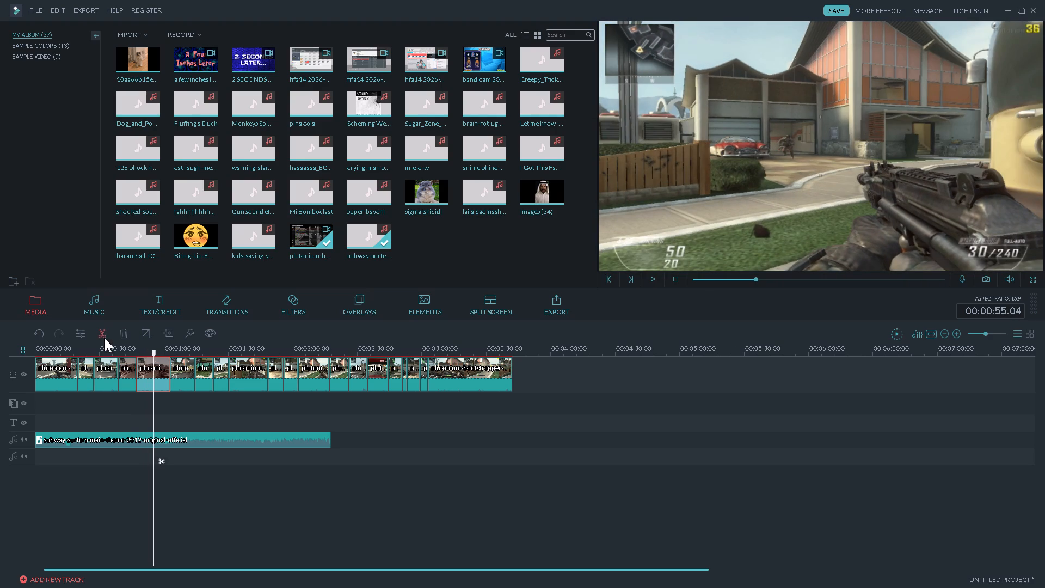
click(104, 338)
click(144, 371)
key(Delete)
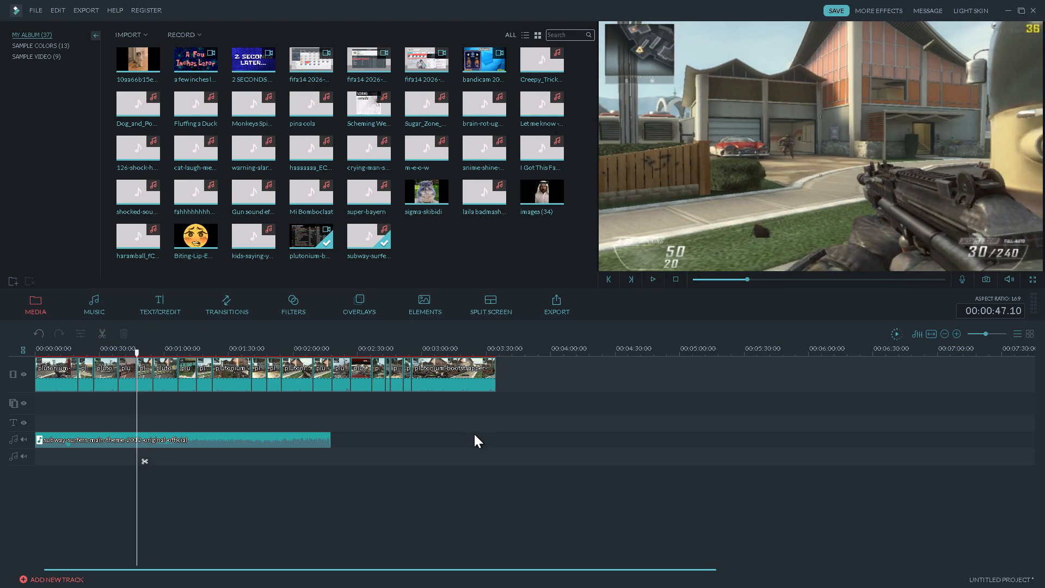
Play on past the kill, split at 00:00:51.14, and delete the short gameplay segment after the split.
key(space)
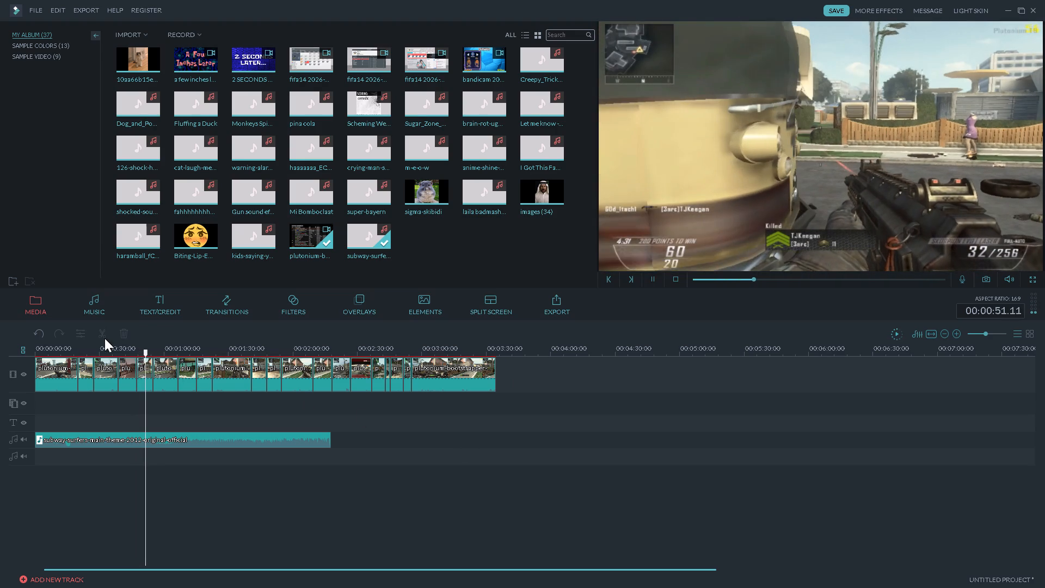
key(space)
click(96, 335)
click(150, 376)
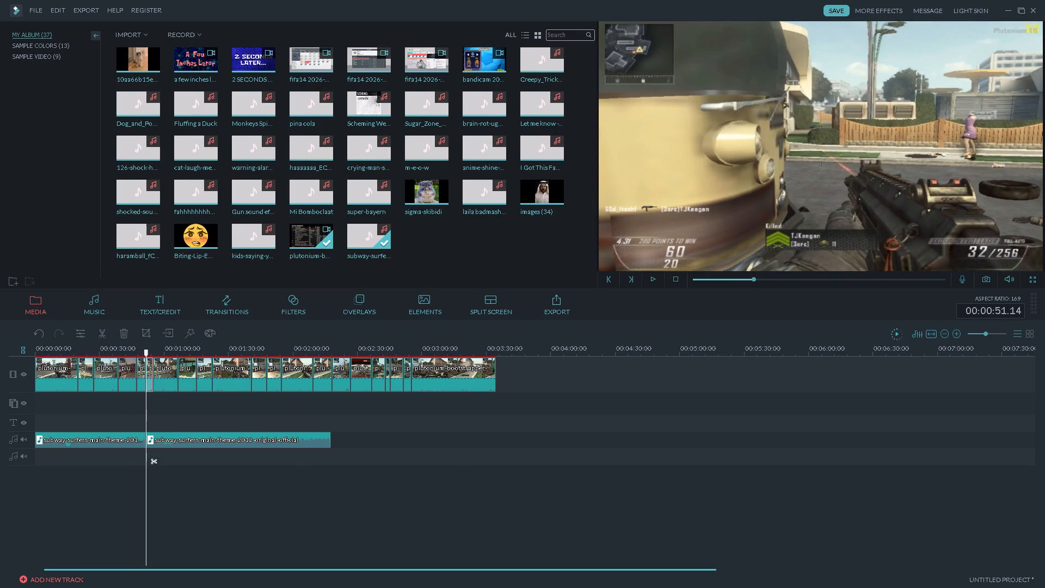
key(Delete)
Play on, split at 00:01:23.10 and at 00:01:30.18, and delete the gameplay segment between the two cuts.
key(space)
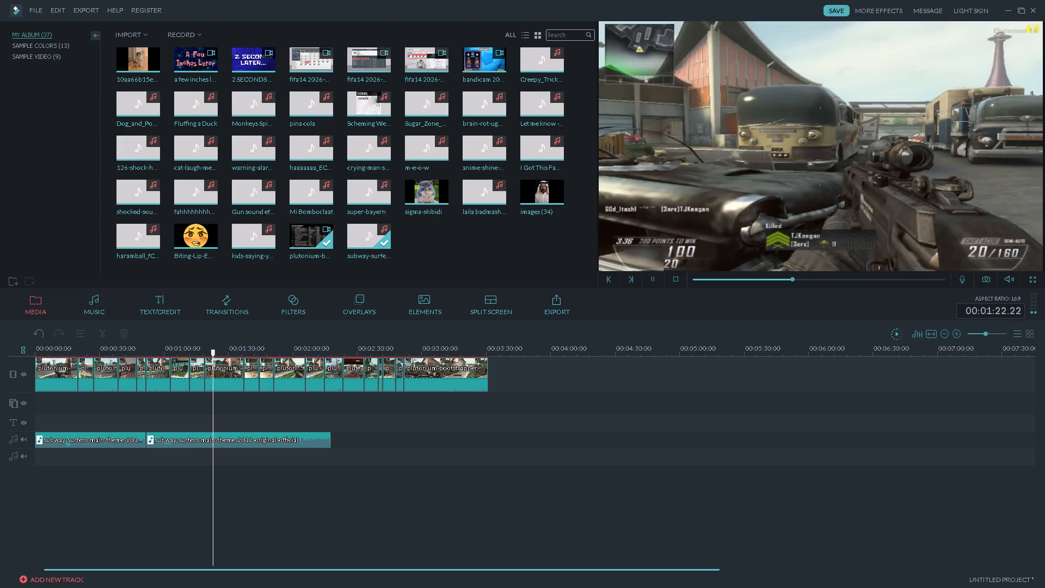
key(space)
click(98, 334)
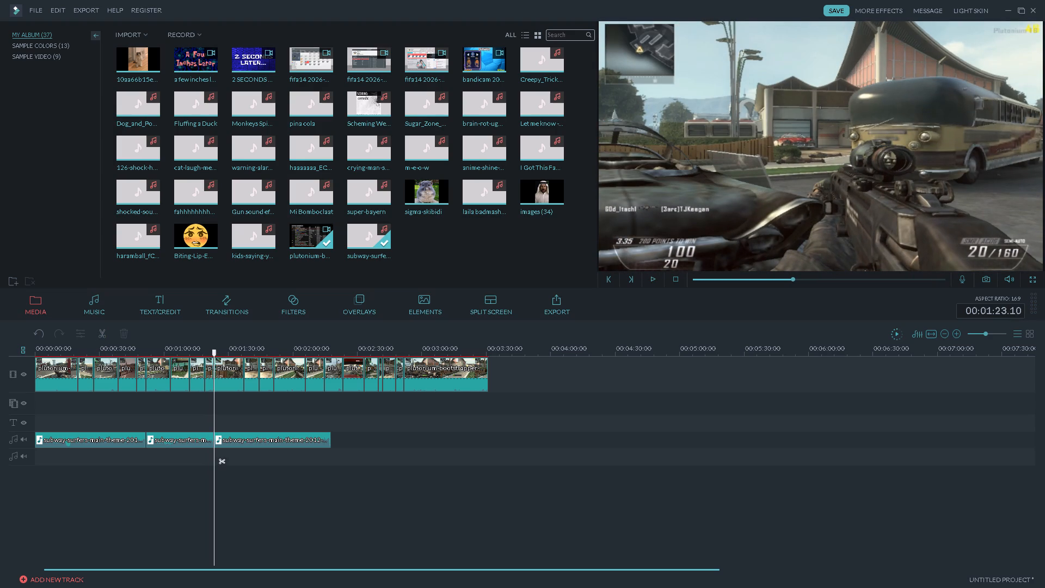
click(219, 353)
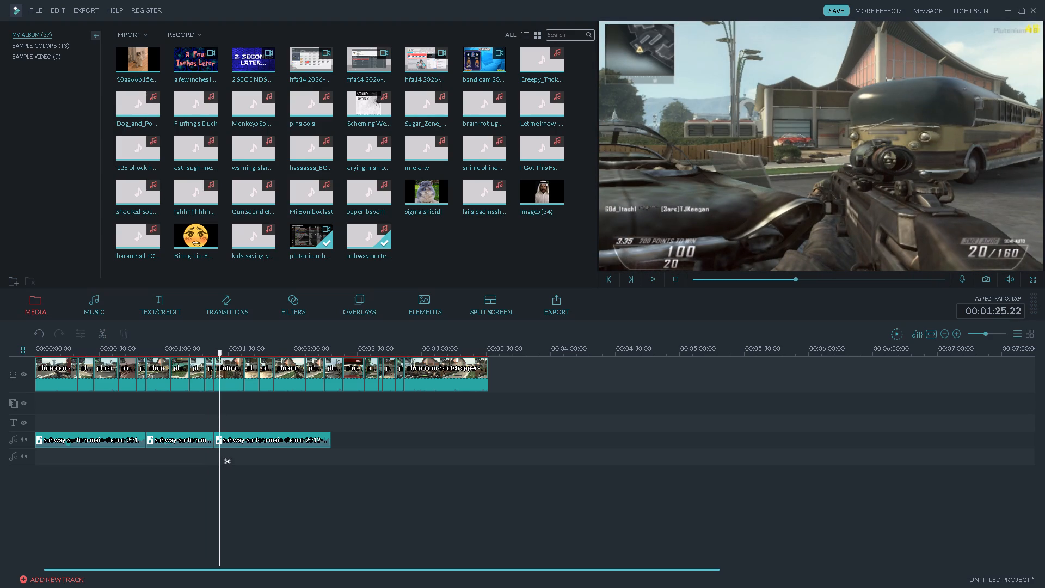
click(228, 353)
key(space)
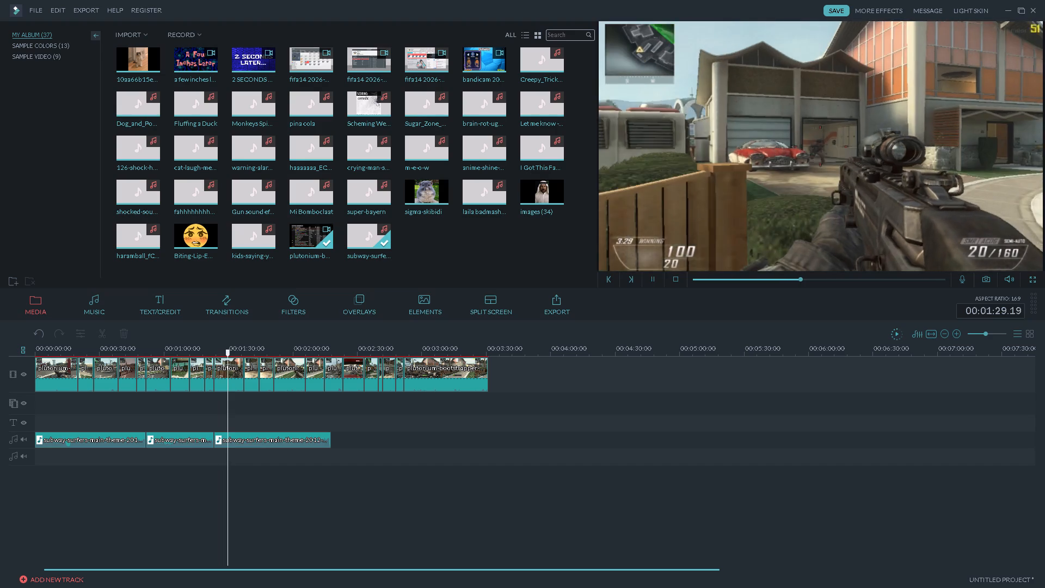
key(space)
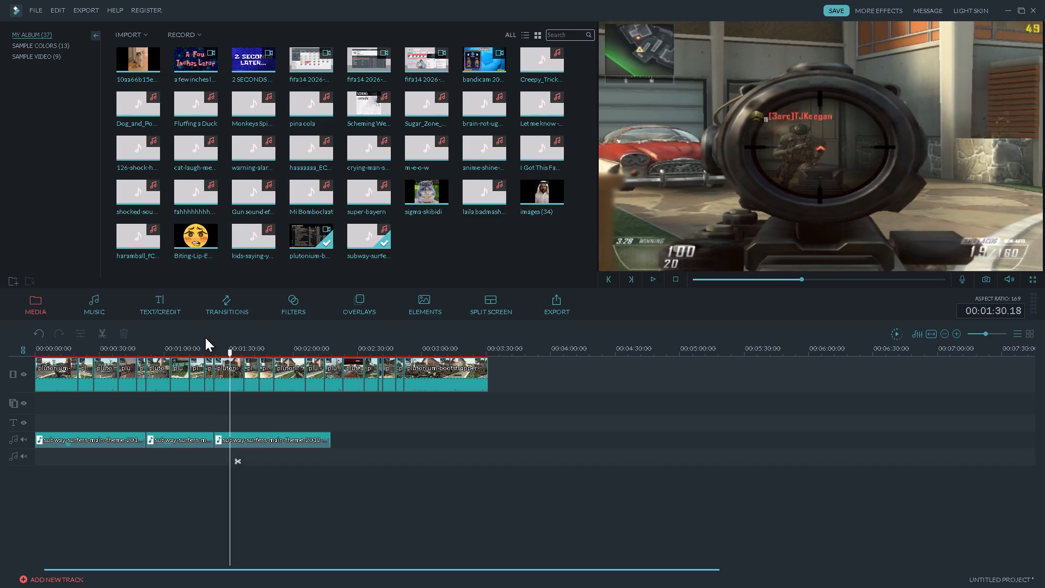
click(101, 334)
click(222, 373)
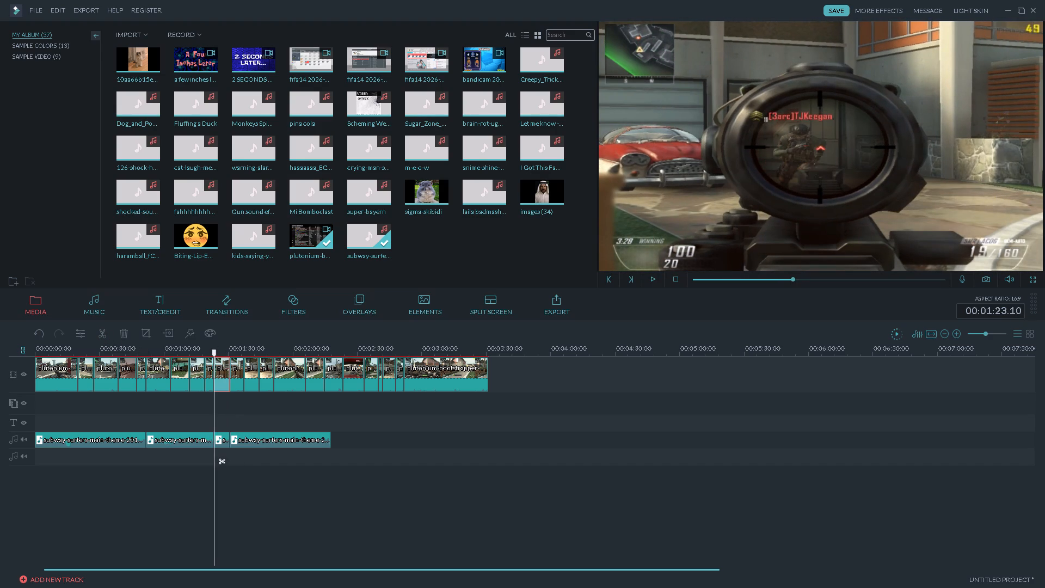
key(Delete)
Review the next gameplay clip, split it at 00:01:33.08, and delete the uneventful part before the split back to the preceding cut.
key(space)
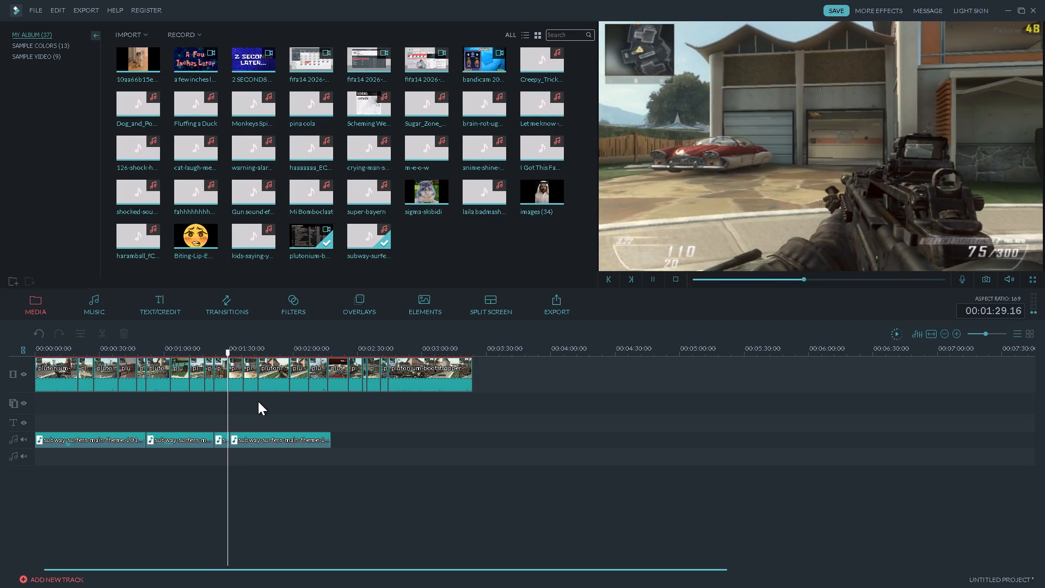
key(space)
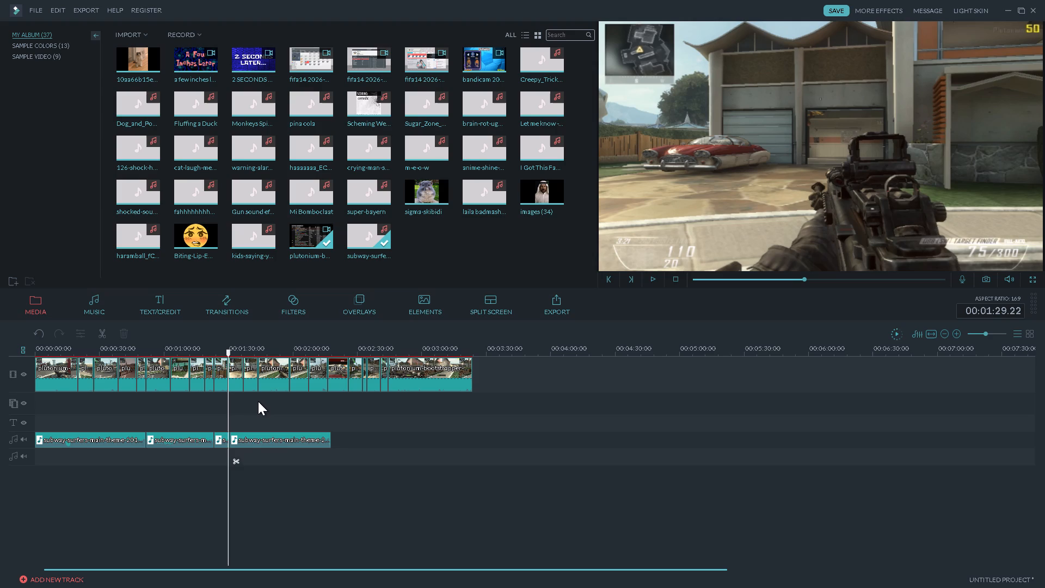
key(space)
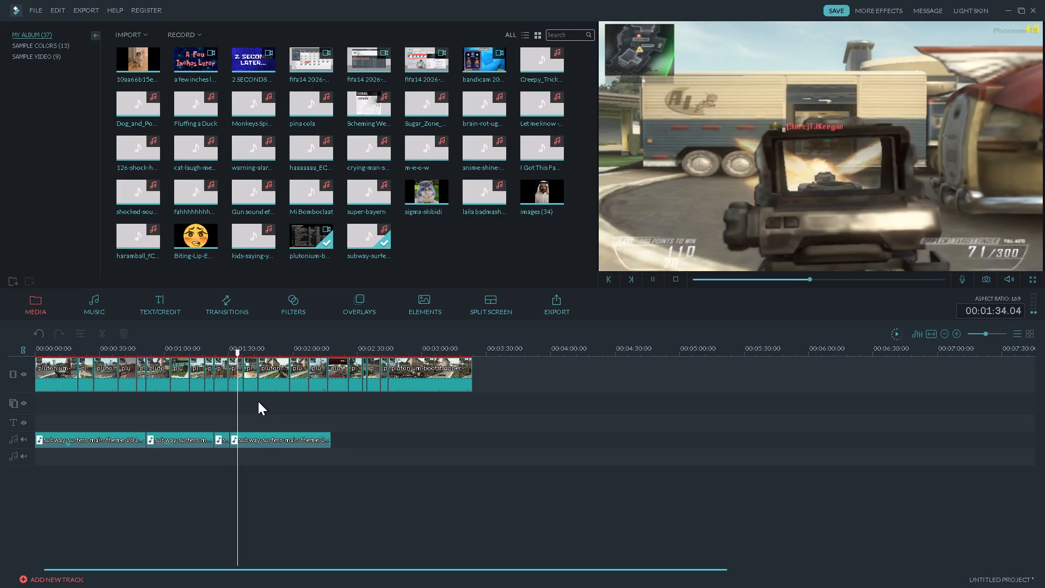
click(229, 356)
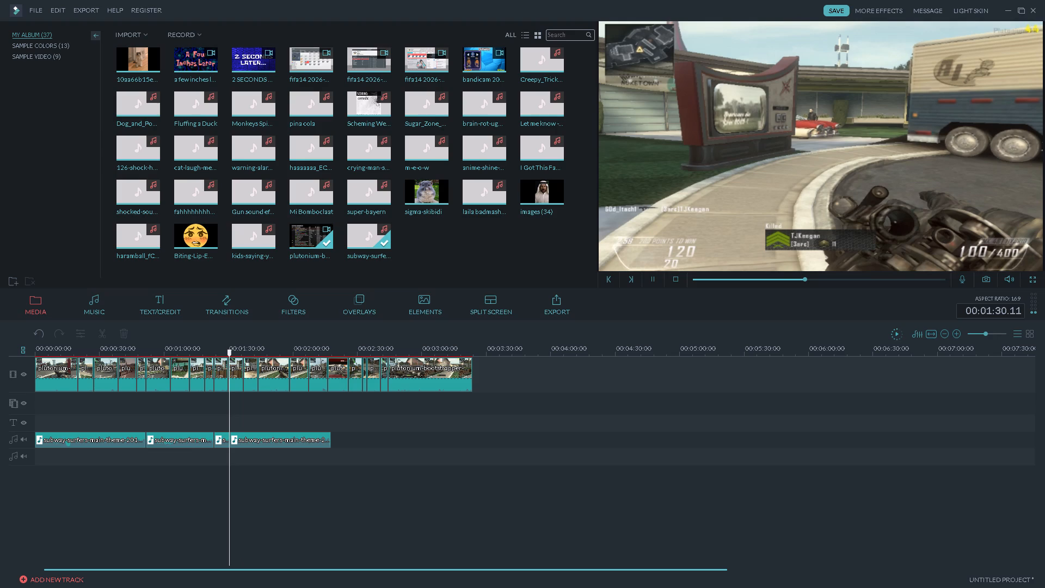
key(space)
key(space)
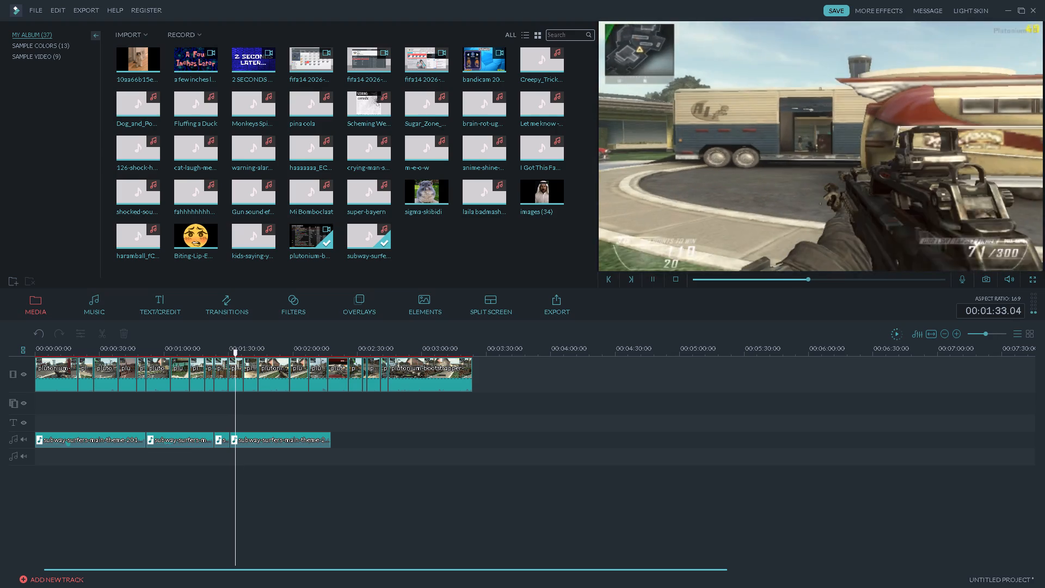
key(space)
click(103, 335)
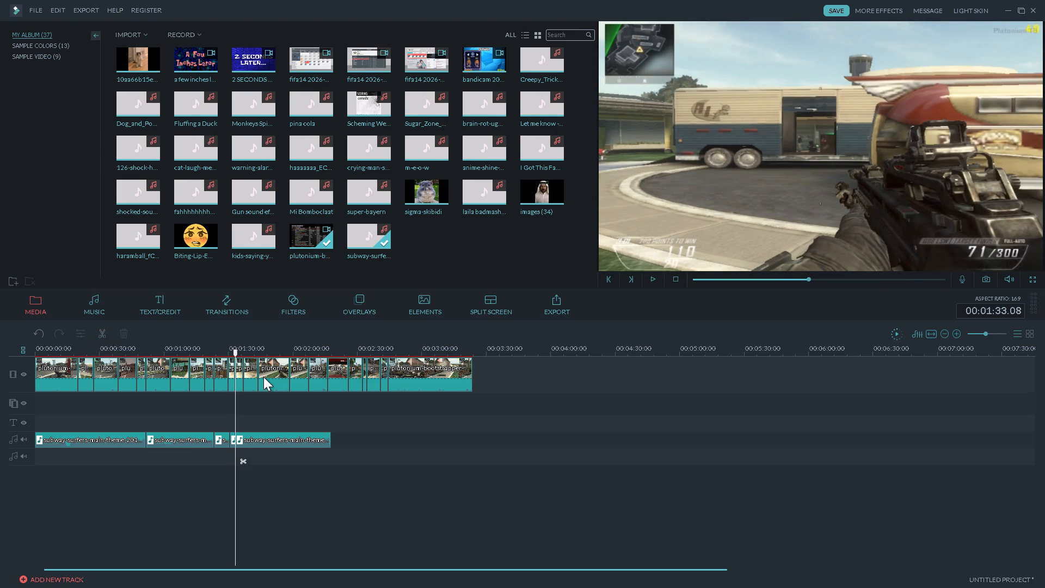
click(231, 366)
key(Delete)
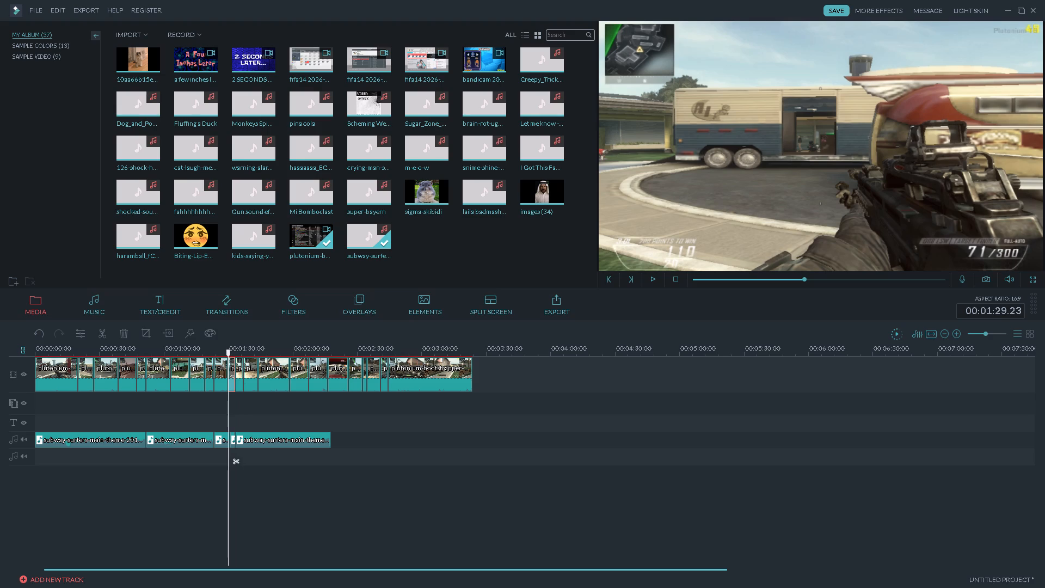
Play on past the next kills, split at 00:01:50.22, and delete the gameplay segment after the split.
key(space)
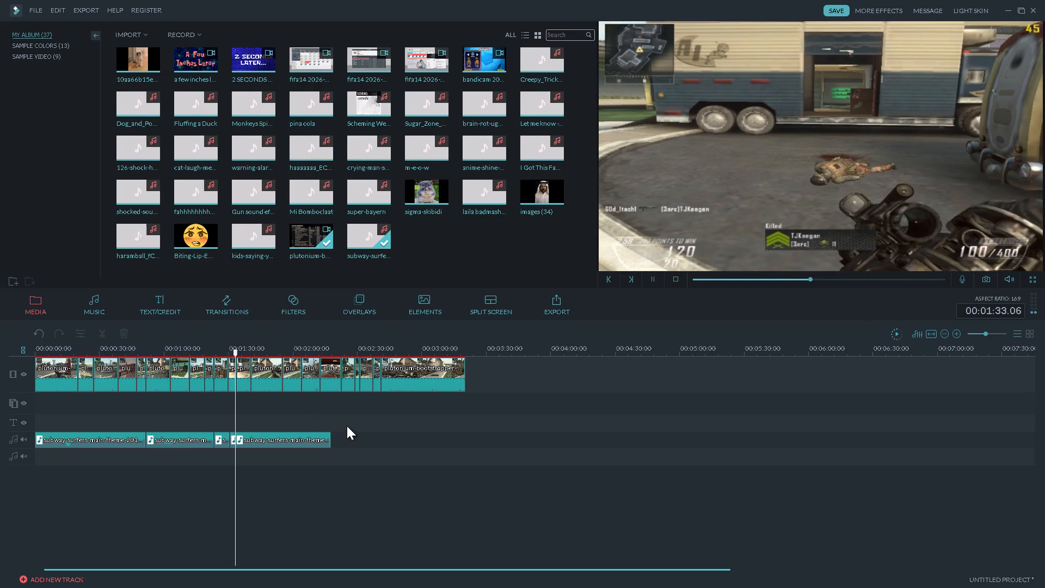
key(space)
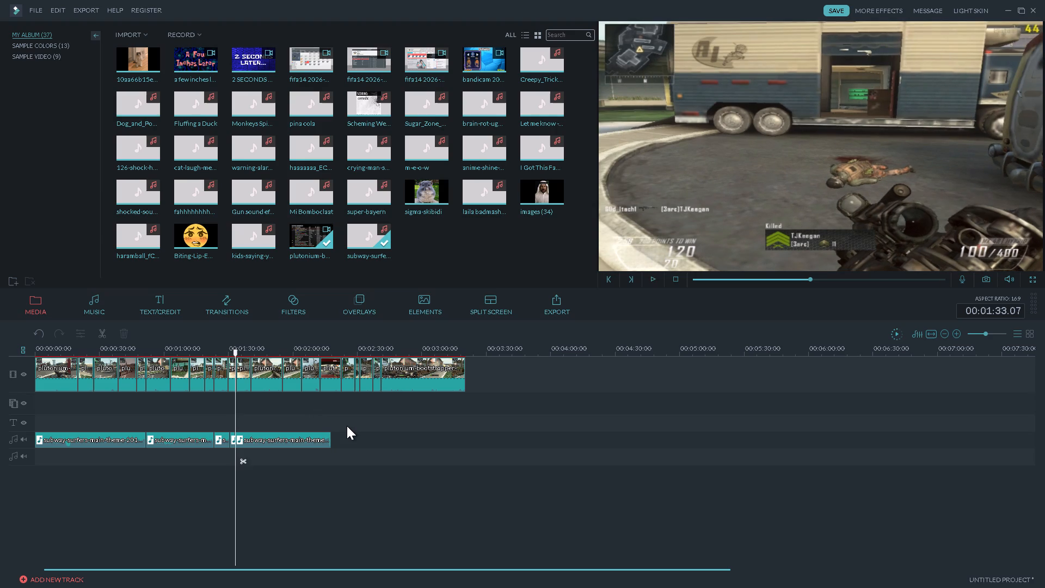
key(space)
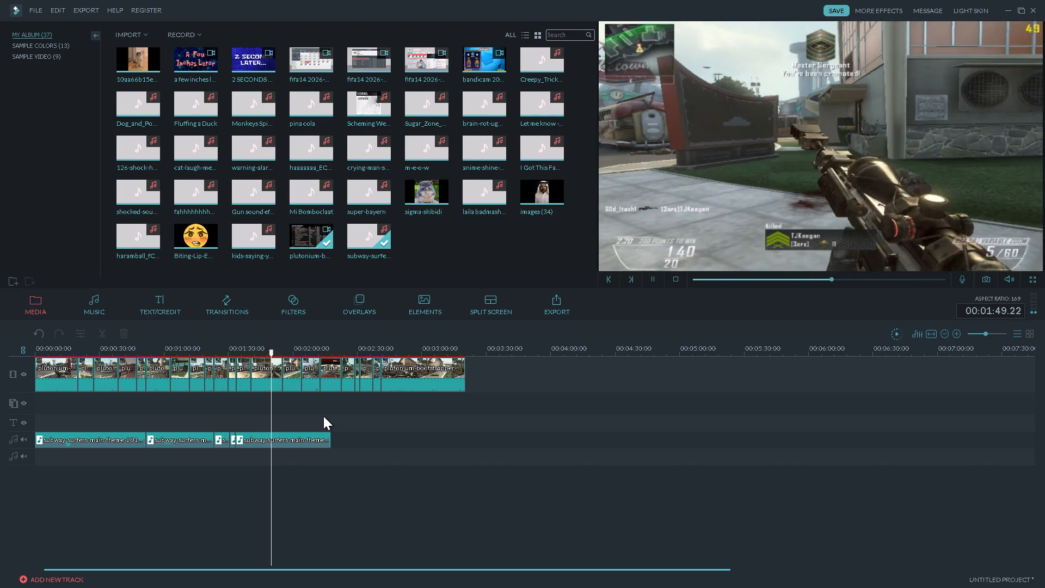
key(space)
click(100, 334)
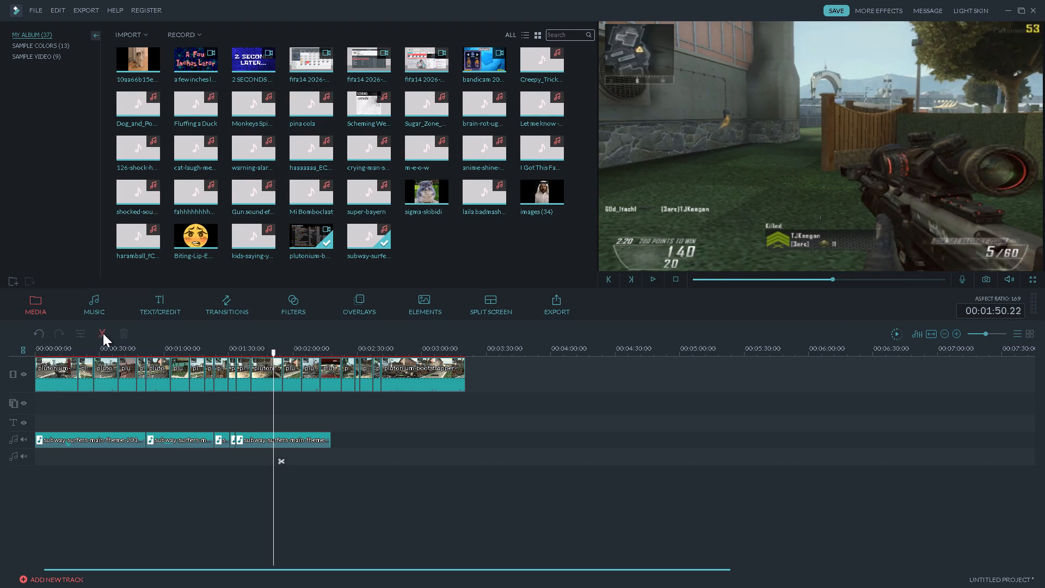
click(279, 373)
key(Delete)
Play on to the end of the music at 00:02:17.11 and add the Subway Surfers track again directly after it on the first audio track.
key(space)
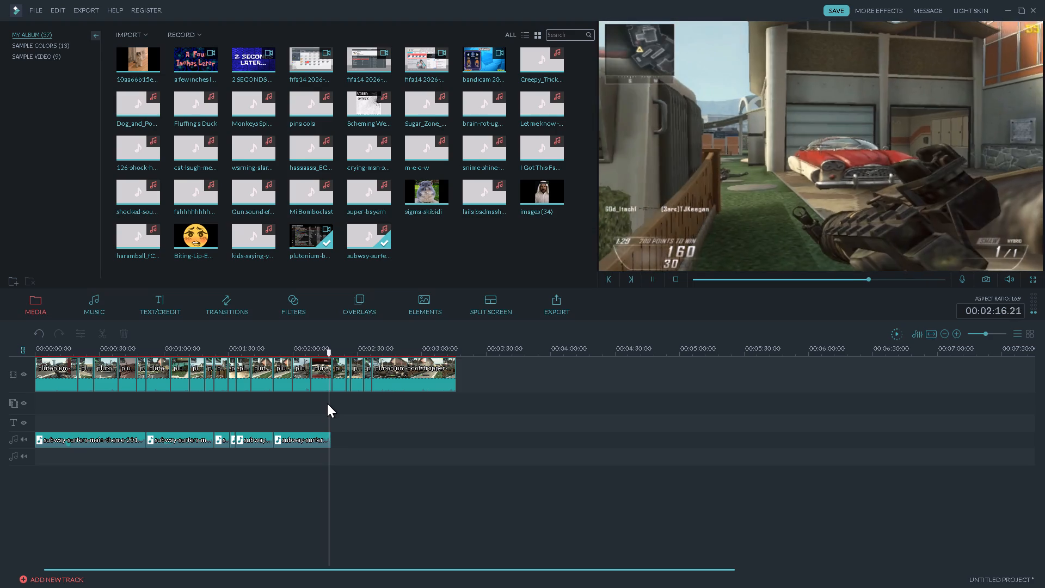
key(space)
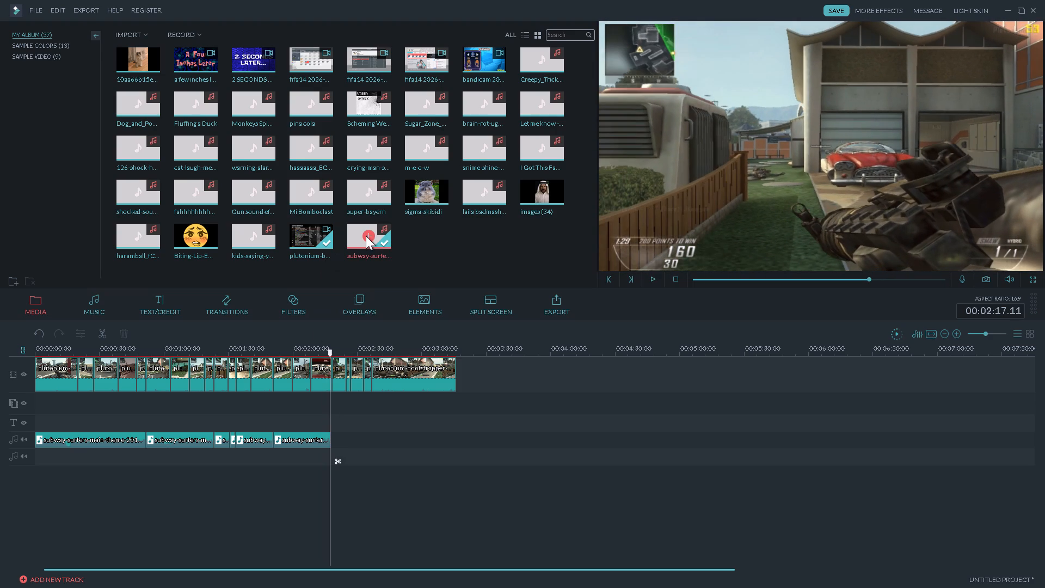
click(370, 237)
Listen briefly to the newly added Subway Surfers clip over the gameplay and open its audio settings.
key(space)
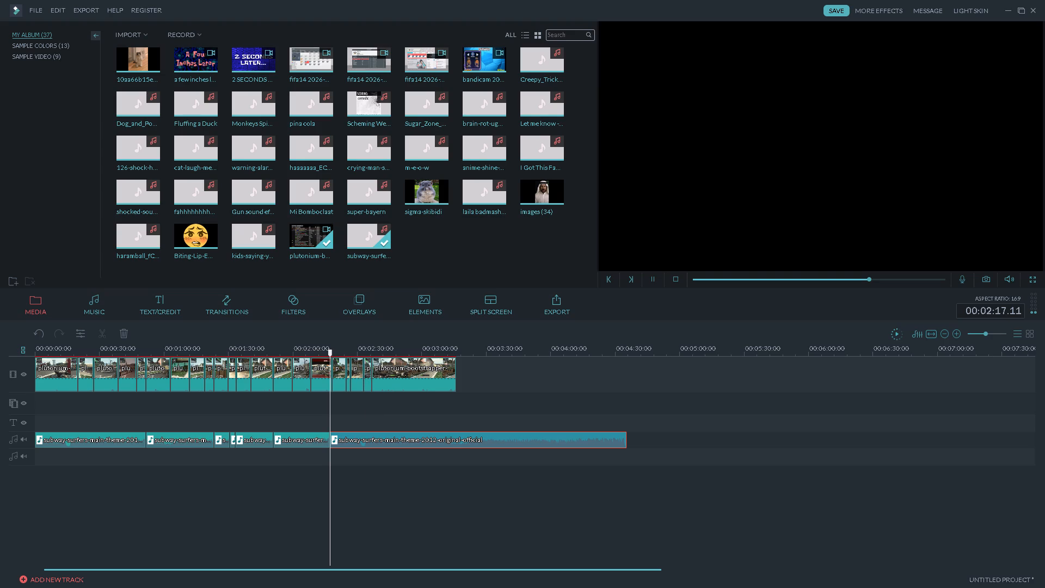
key(space)
key(space)
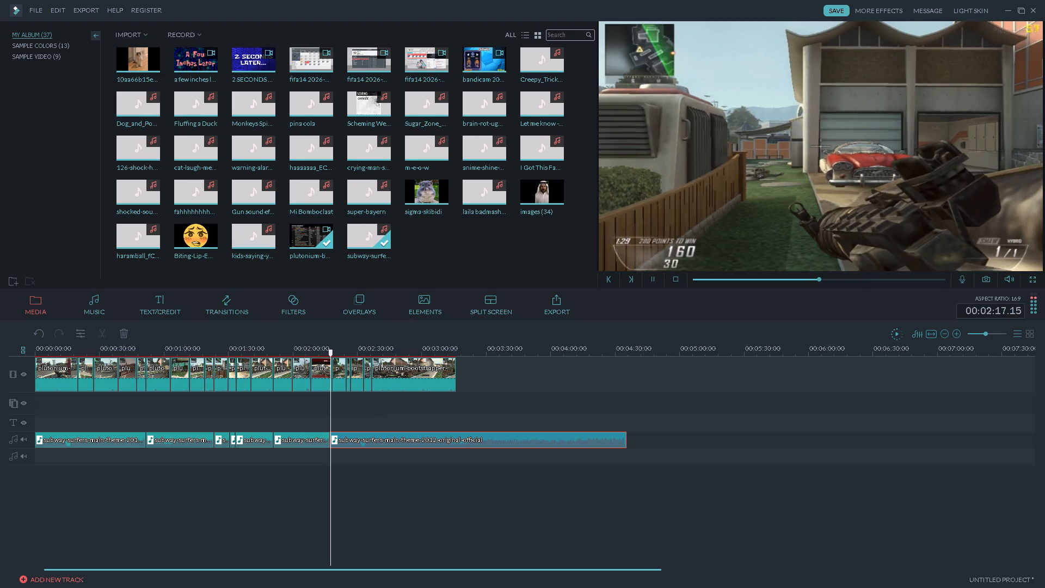
key(space)
double_click(346, 438)
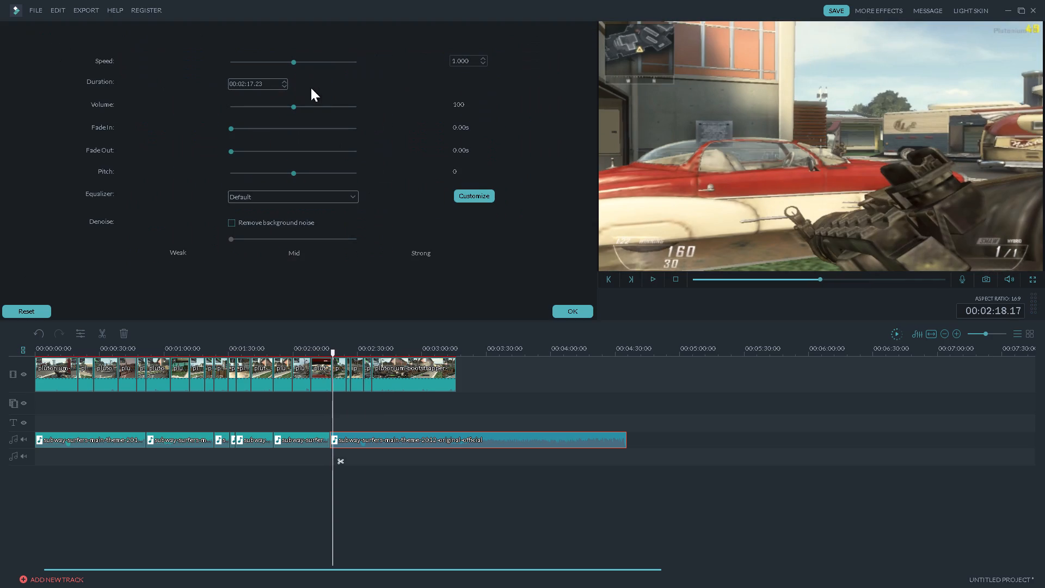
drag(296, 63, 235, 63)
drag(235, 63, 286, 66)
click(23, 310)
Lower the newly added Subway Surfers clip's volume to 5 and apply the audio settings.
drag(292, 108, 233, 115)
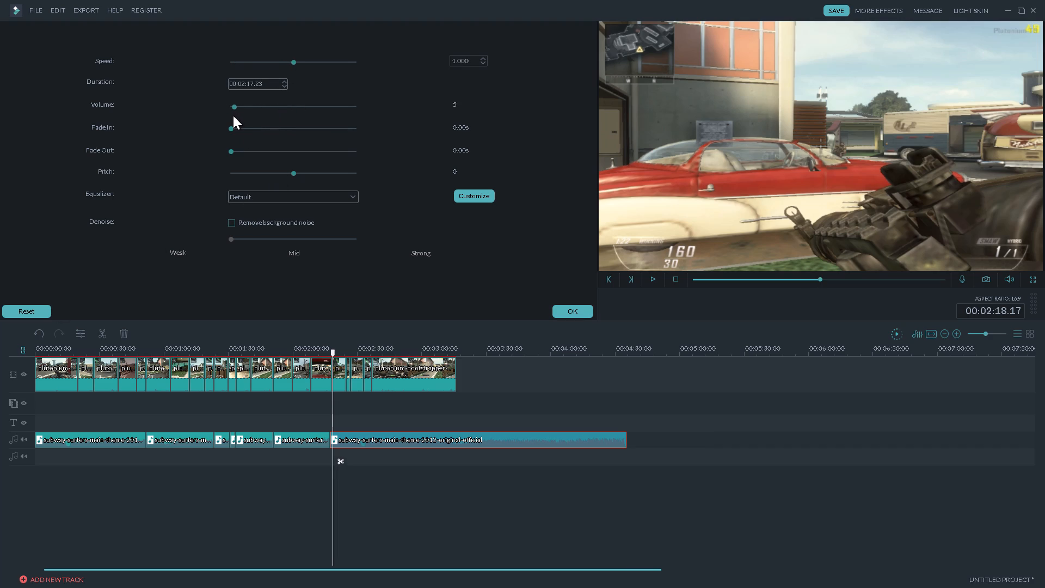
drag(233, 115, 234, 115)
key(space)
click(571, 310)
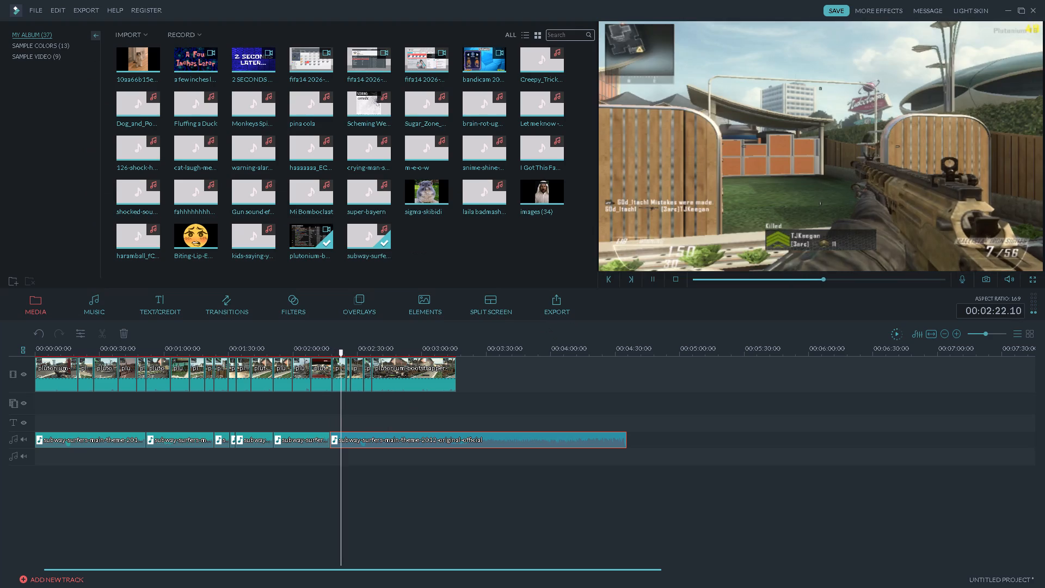
Listen ahead in the last Subway Surfers clip, split it at 00:02:31.15, and delete the music segment before the split.
click(360, 352)
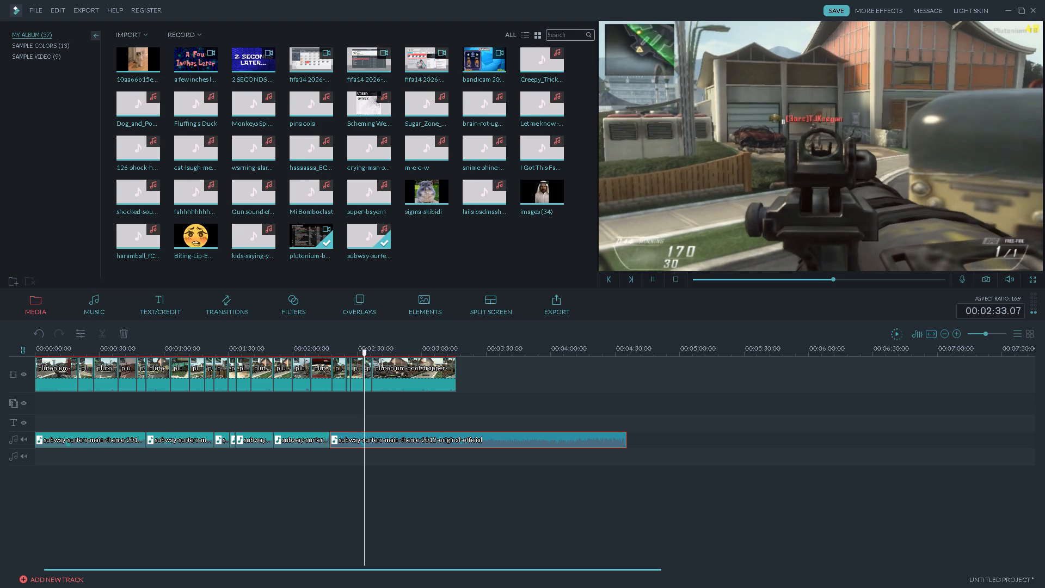
key(space)
click(356, 351)
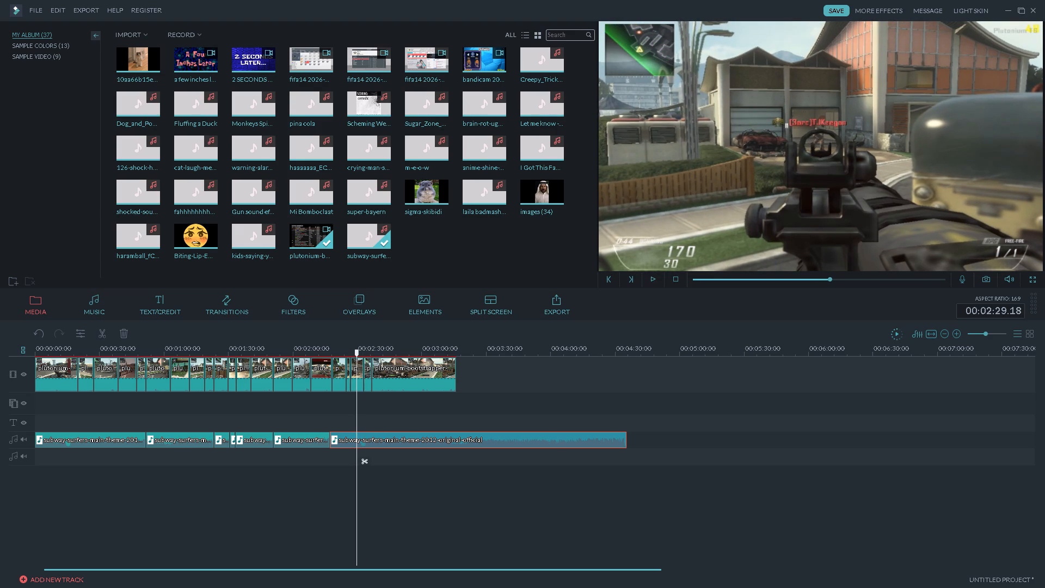
key(space)
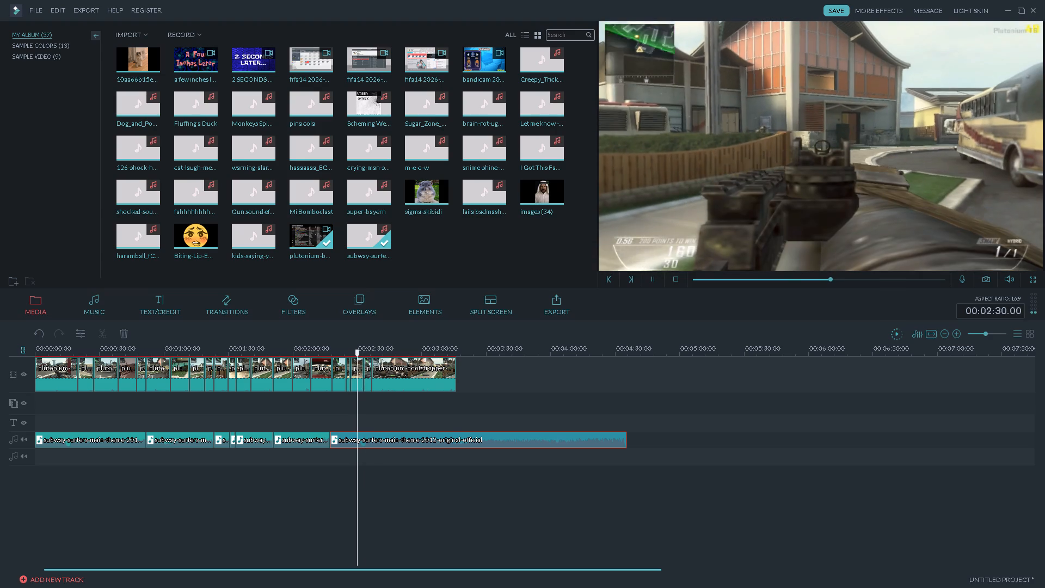
key(space)
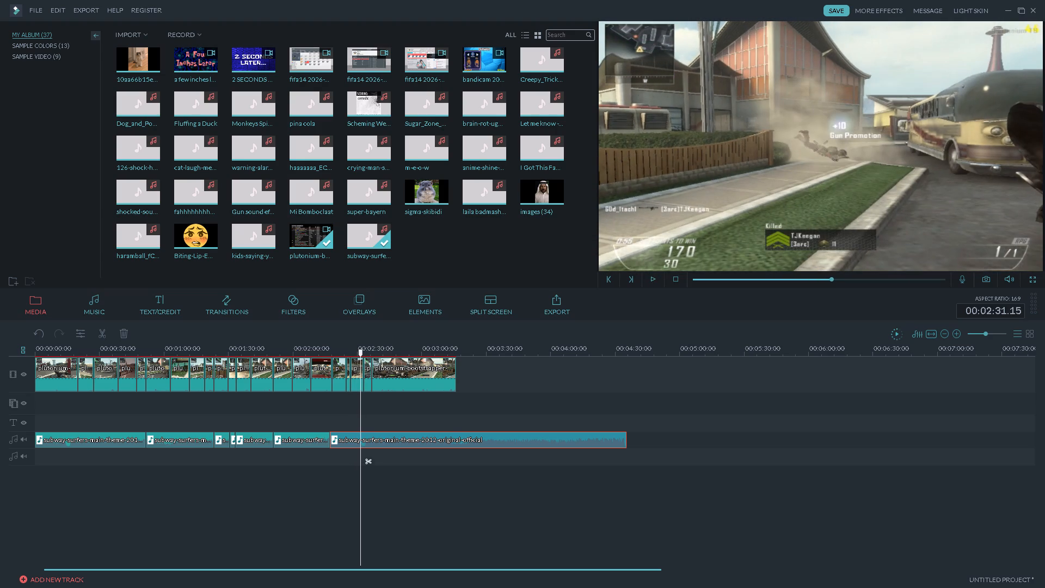
click(104, 332)
click(345, 439)
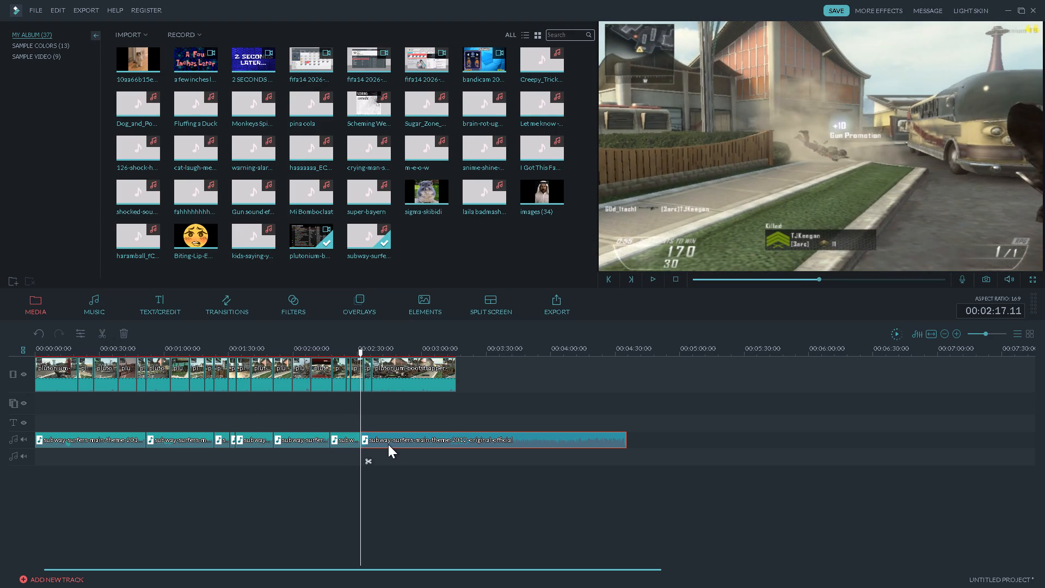
key(Delete)
Move the remaining Subway Surfers clip back against the preceding music clip and play across the join.
drag(380, 442, 346, 442)
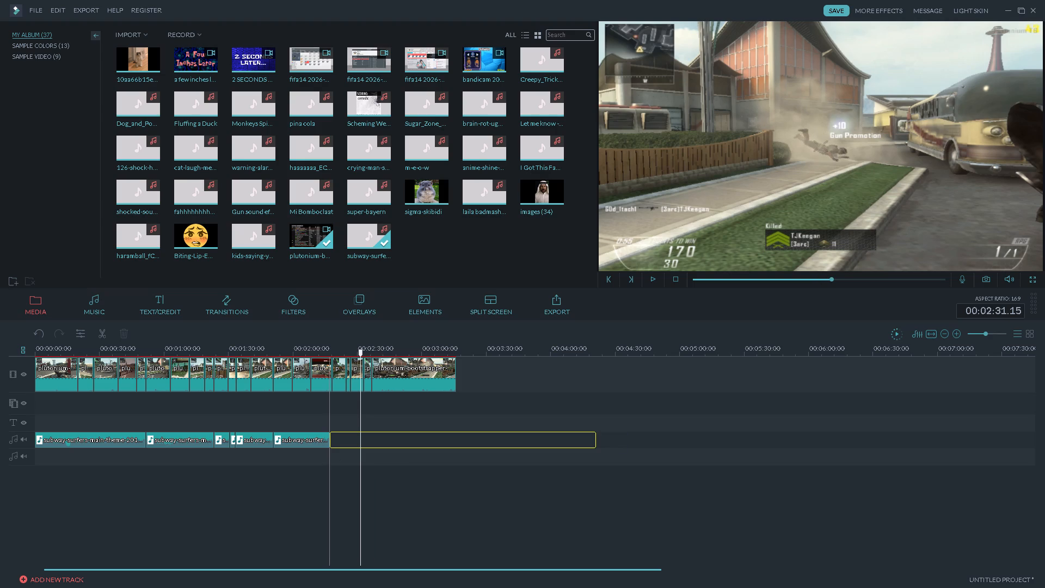
click(321, 351)
key(space)
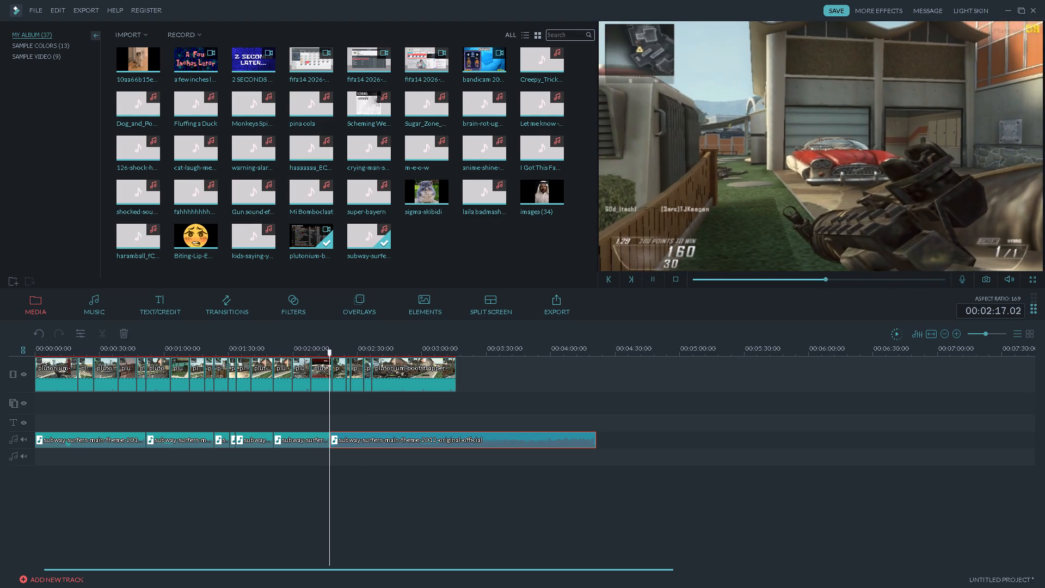
key(space)
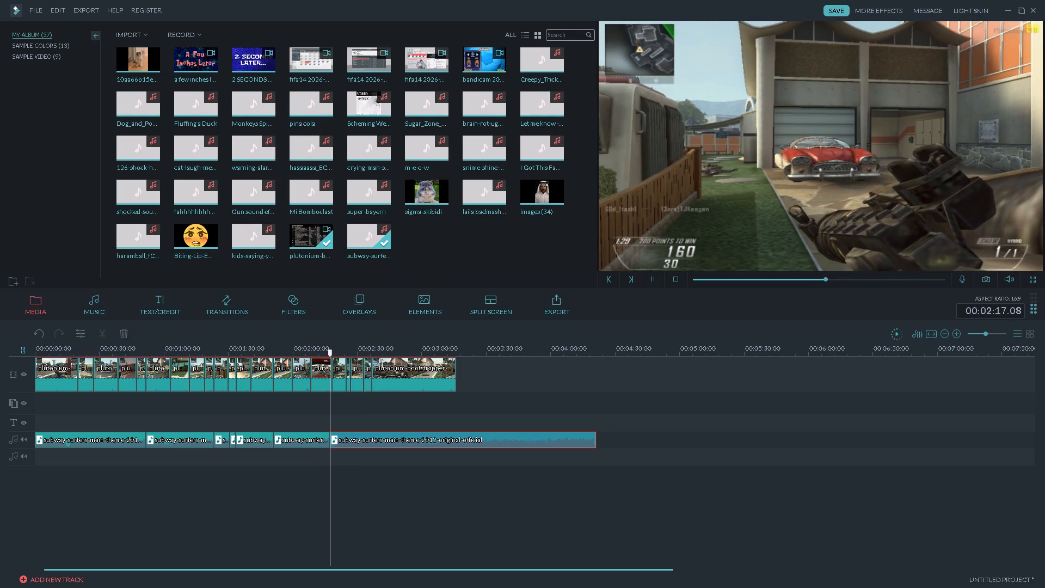
key(space)
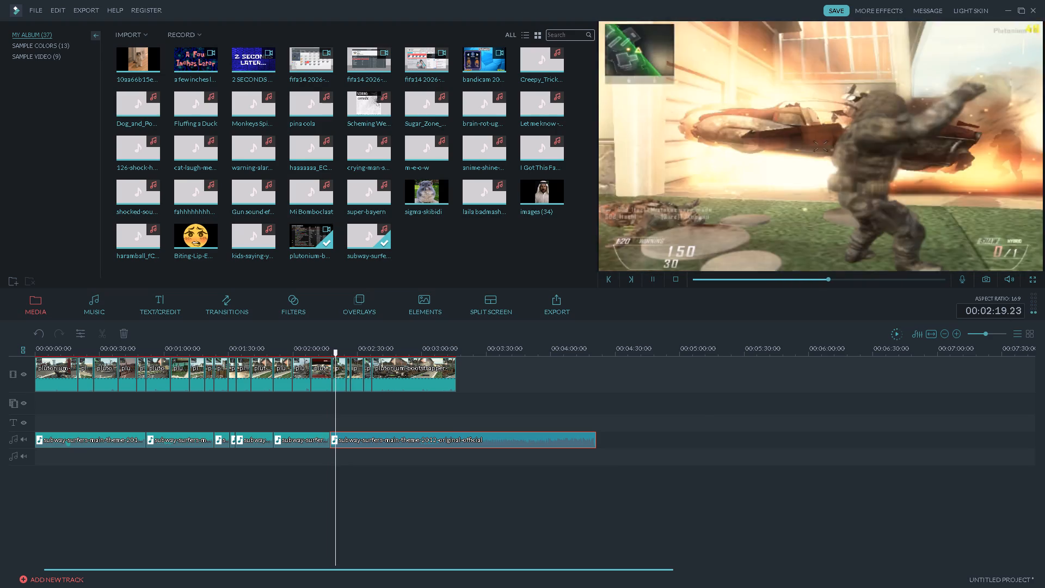
Play on to 00:02:49.08 and lower the last Subway Surfers clip's volume to 3.
key(space)
key(space)
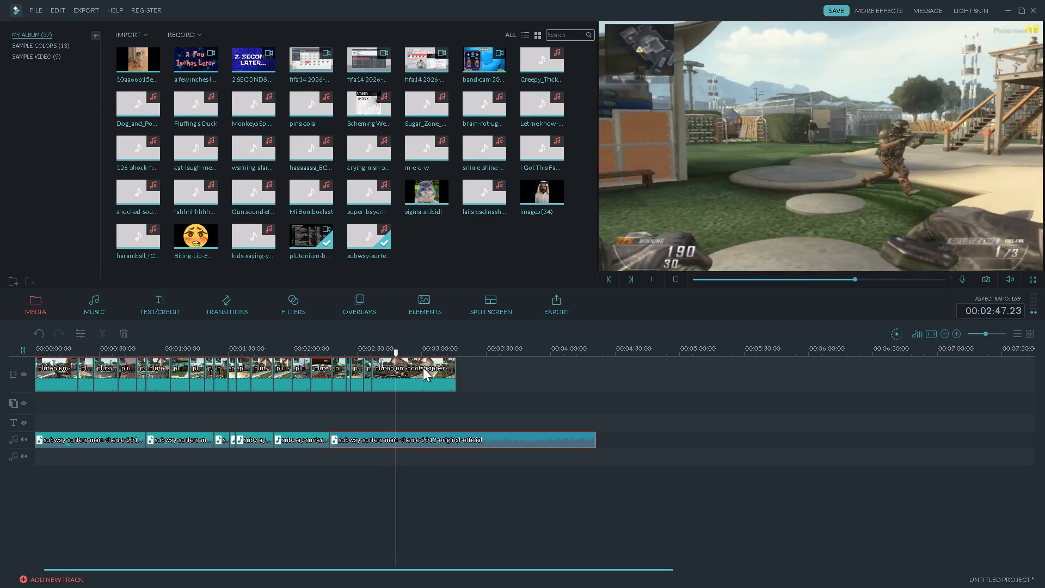
key(space)
double_click(394, 438)
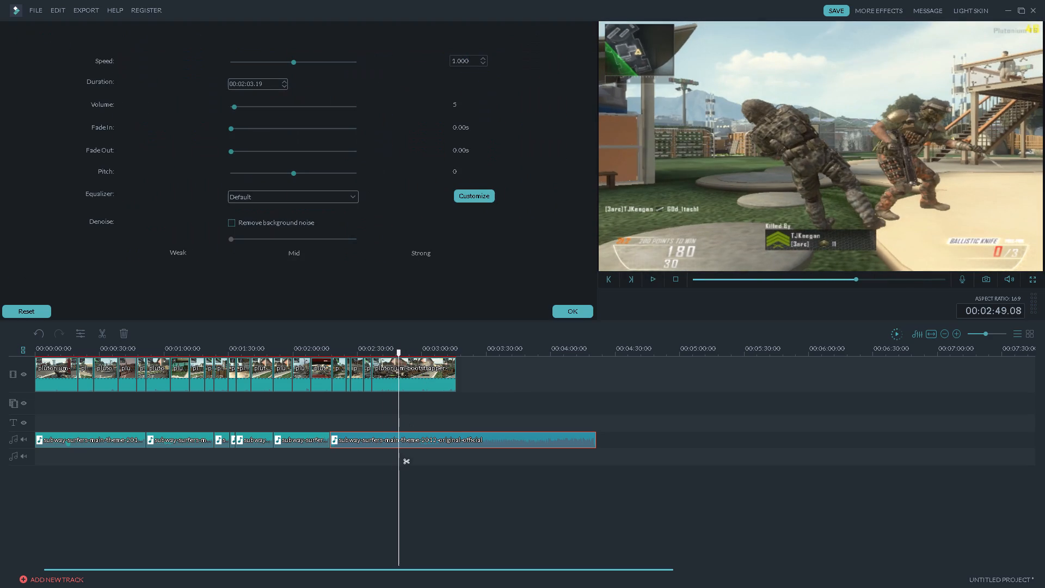
click(233, 106)
click(568, 310)
Play on to 00:03:03.10 and split both the last Subway Surfers clip and the last gameplay clip there.
key(space)
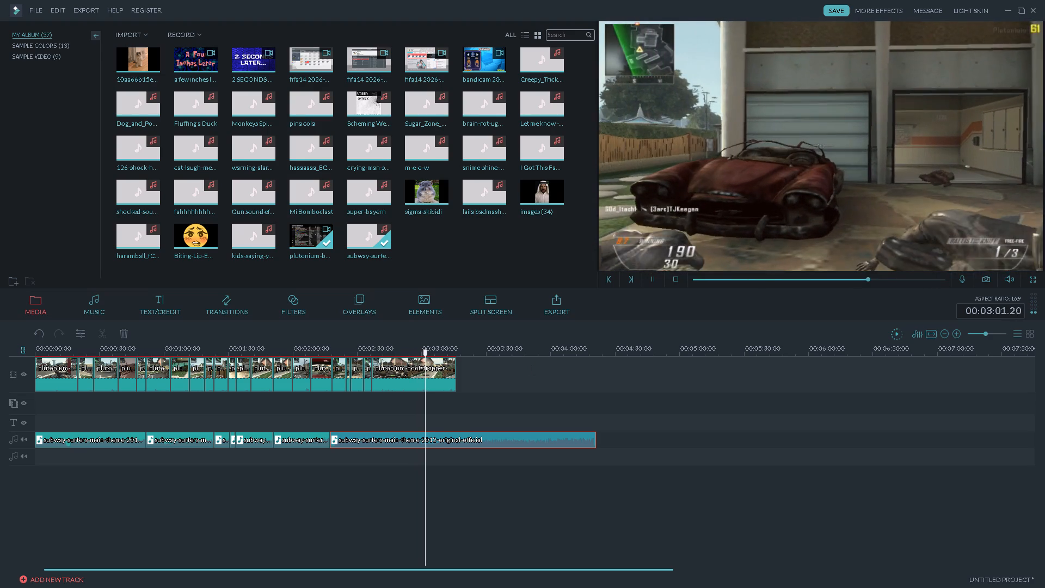
key(space)
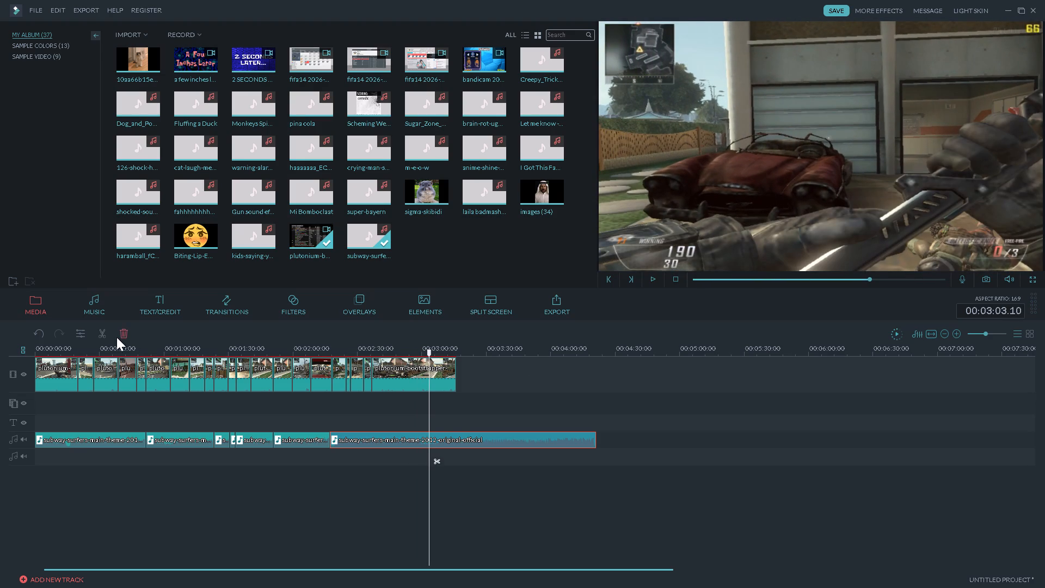
click(103, 334)
click(436, 365)
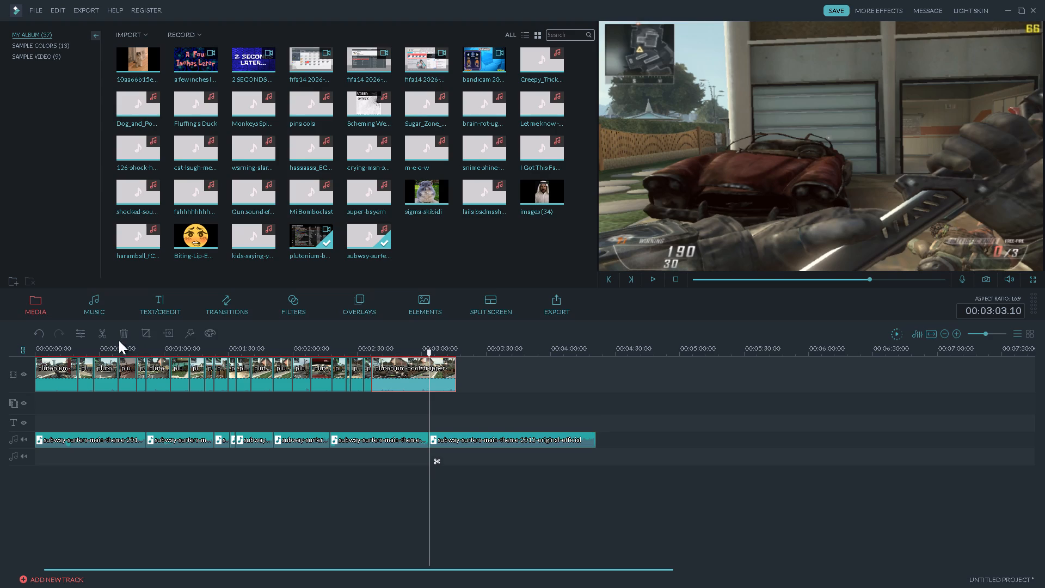
click(104, 329)
Skip ahead through the last gameplay clip to the next action and split it at 00:03:08.18.
click(444, 353)
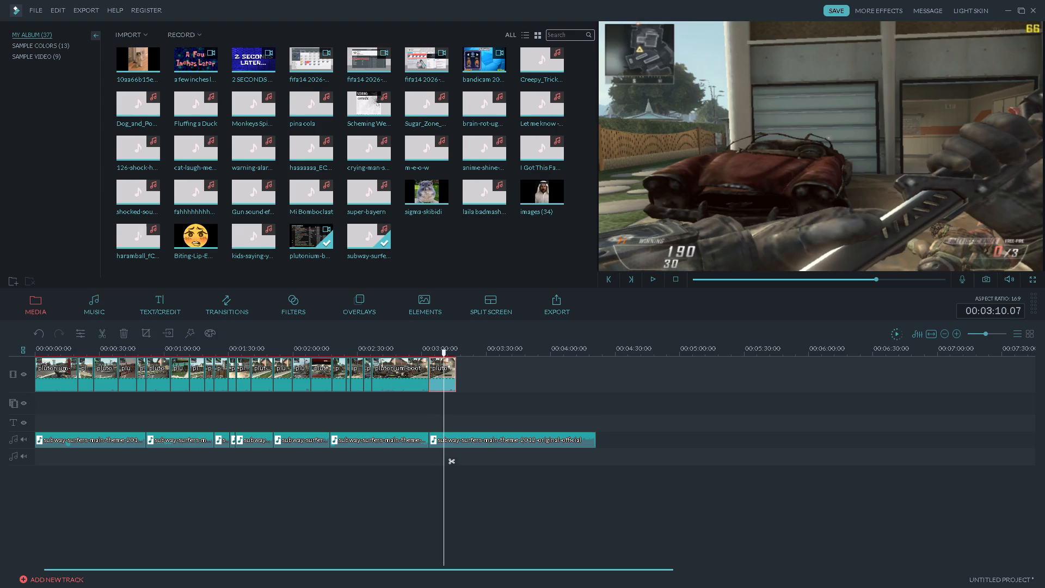
click(437, 349)
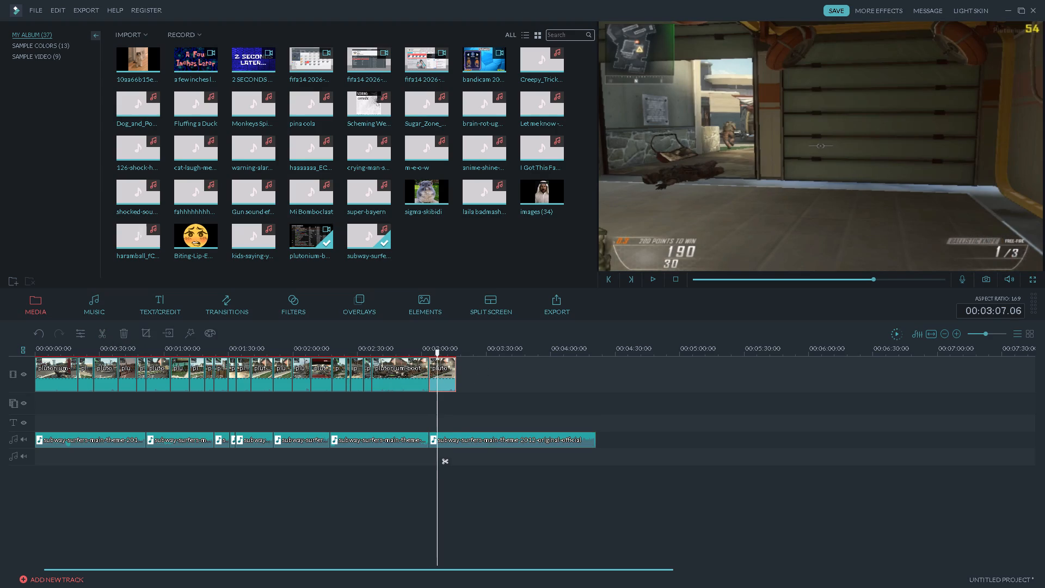
key(space)
key(space)
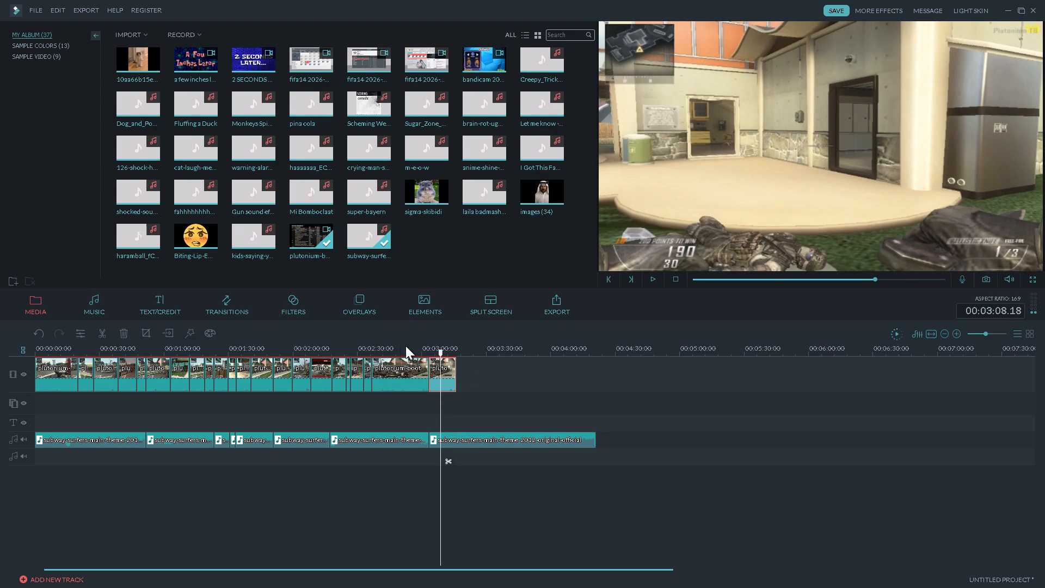
click(101, 330)
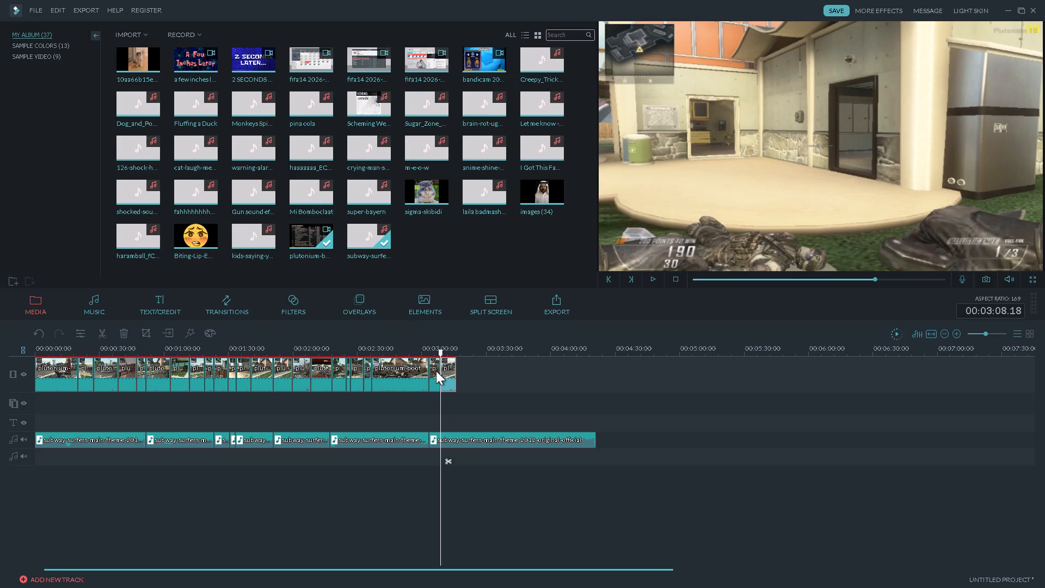
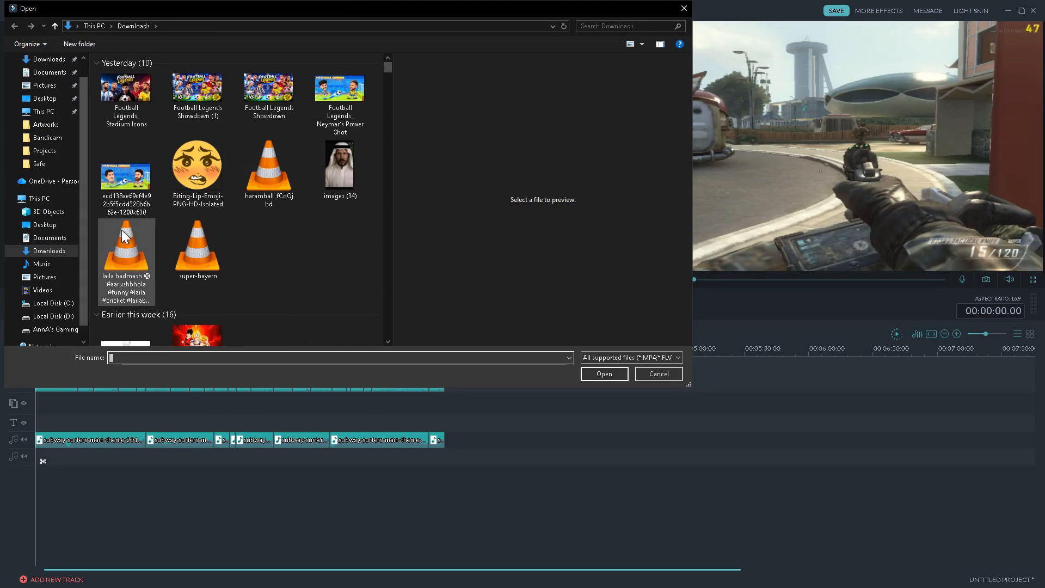
Import the audio files "ok let's go sound effect" and "Go Go Go sound Effects - no copyright" from Downloads.
click(608, 360)
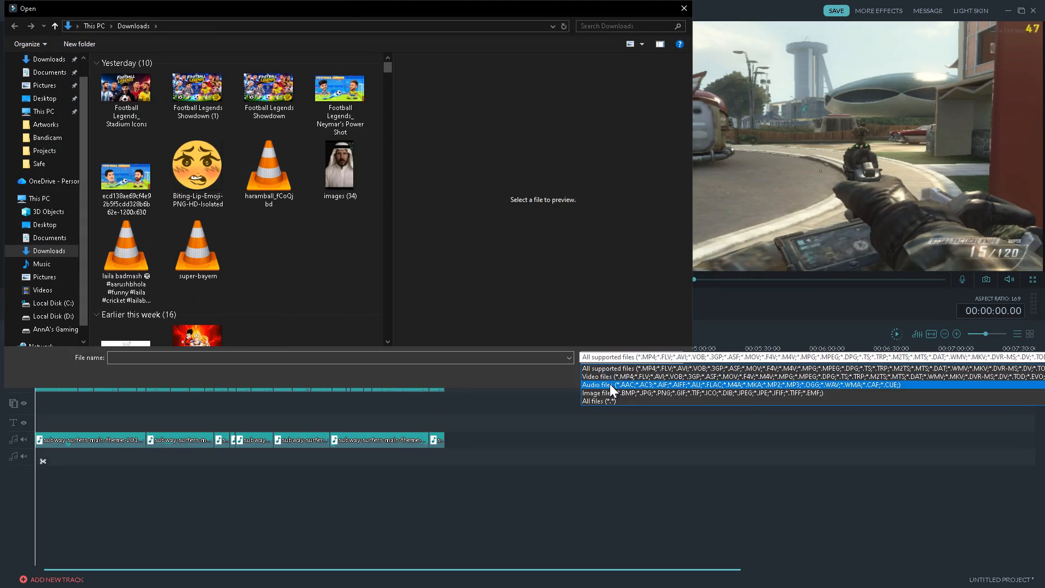
click(610, 384)
drag(386, 74, 388, 254)
click(332, 156)
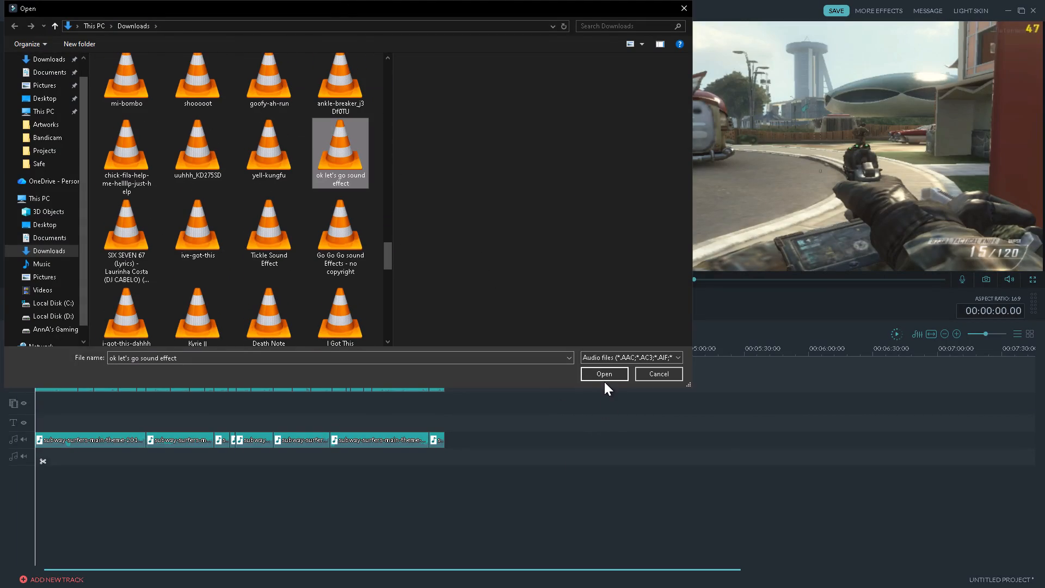
click(604, 382)
ctrl+click(343, 244)
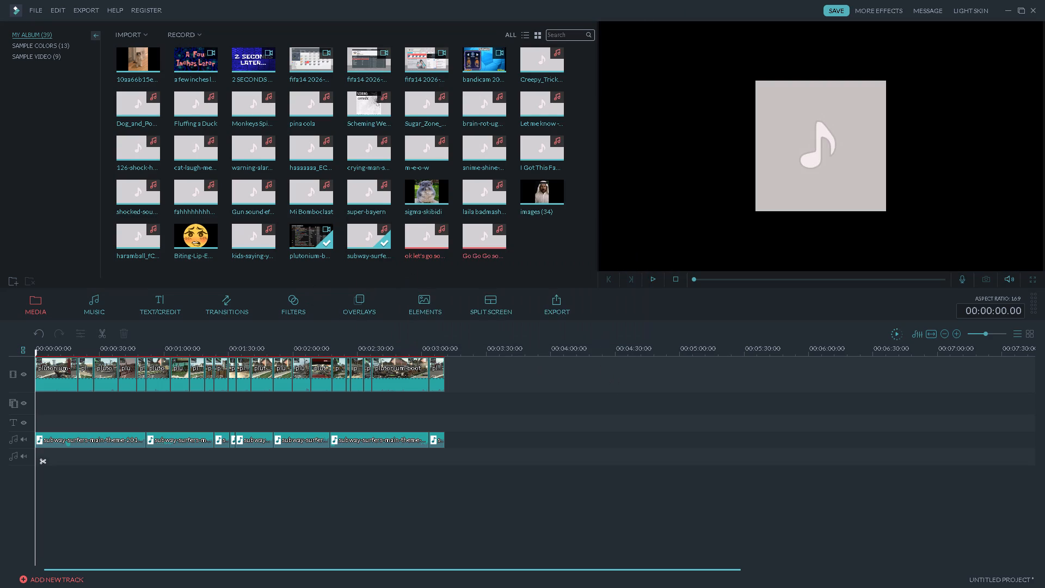
Place the "ok let's go" sound effect at the very start of the empty audio track below the music.
drag(38, 352, 32, 352)
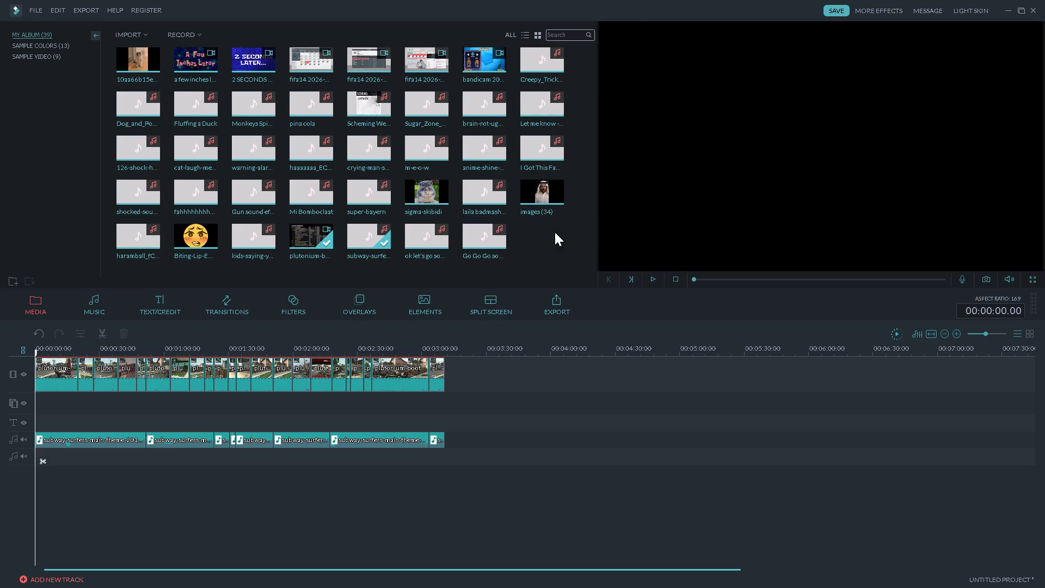
drag(437, 237, 95, 396)
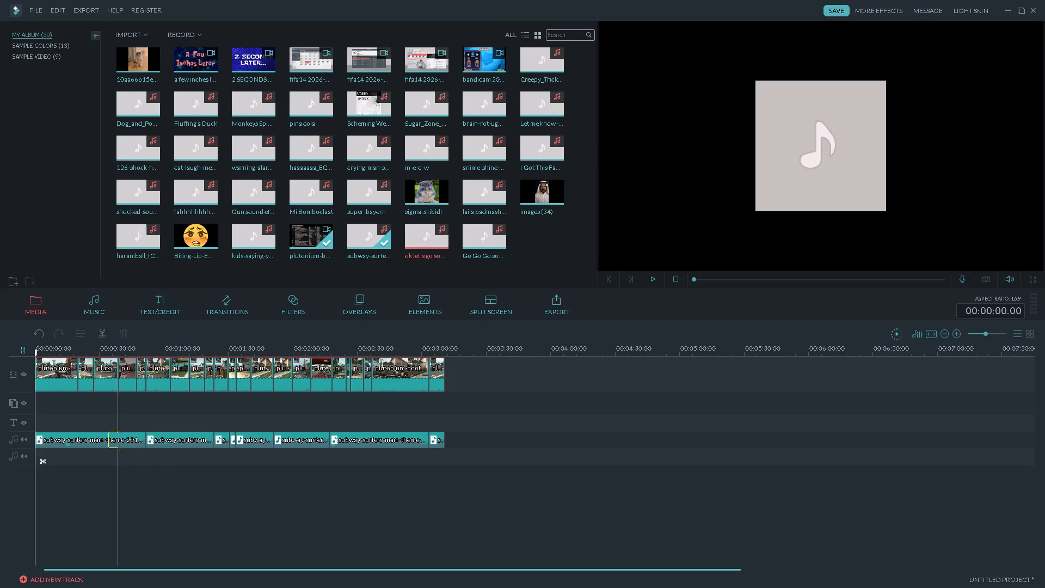
drag(95, 396, 38, 455)
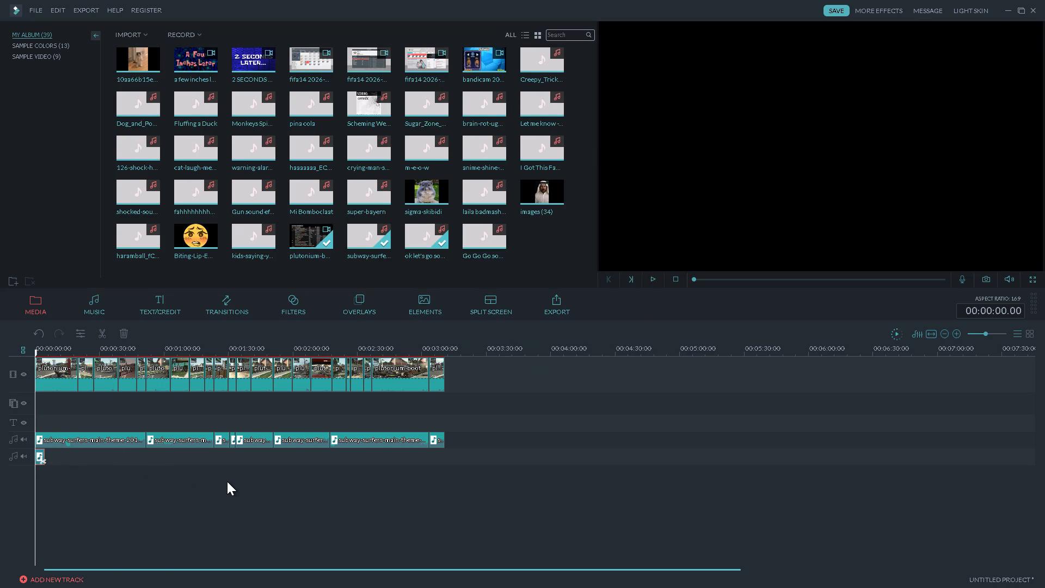
Play the opening, trim about 1.3 seconds off the beginning of the "ok let's go" clip, and move it back to 00:00:00.00.
key(space)
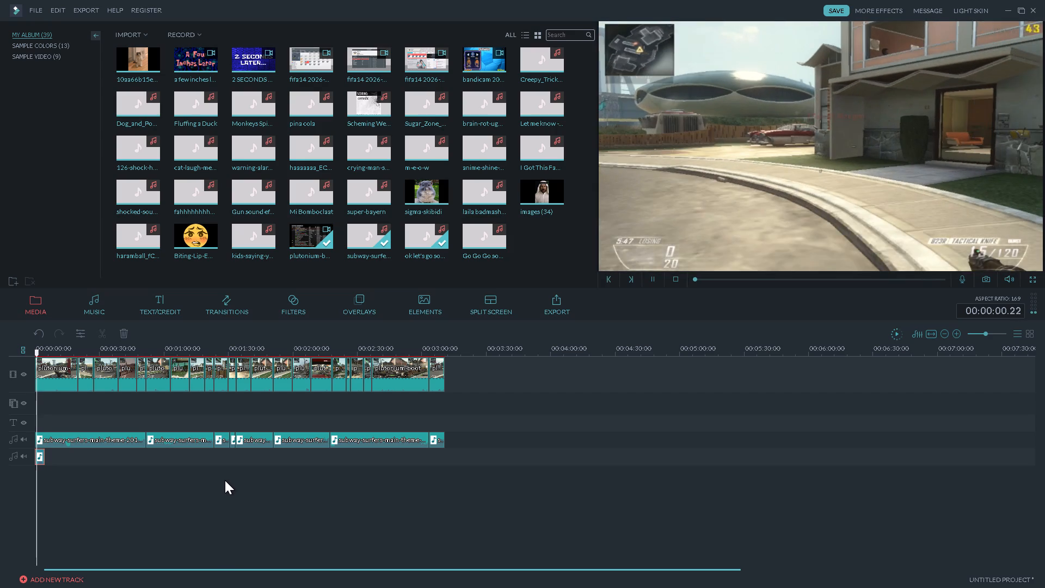
key(space)
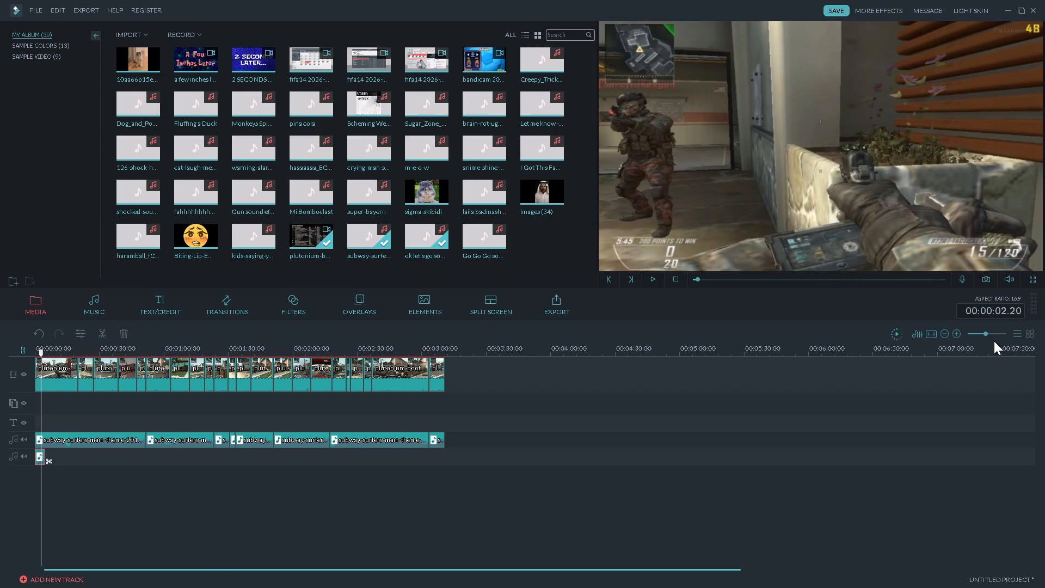
click(993, 335)
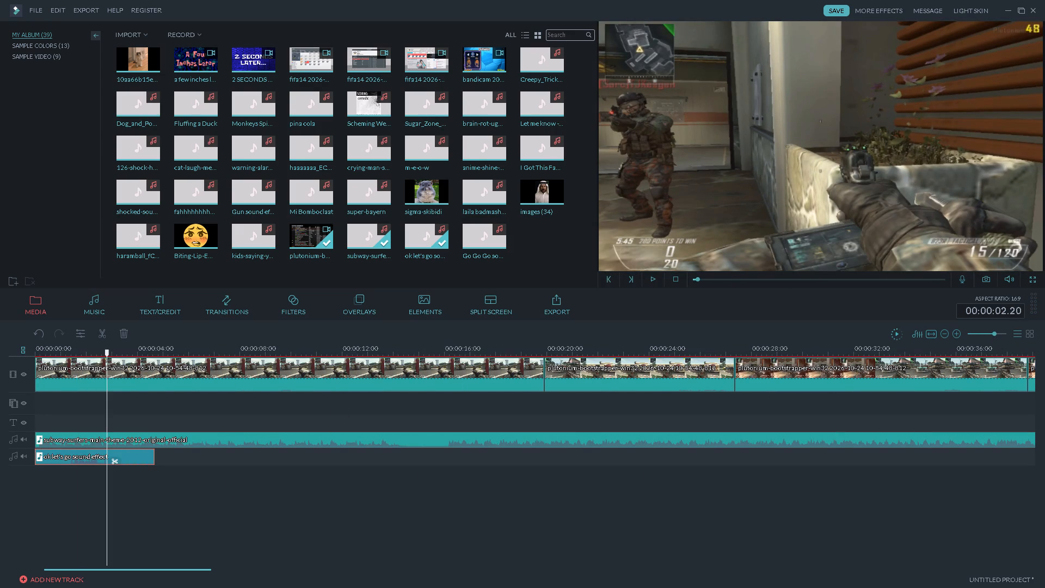
drag(35, 455, 68, 454)
drag(99, 458, 52, 460)
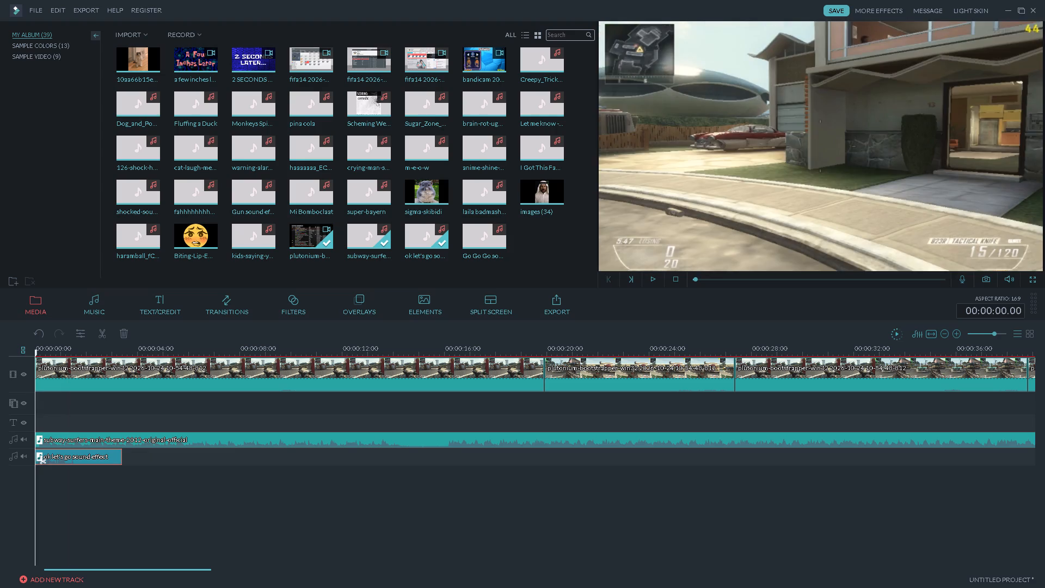
Play back the trimmed "ok let's go" clip against the opening gameplay and stop the playhead at 00:00:02.10.
key(space)
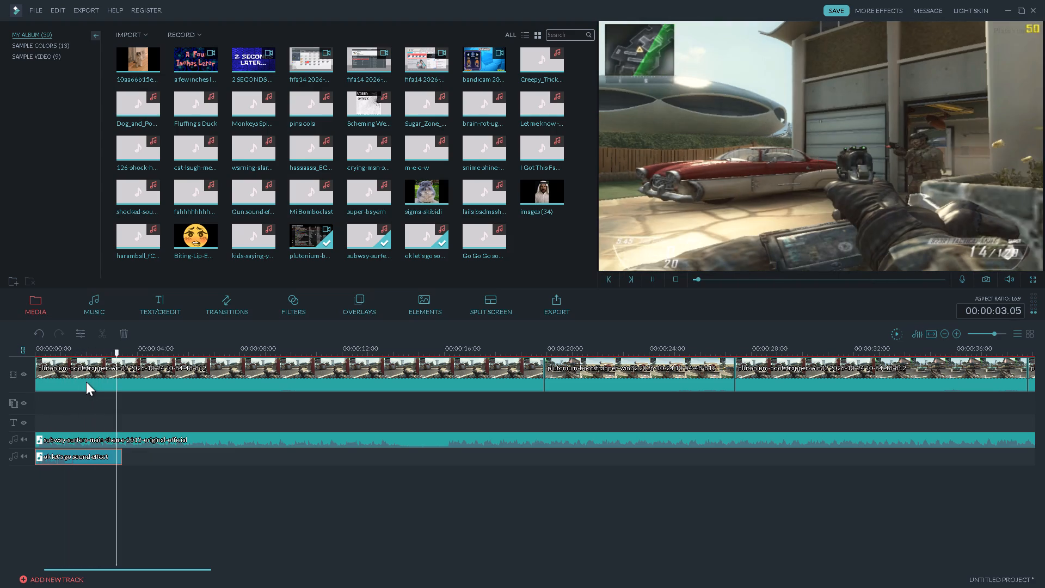
key(space)
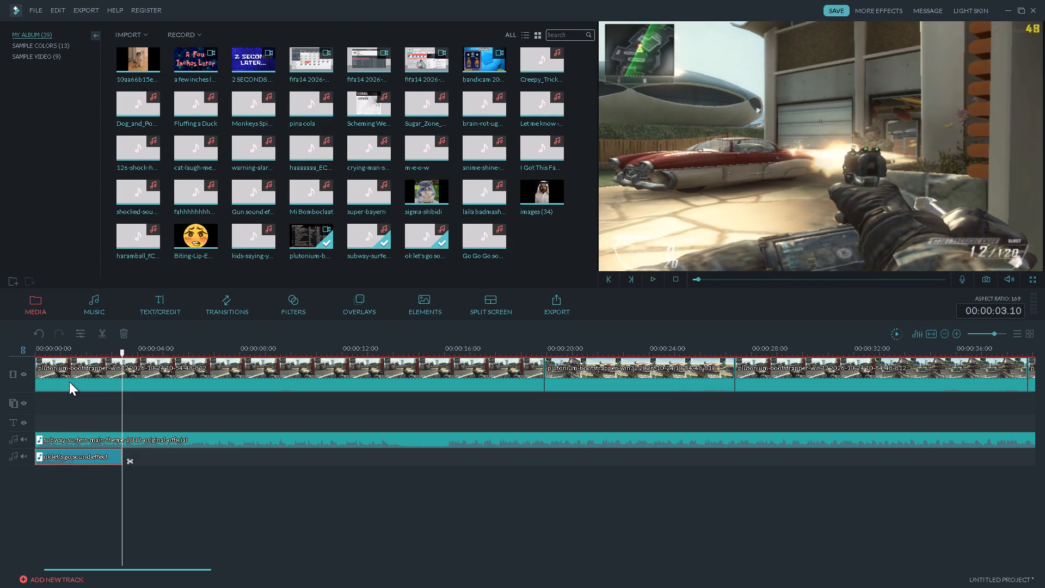
click(93, 351)
key(space)
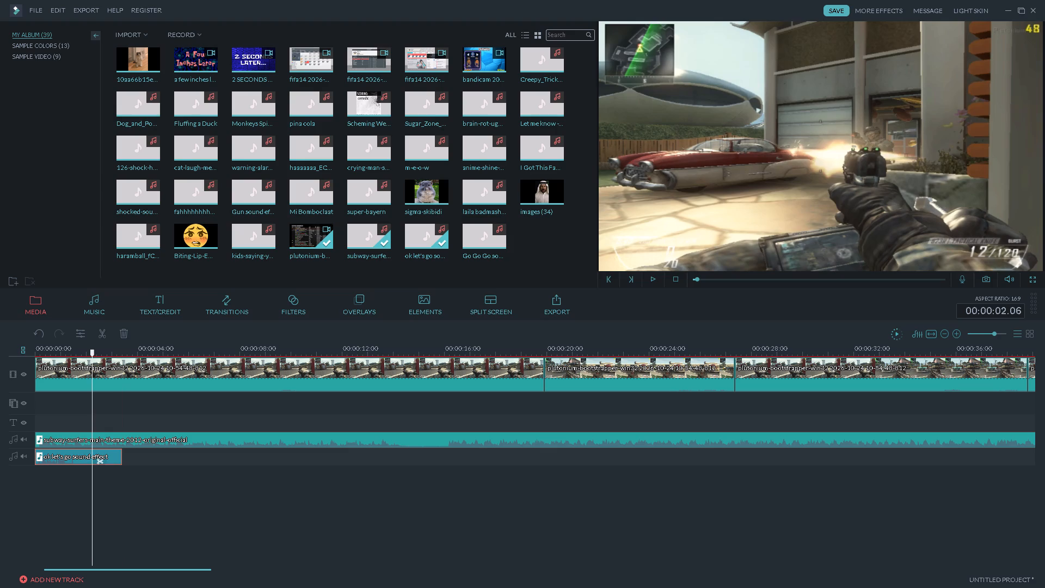
key(space)
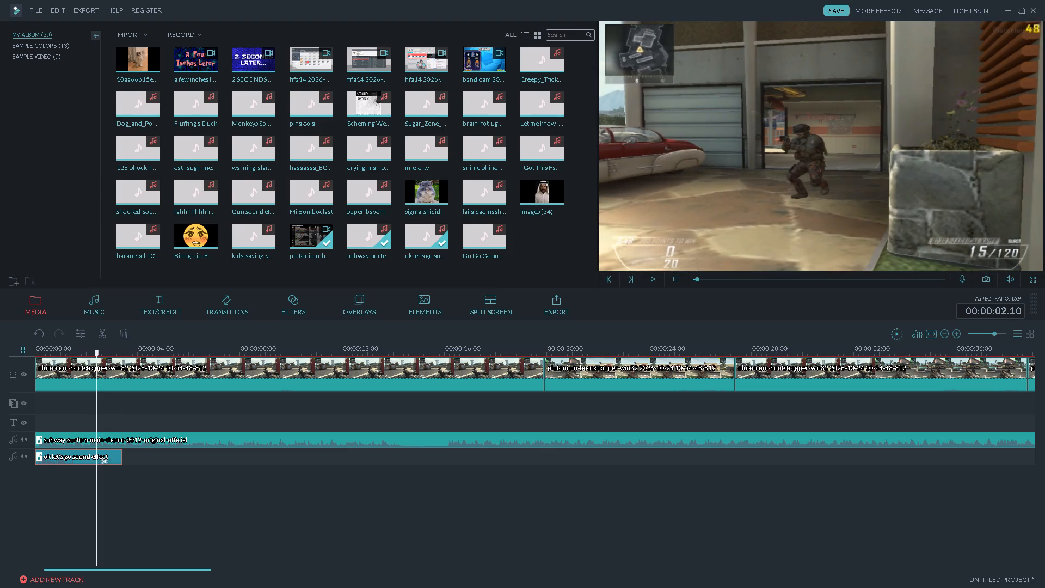
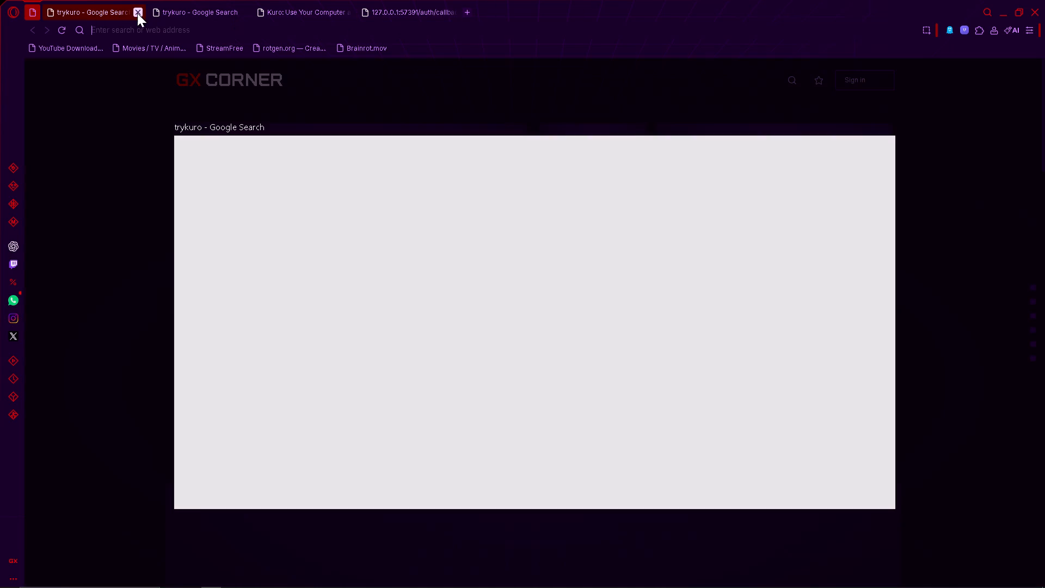
In Opera GX, close the four leftover tabs and open the Myinstants site in a new tab.
click(137, 13)
click(137, 13)
click(137, 13)
click(137, 13)
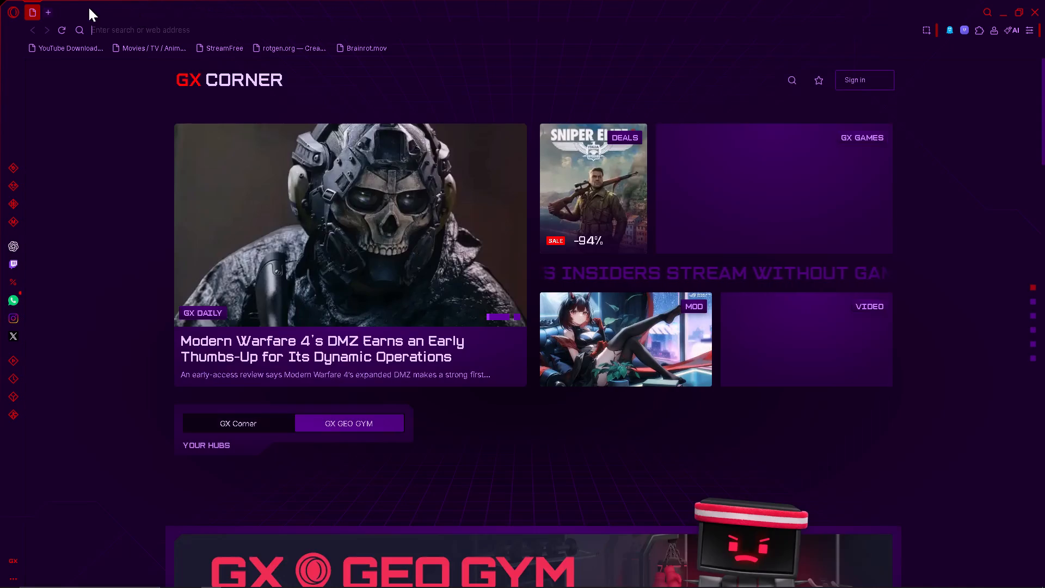
click(50, 14)
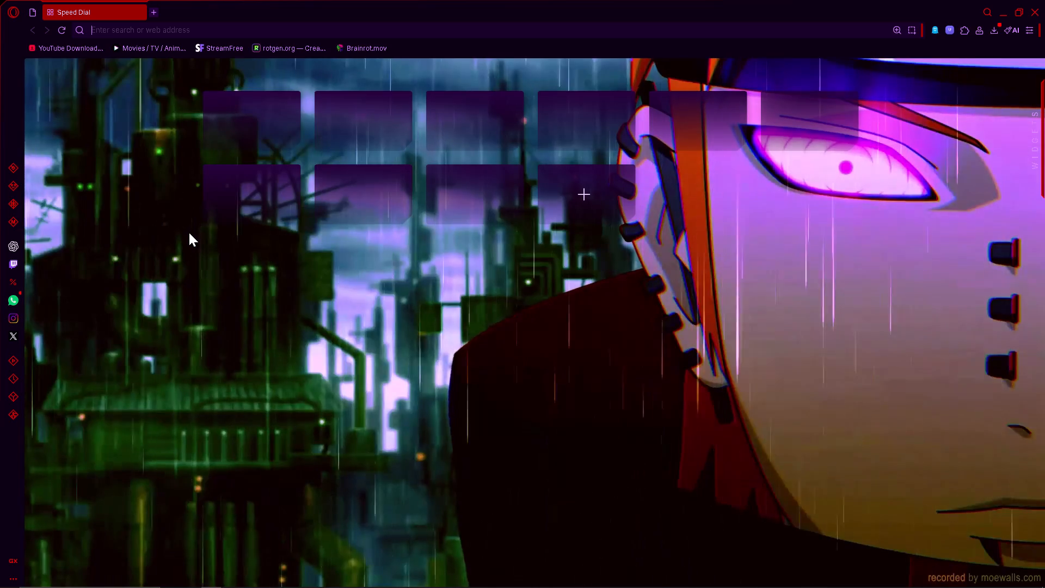
click(220, 221)
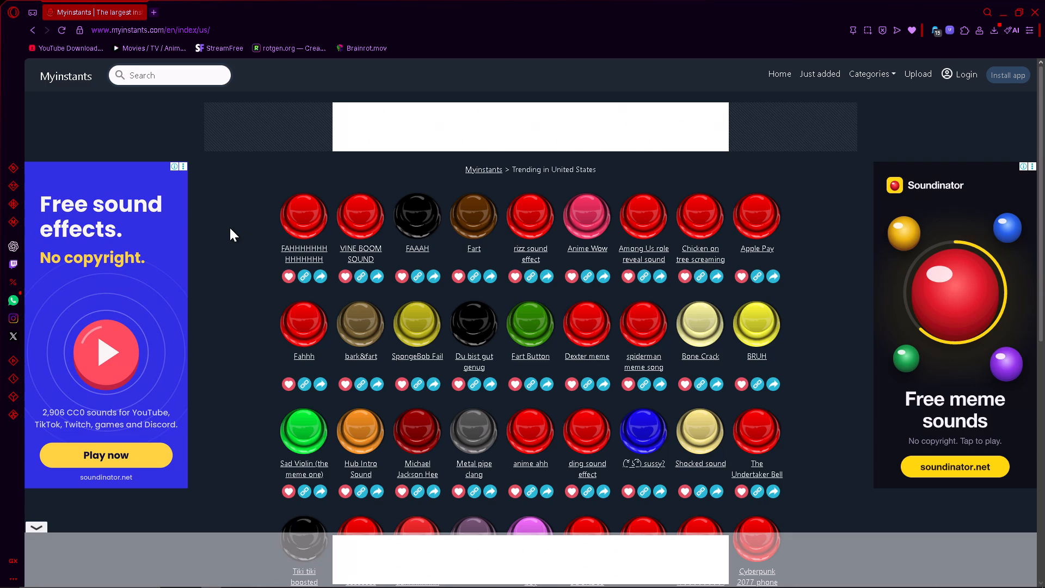
Search Myinstants for "nope", preview the first "nope" sound and download it as an MP3.
click(165, 81)
text(nope)
key(Return)
click(299, 217)
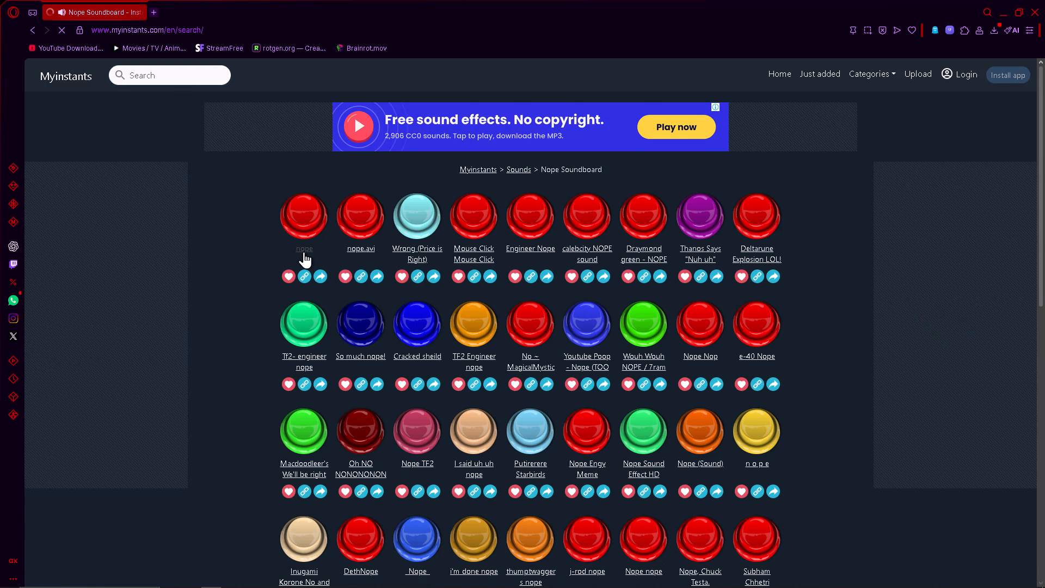
click(533, 440)
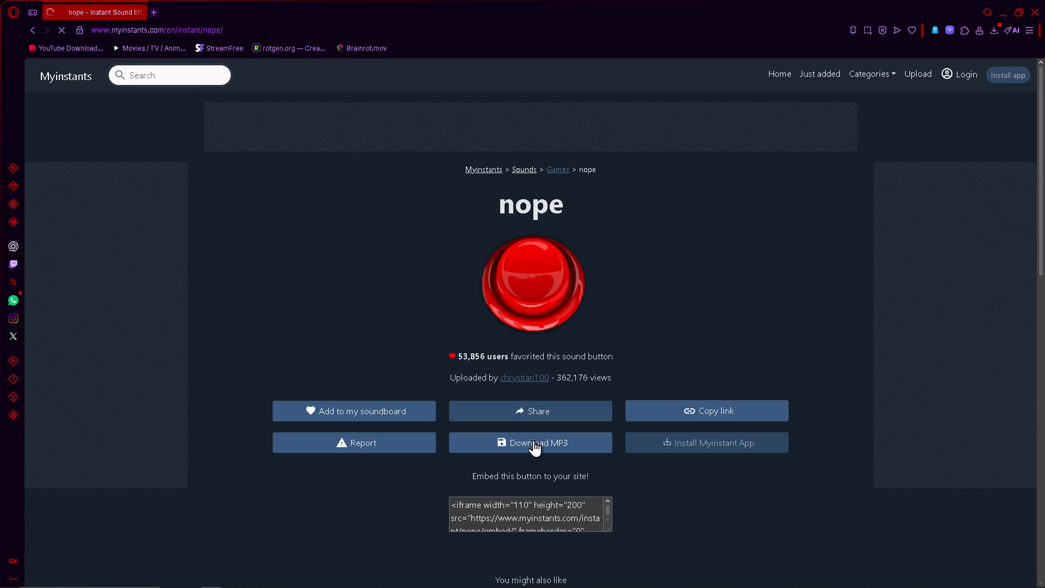
Switch back to Filmora and import the audio file engineer_no01_1 from Downloads.
click(275, 587)
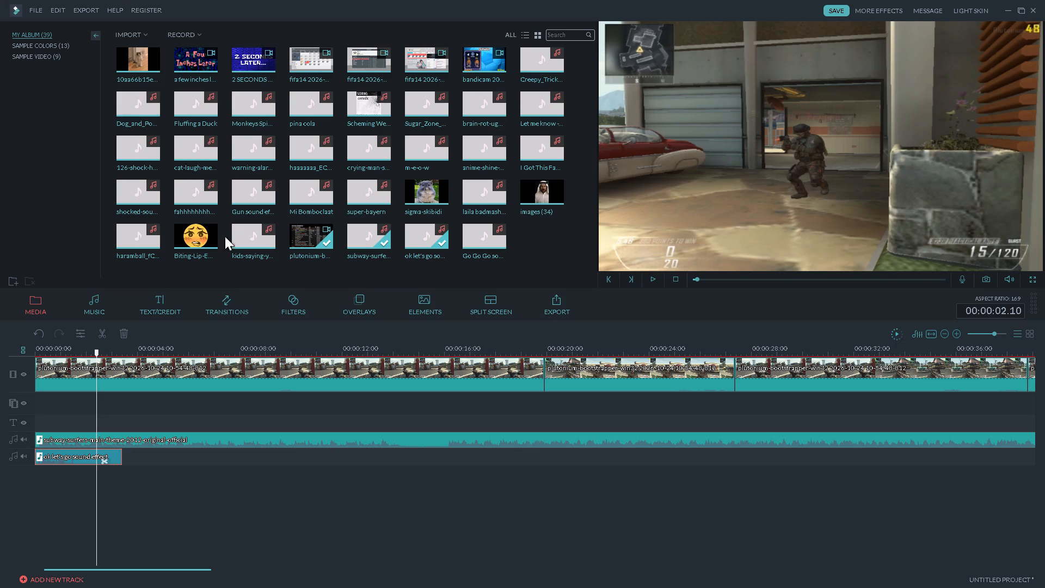
click(127, 35)
click(146, 52)
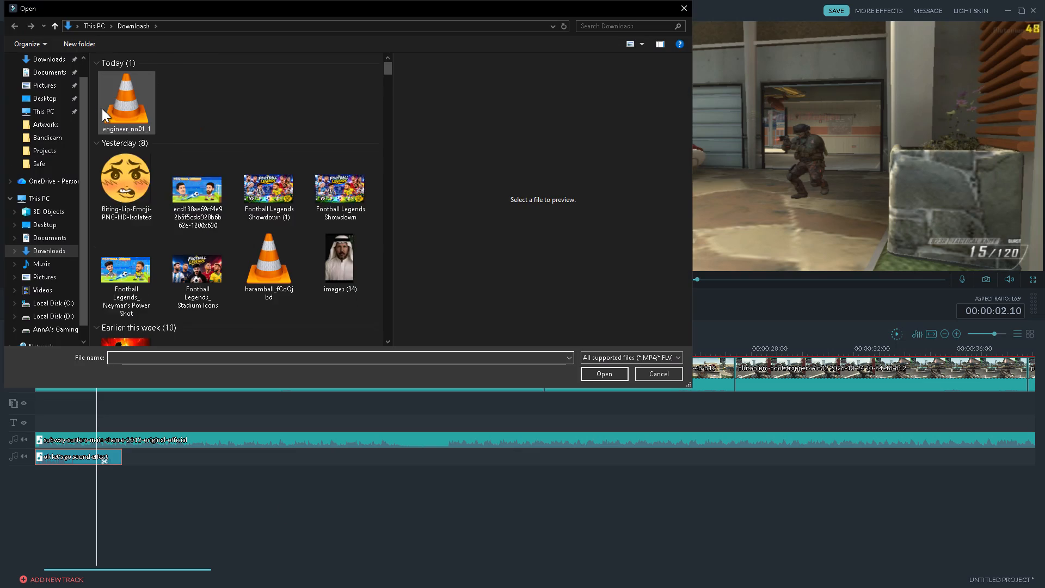
double_click(135, 102)
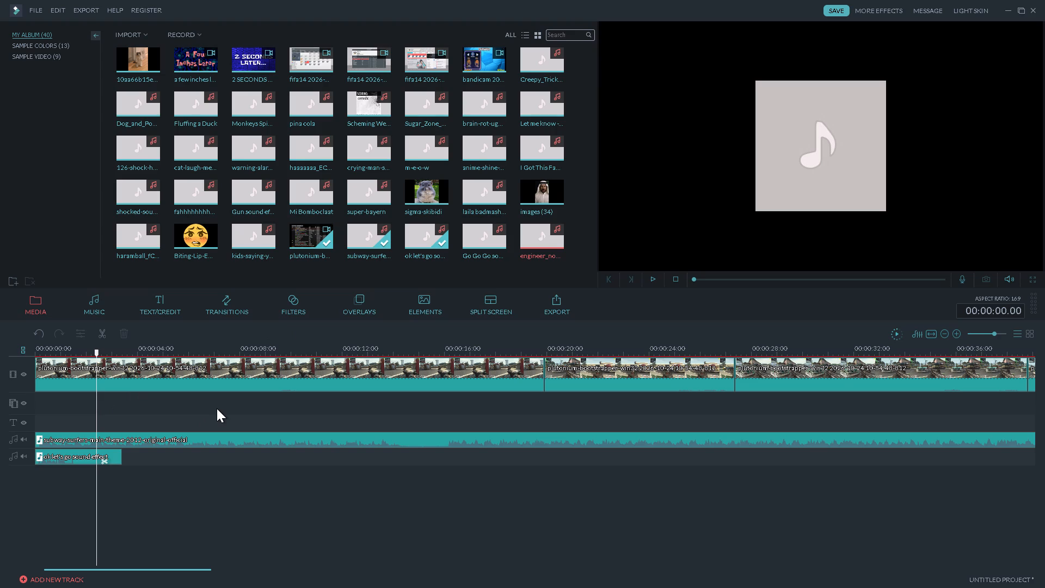
Play the opening gameplay in short bursts up to the first enemy and stop the playhead at 00:00:02.16.
click(90, 356)
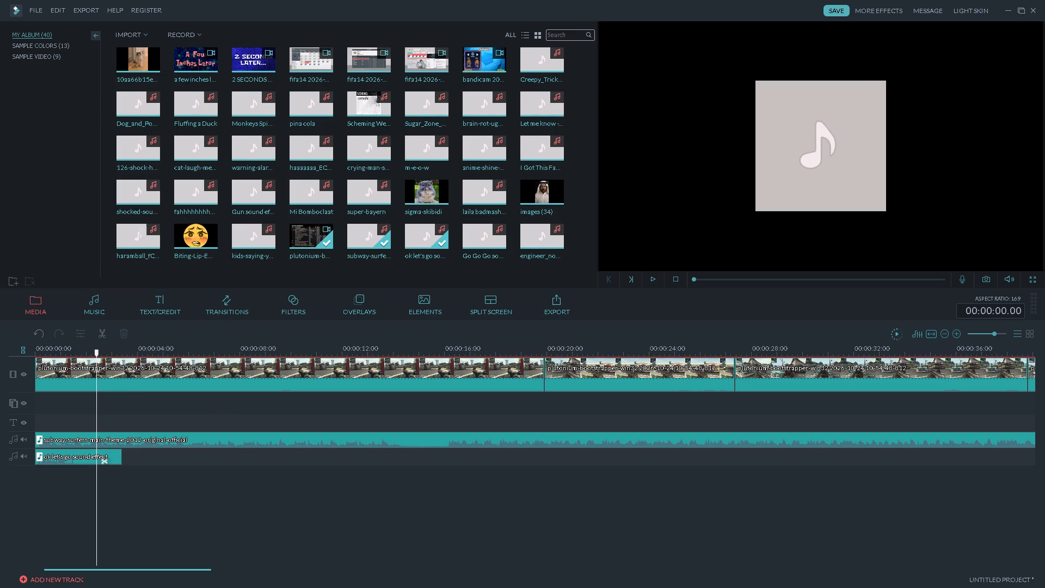
click(84, 354)
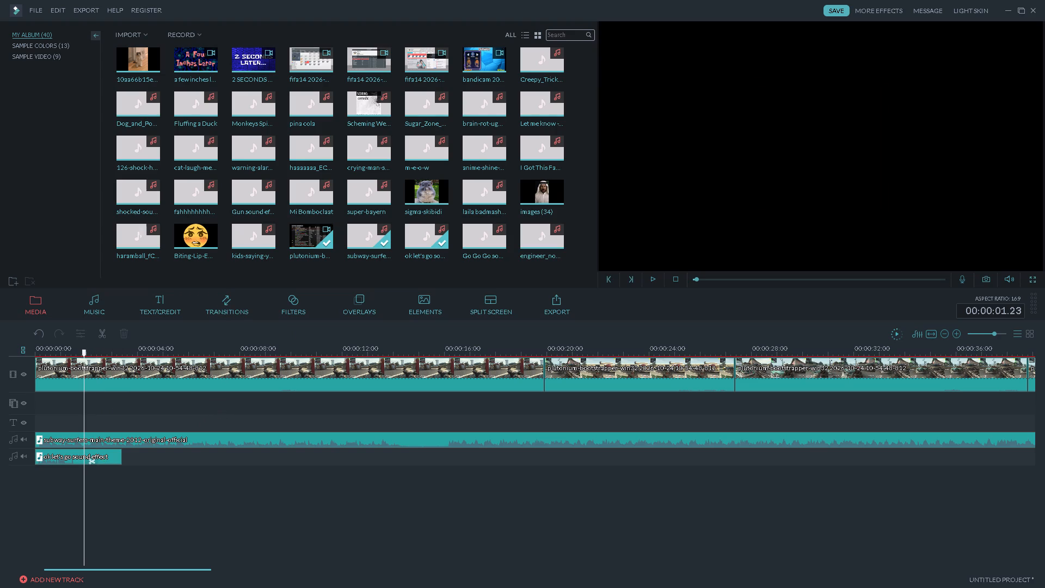
click(73, 354)
key(space)
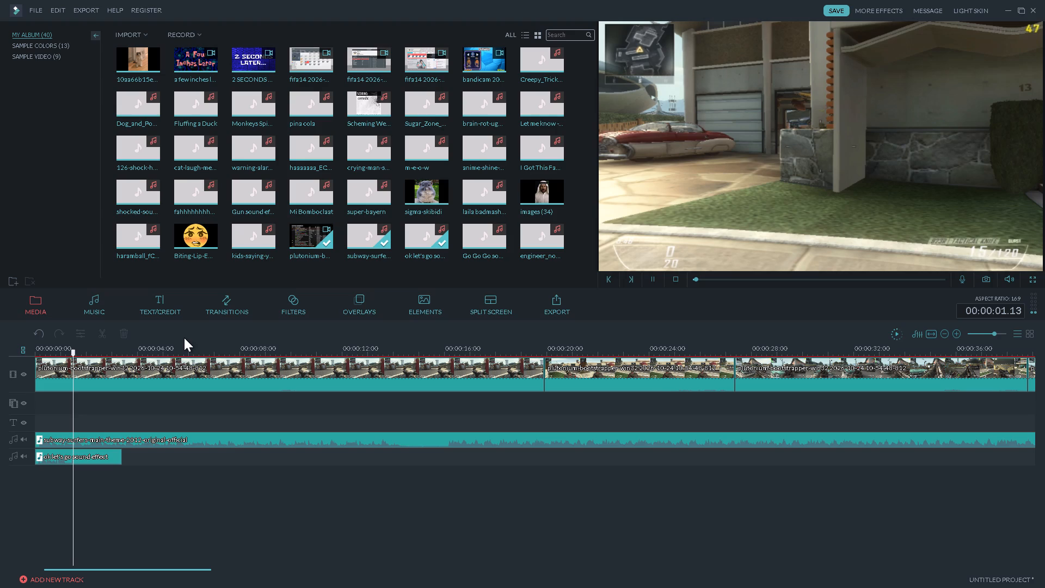
key(space)
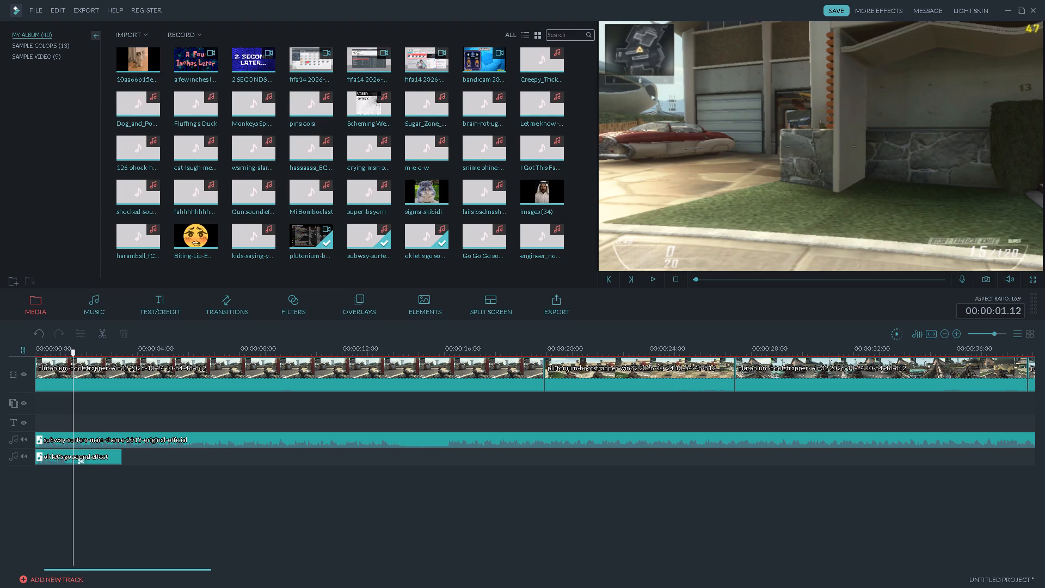
key(space)
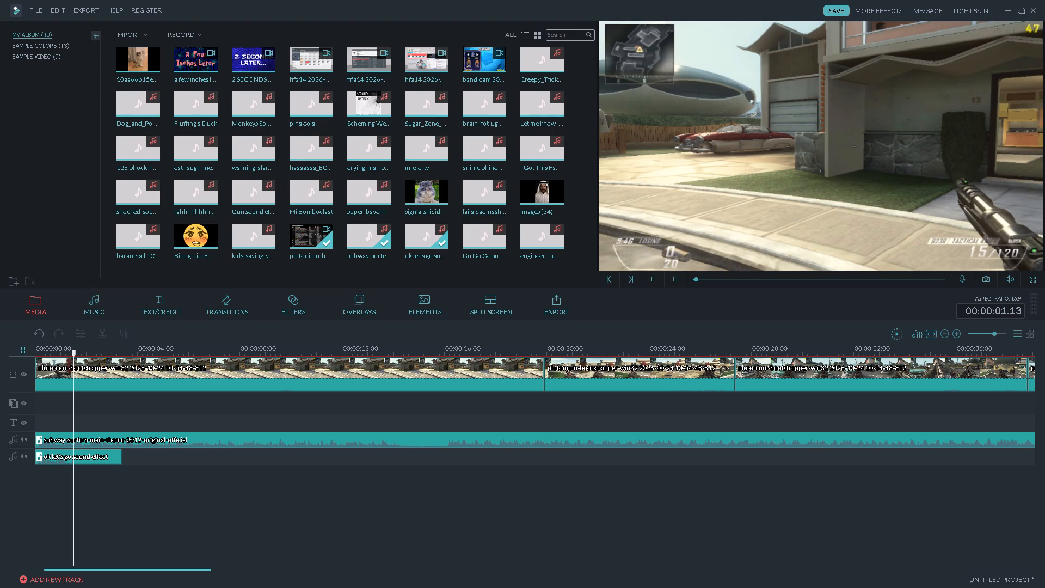
key(space)
key(space)
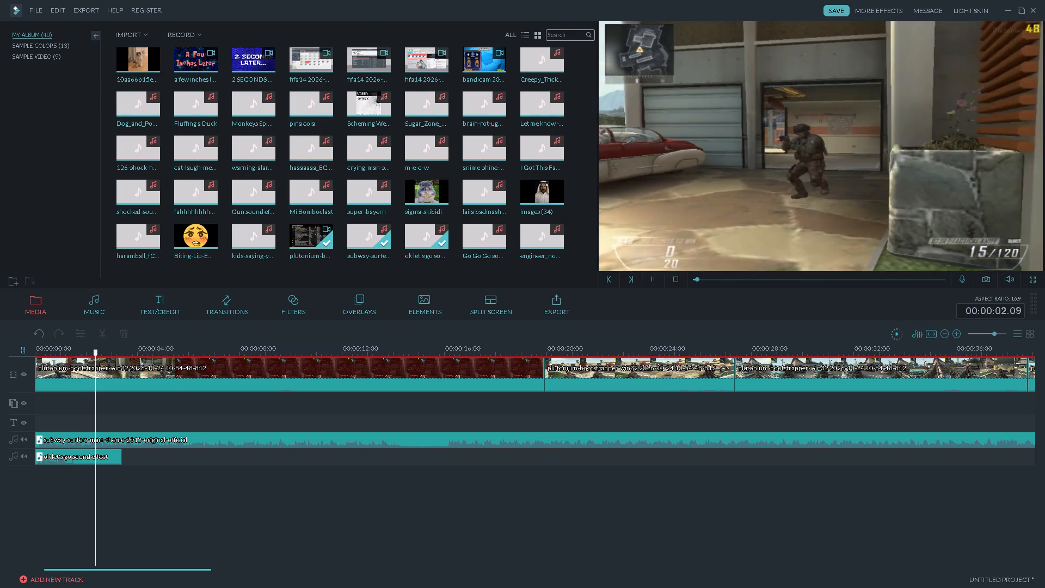
key(space)
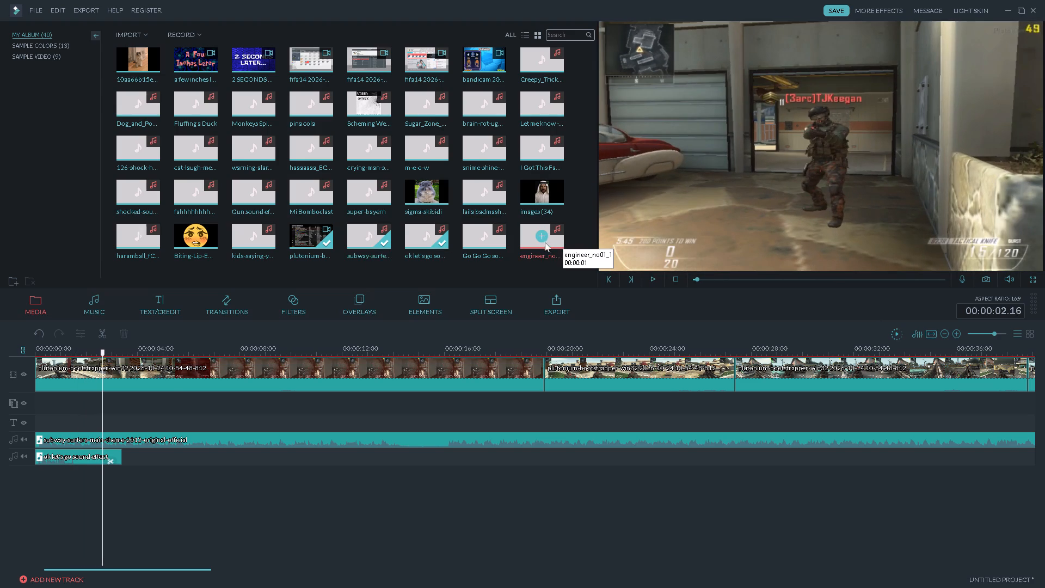
Place the engineer_no01_1 sound at 00:00:02.16 on the "ok let's go" track, keeping the music track uncut.
click(544, 237)
key(ctrl+z)
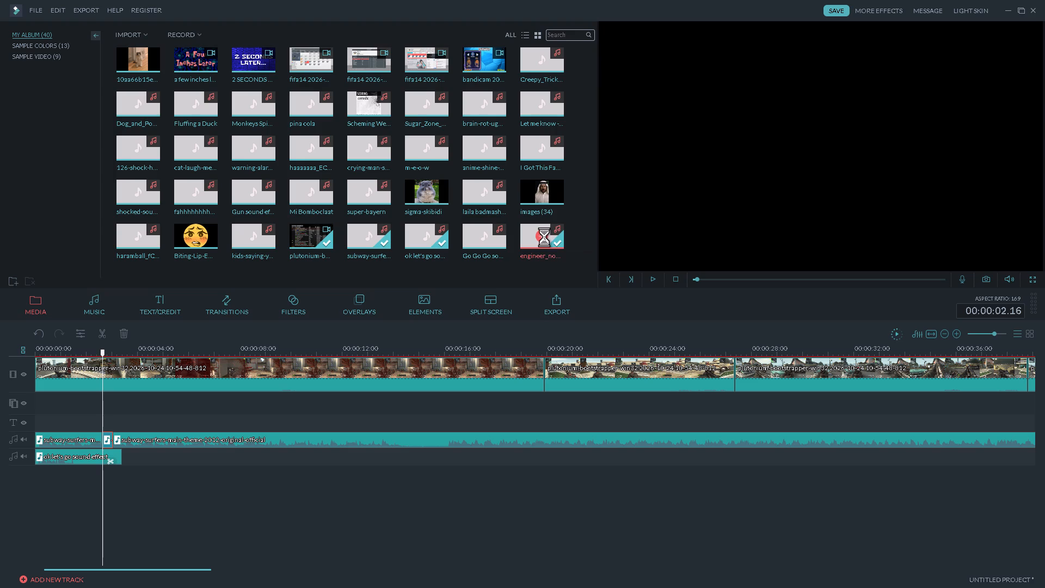
drag(553, 239, 100, 452)
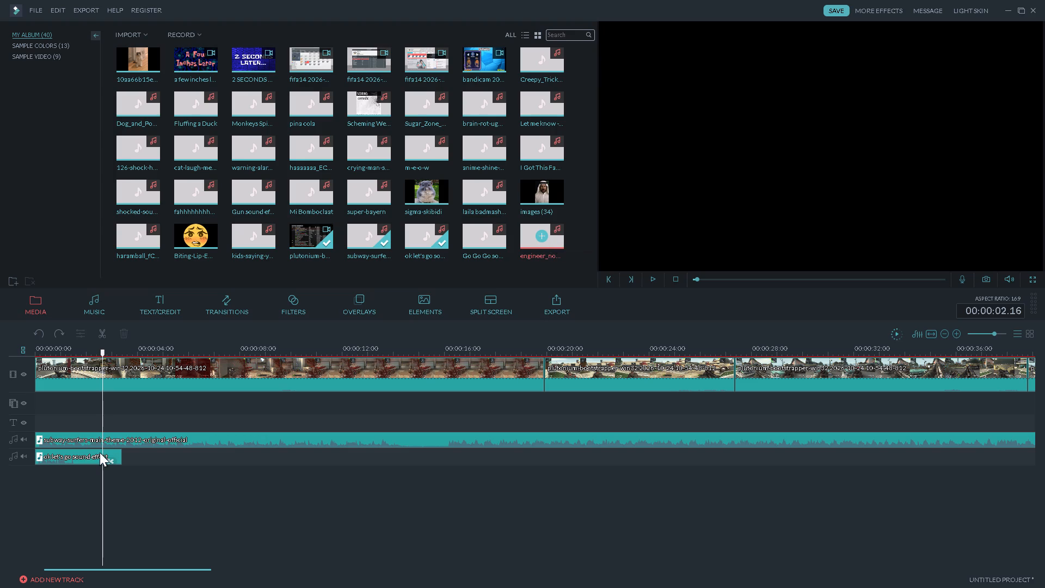
drag(100, 452, 106, 457)
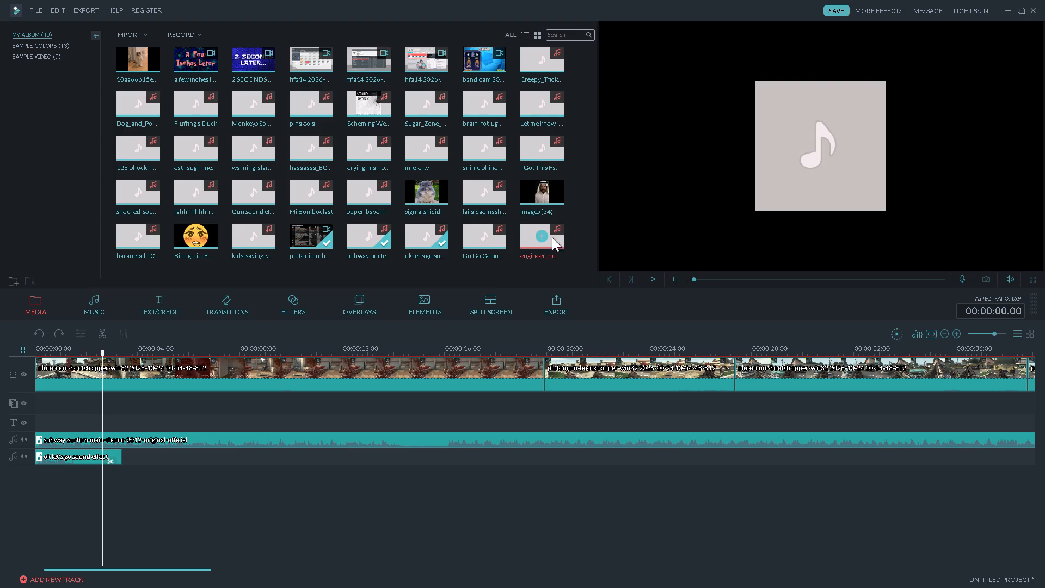
drag(560, 232, 108, 457)
drag(108, 457, 106, 457)
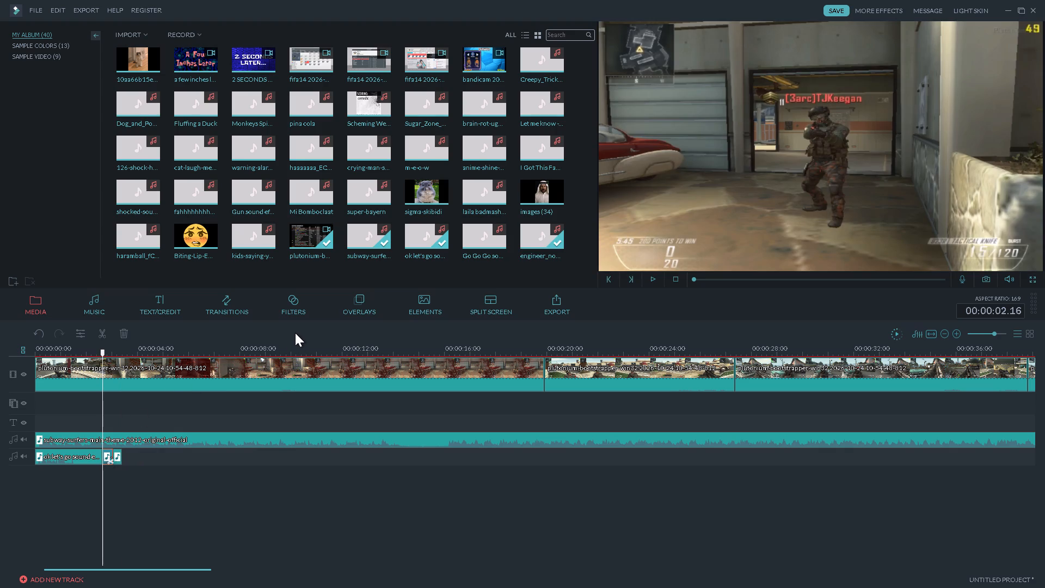
Play on to 00:00:03.07 and paste a copy of the engineer_no01_1 clip there on the sound effects track.
key(space)
key(space)
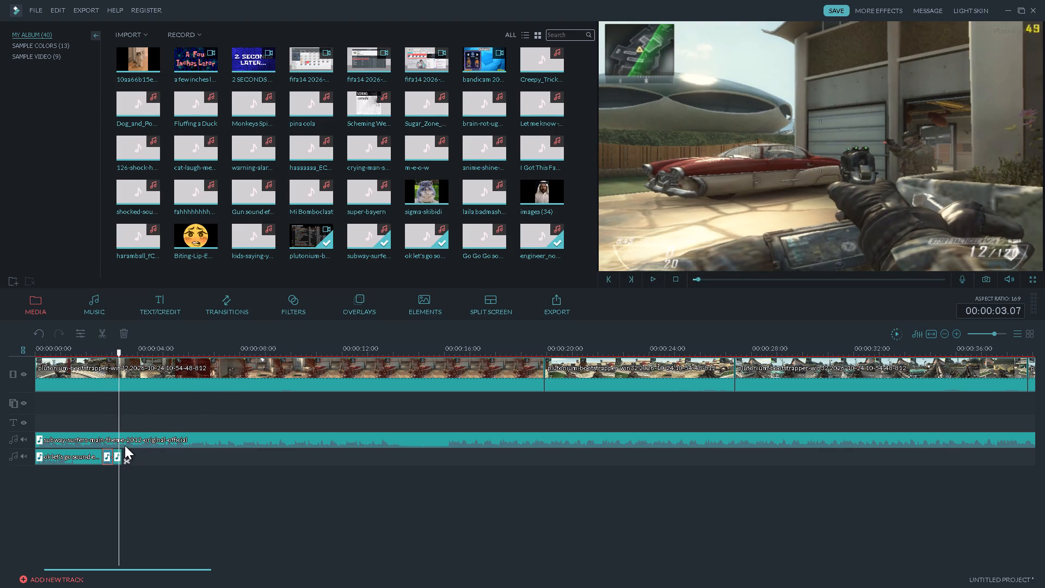
key(ctrl+c)
key(ctrl+v)
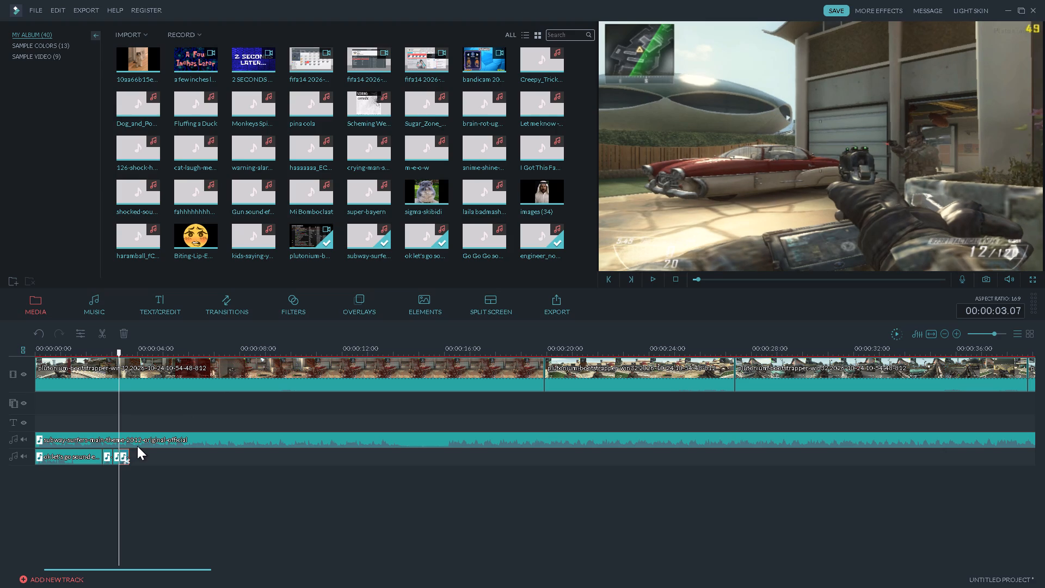
Play back the engineer_no01_1 sounds against the first gunfight, once in full screen, and continue to 00:00:06.08.
click(100, 350)
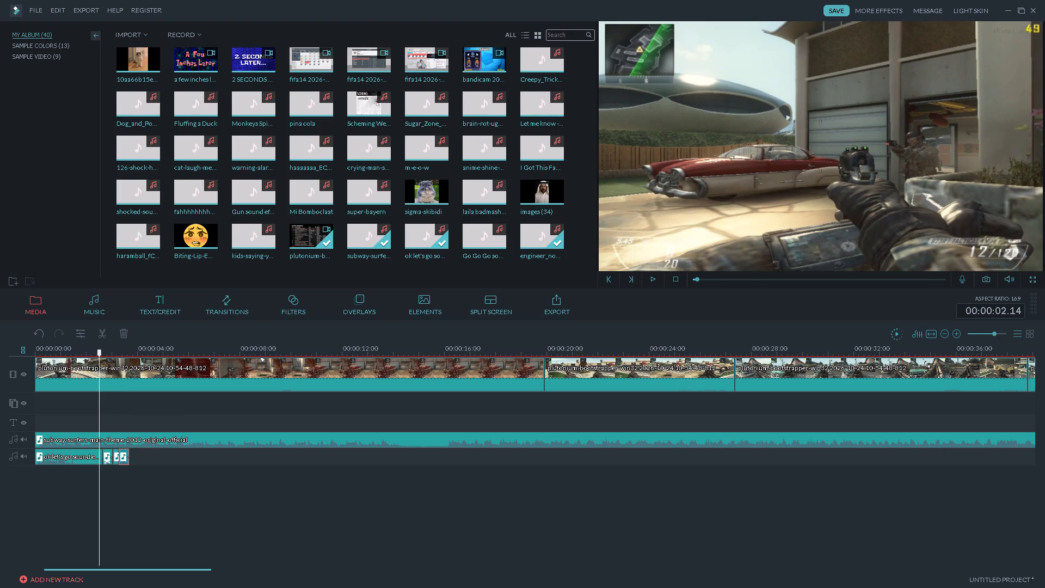
key(space)
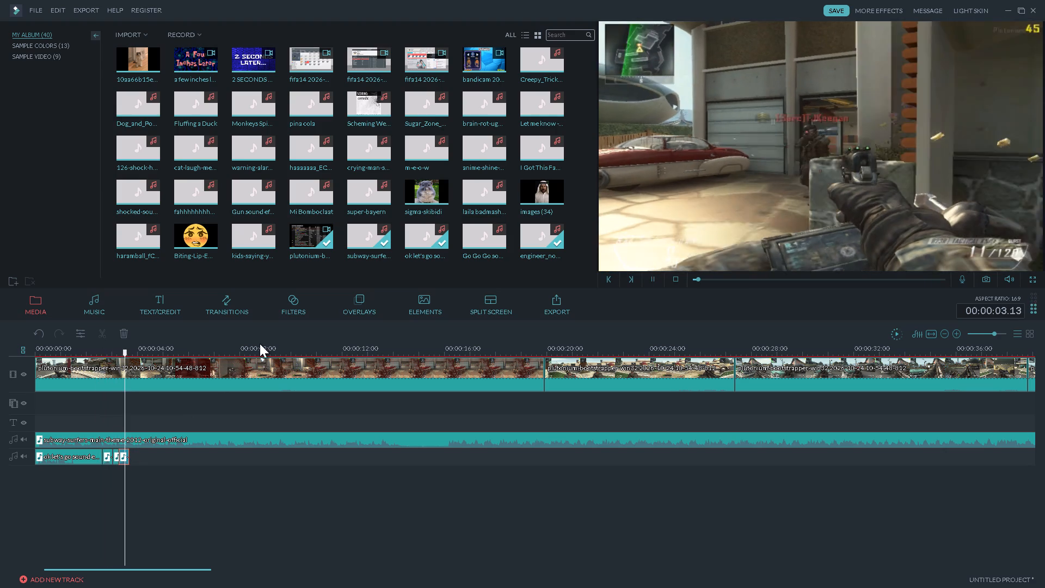
key(space)
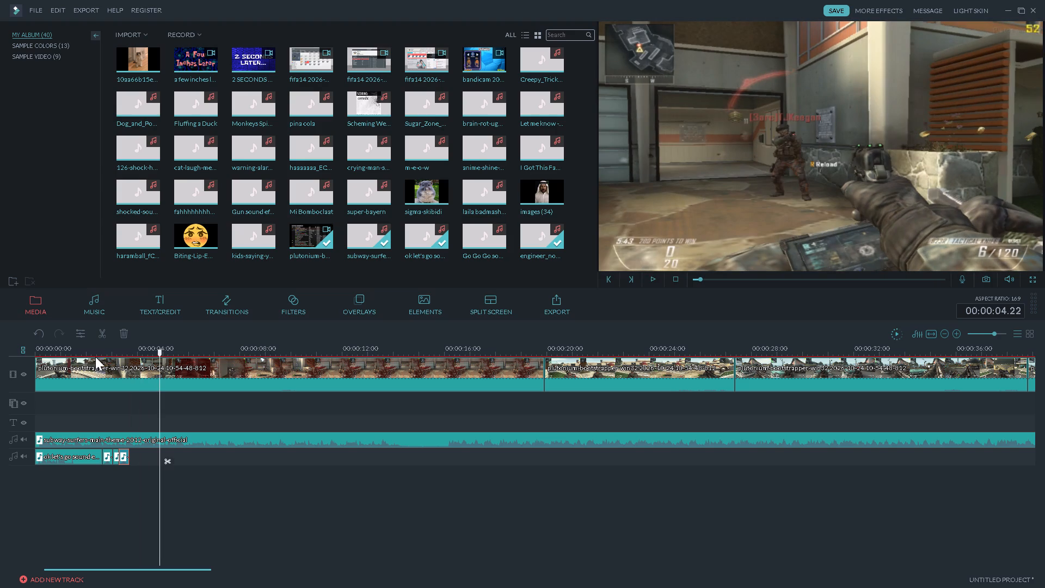
click(94, 354)
key(space)
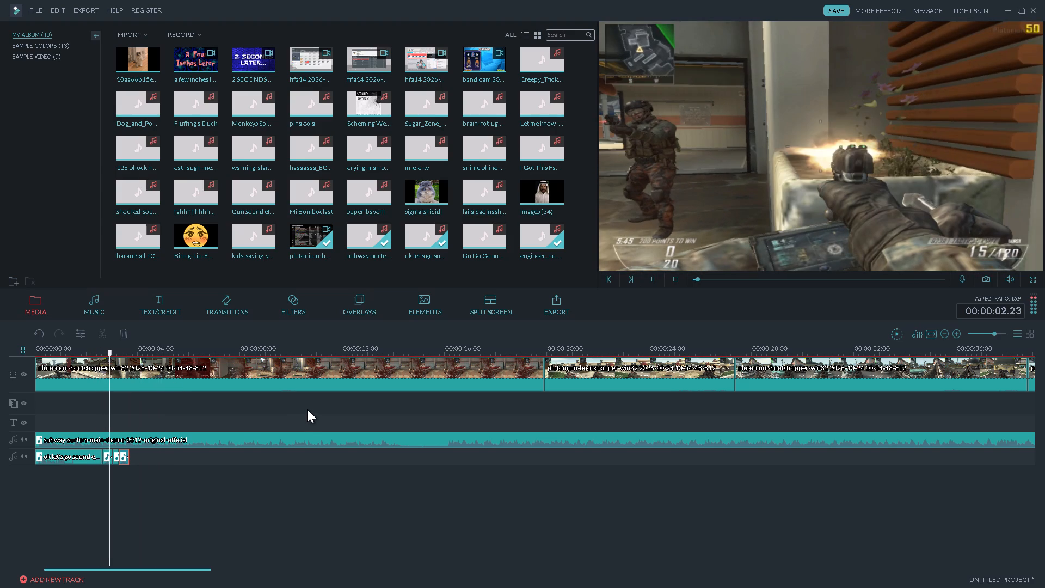
key(space)
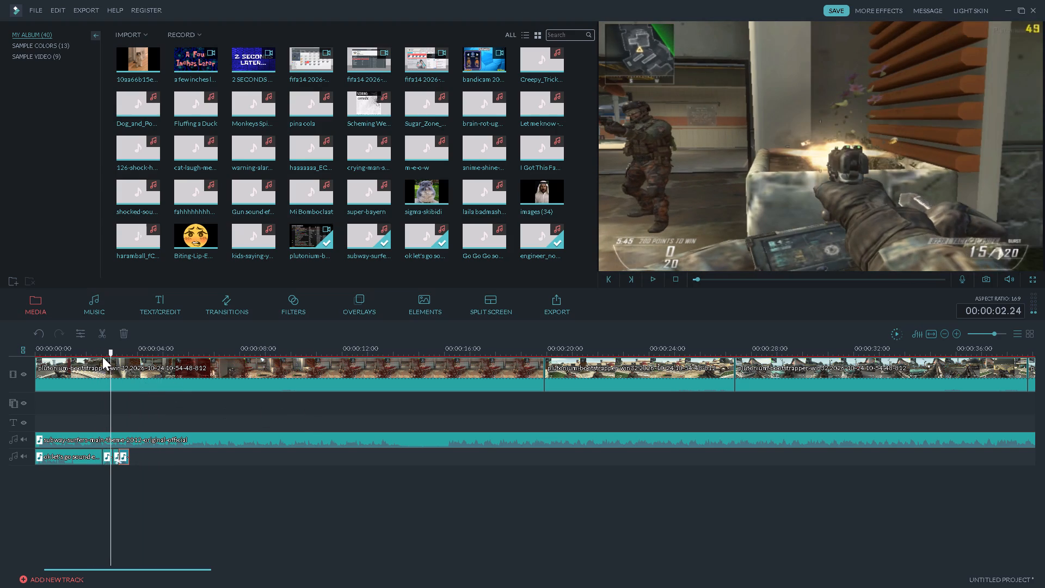
click(102, 353)
click(1036, 278)
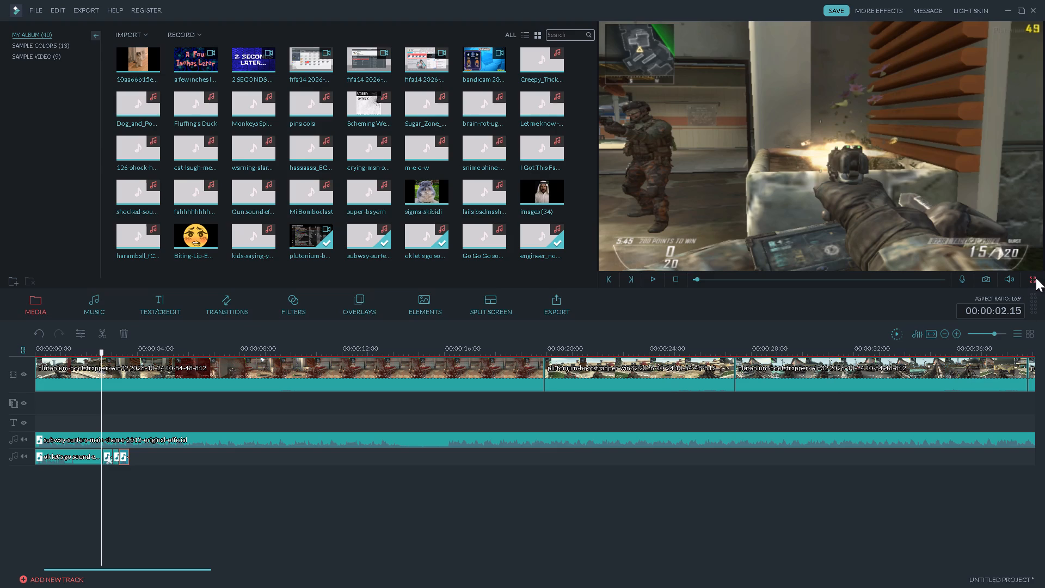
key(space)
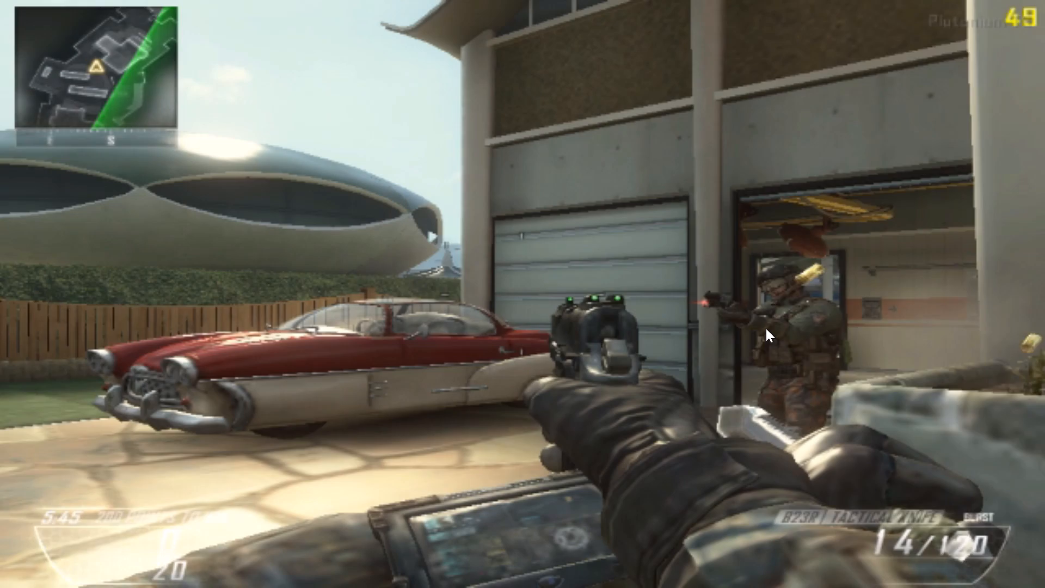
key(space)
key(Escape)
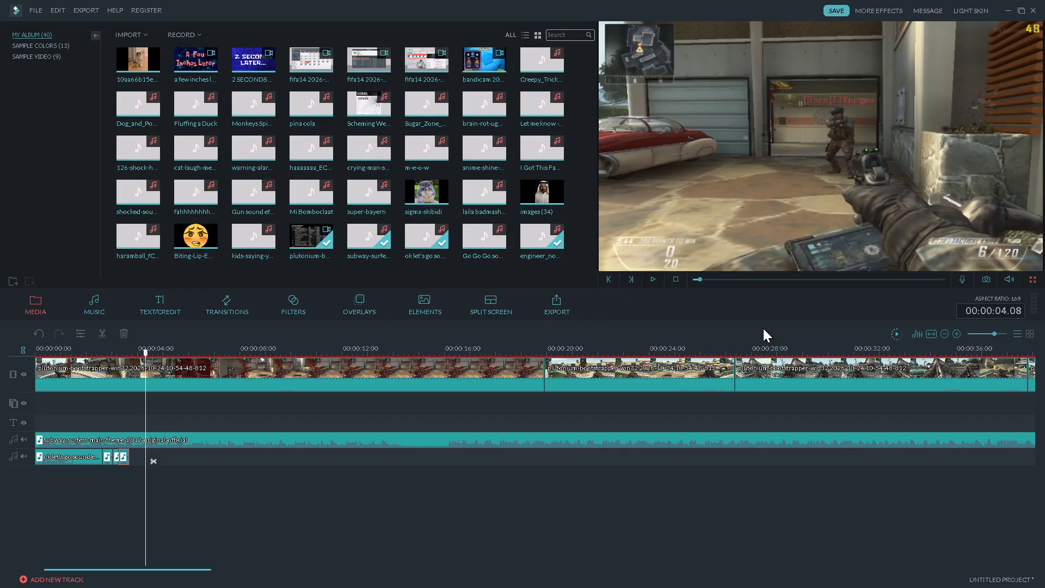
key(space)
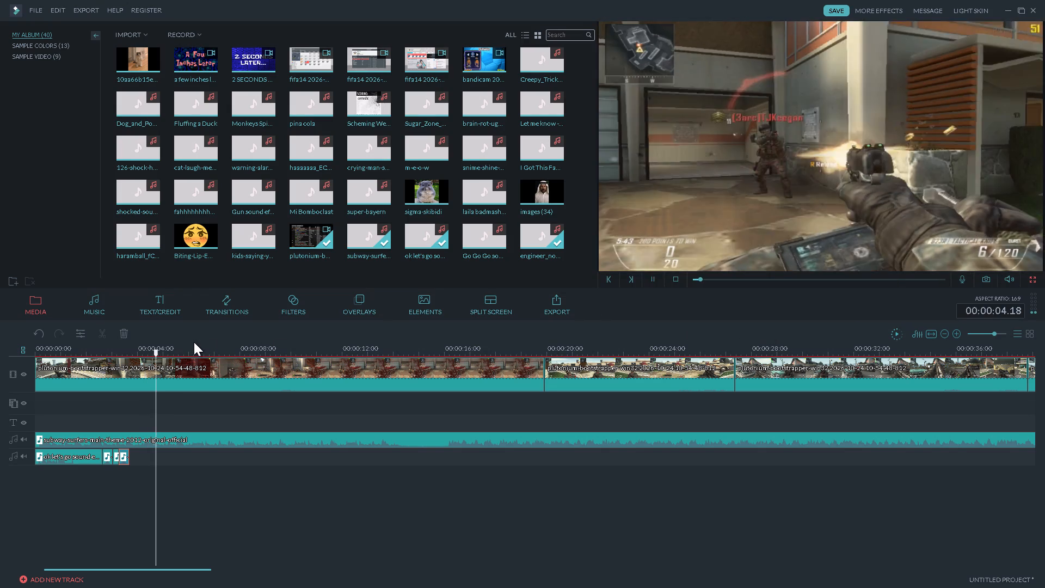
key(space)
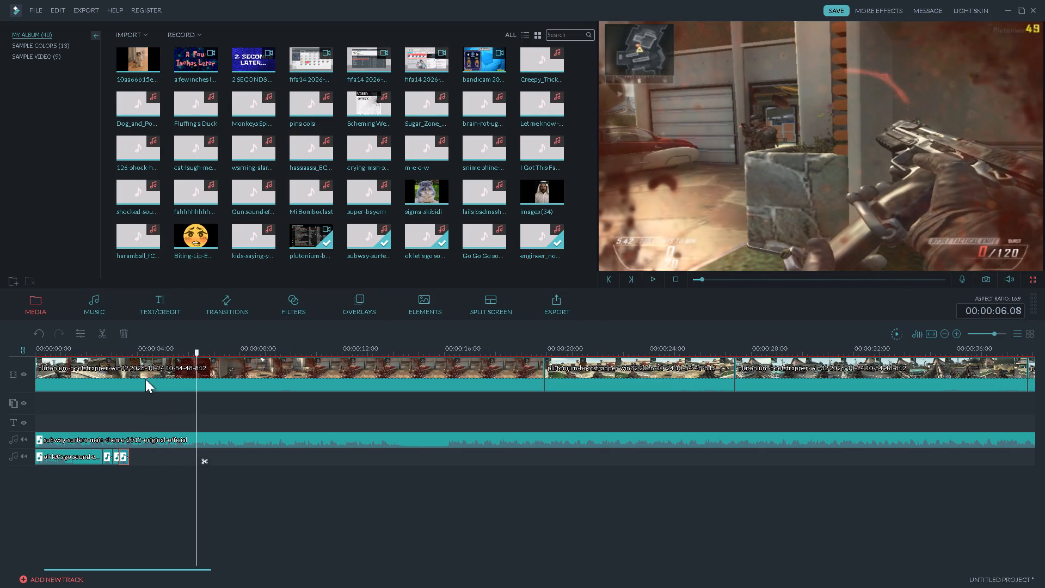
Paste another copy of the engineer_no01_1 clip at 00:00:03.19 on the sound effects track.
click(132, 352)
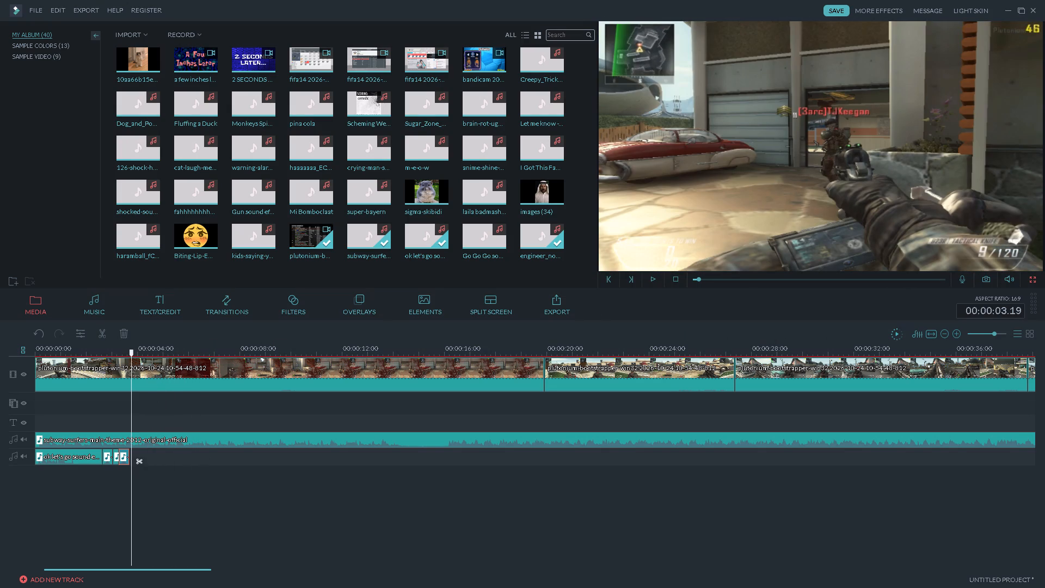
key(ctrl+v)
key(ctrl+v)
Play on to 00:00:04.14 and paste a copy of the engineer_no01_1 clip there on the sound effects track.
key(space)
key(space)
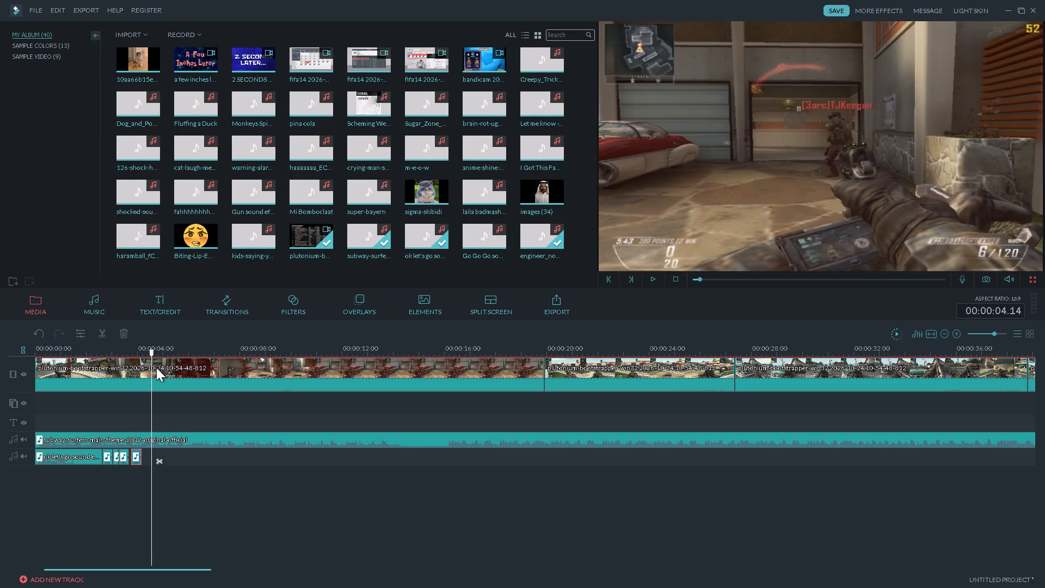
key(ctrl+v)
Play through the following gunfire and paste another copy of the engineer_no01_1 clip at 00:00:07.03 on the sound effects track.
key(space)
key(space)
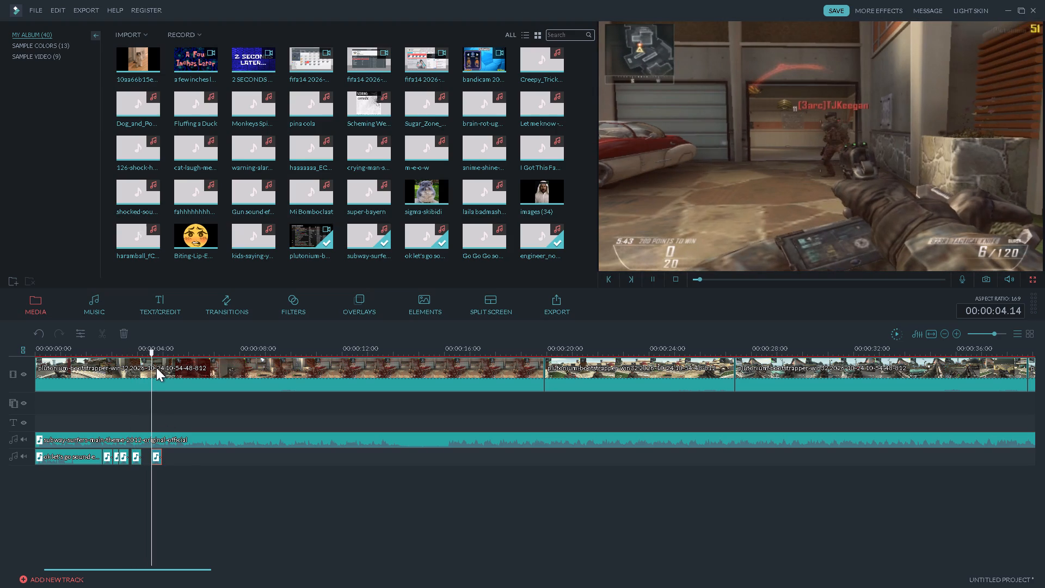
key(space)
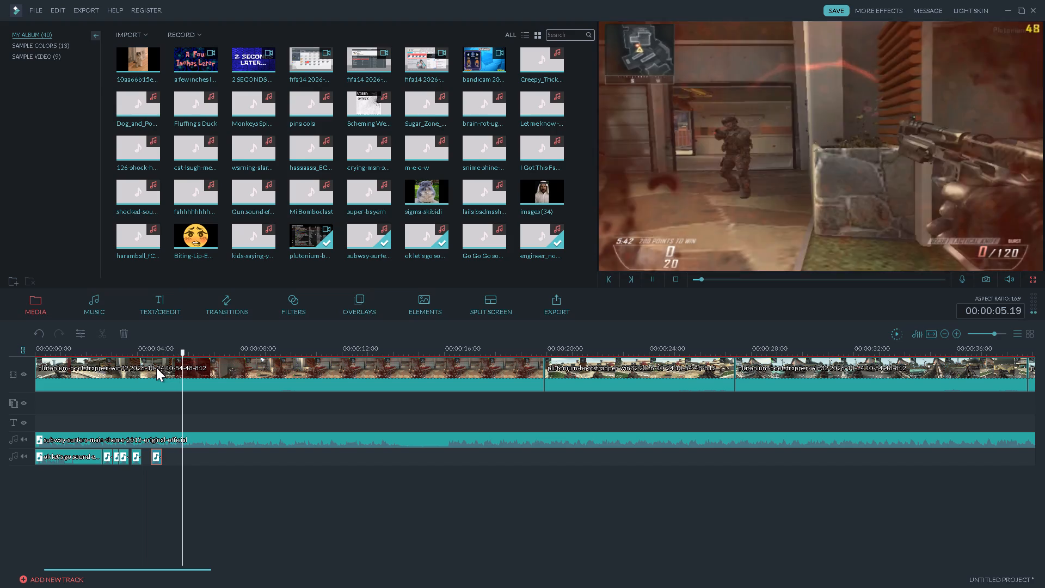
key(space)
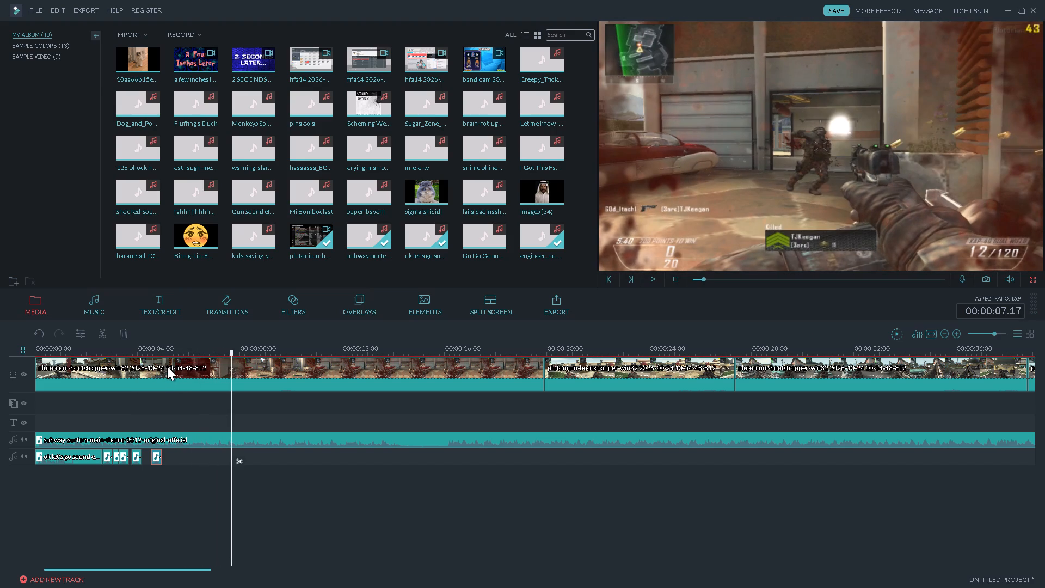
click(217, 355)
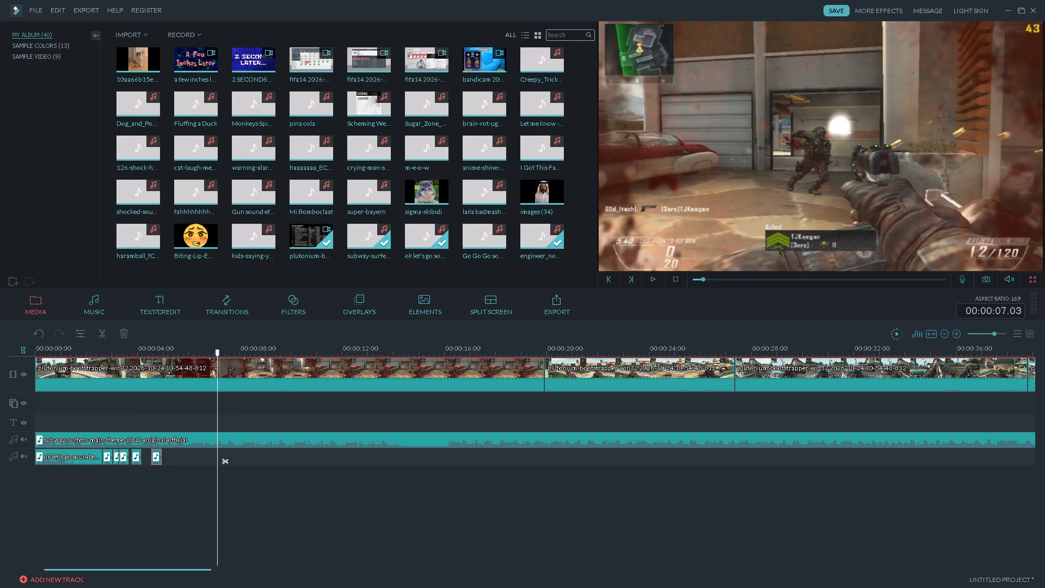
key(ctrl+v)
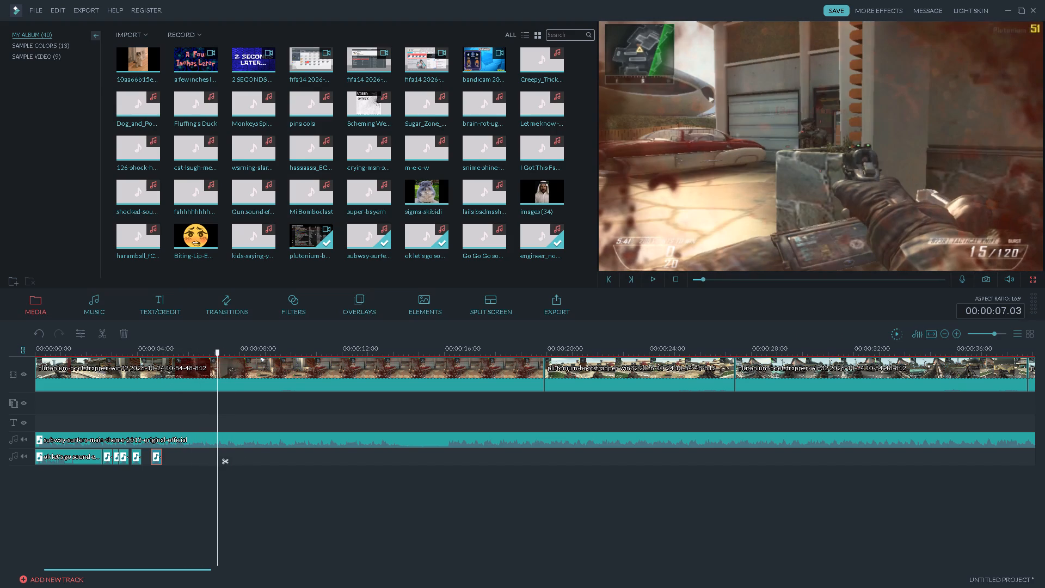
Play the sequence on from 00:00:07.03 to 00:00:16.04 to check the sound and find the next moment for an effect.
key(space)
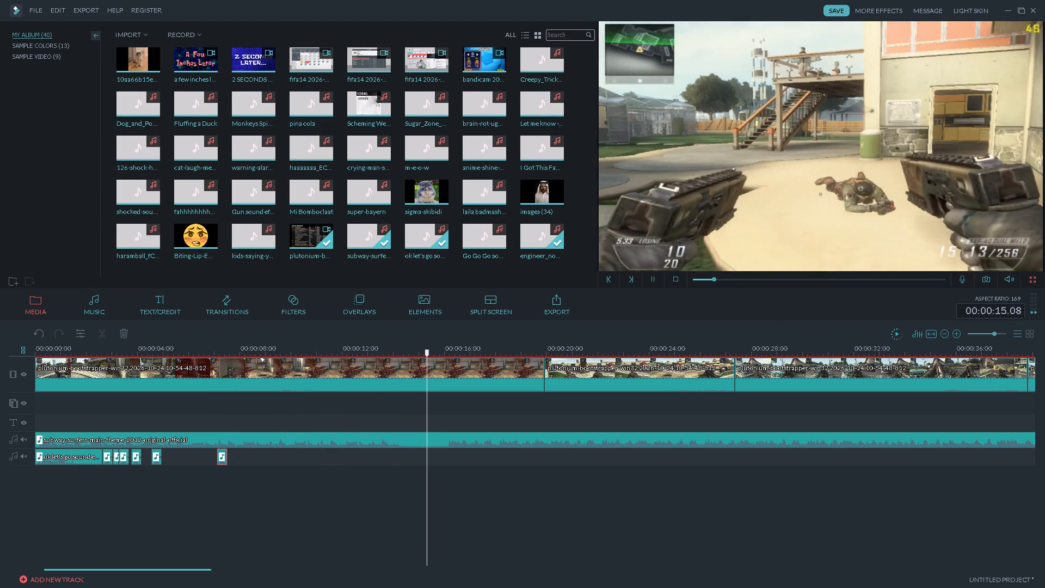
key(space)
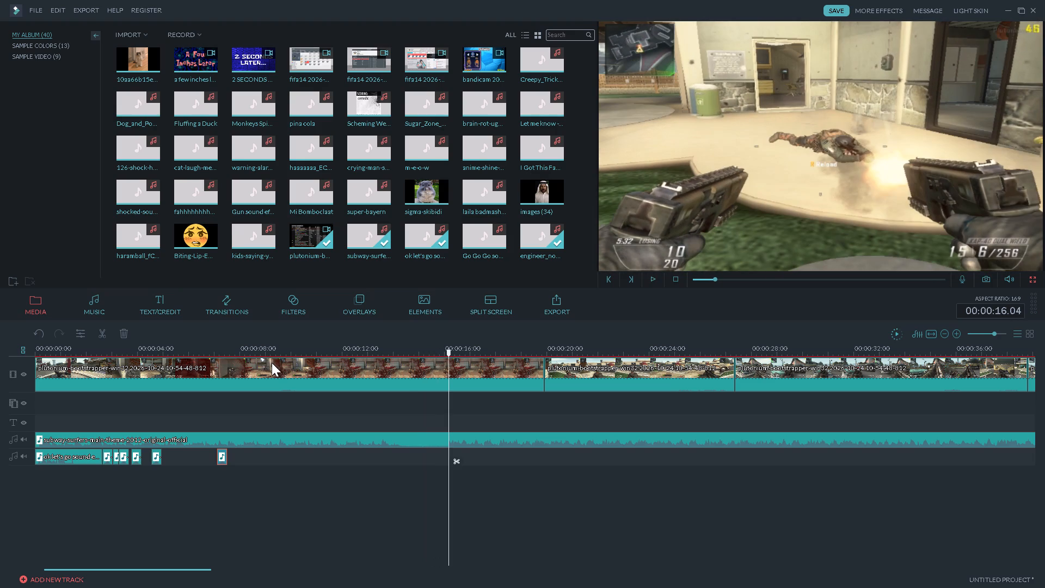
Switch to the Opera GX browser, dismiss the ads dialog and search Myinstants for "headshot".
key(alt+Tab)
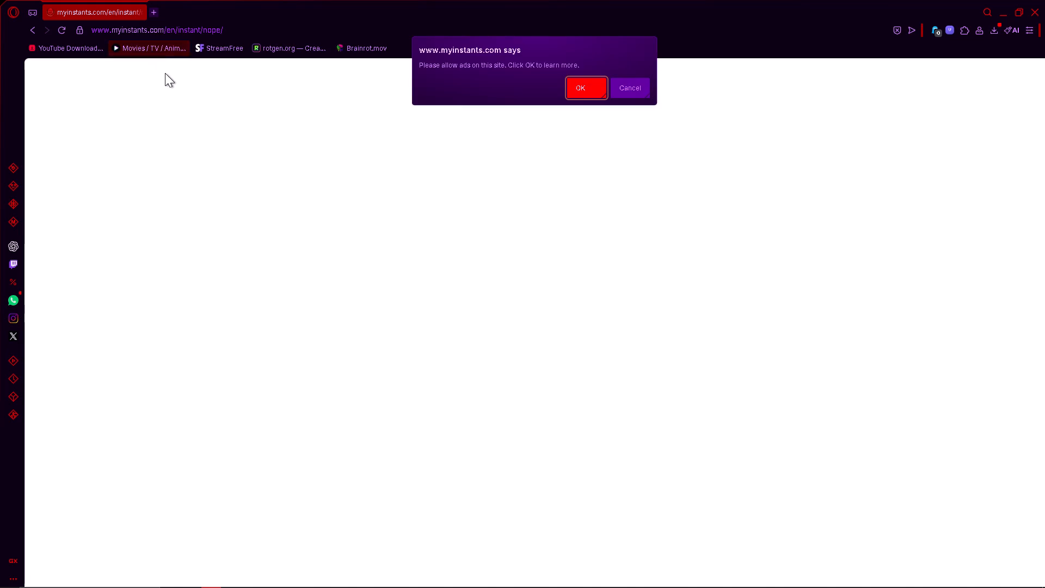
key(Escape)
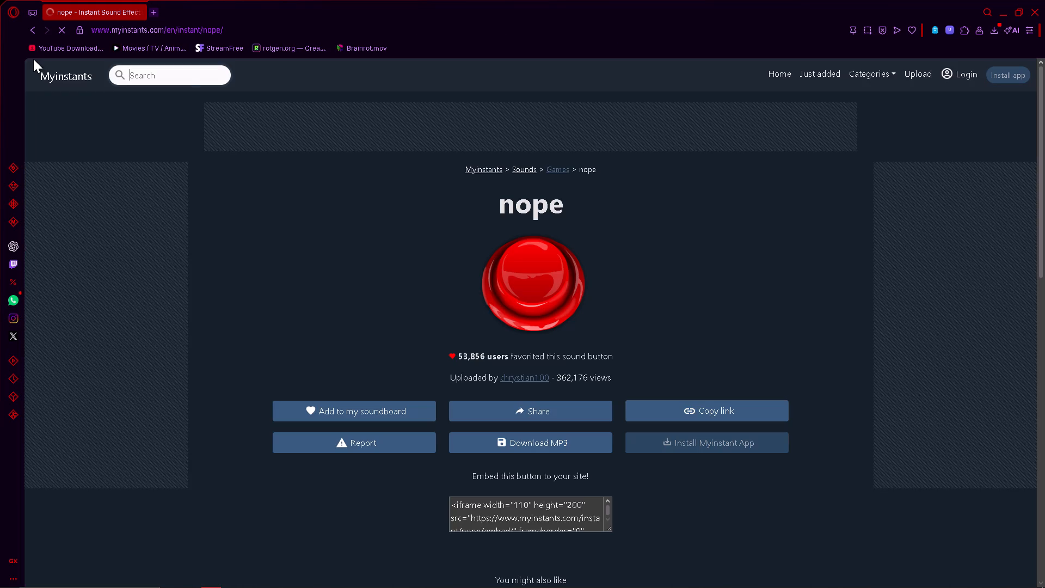
text(headshot)
key(Return)
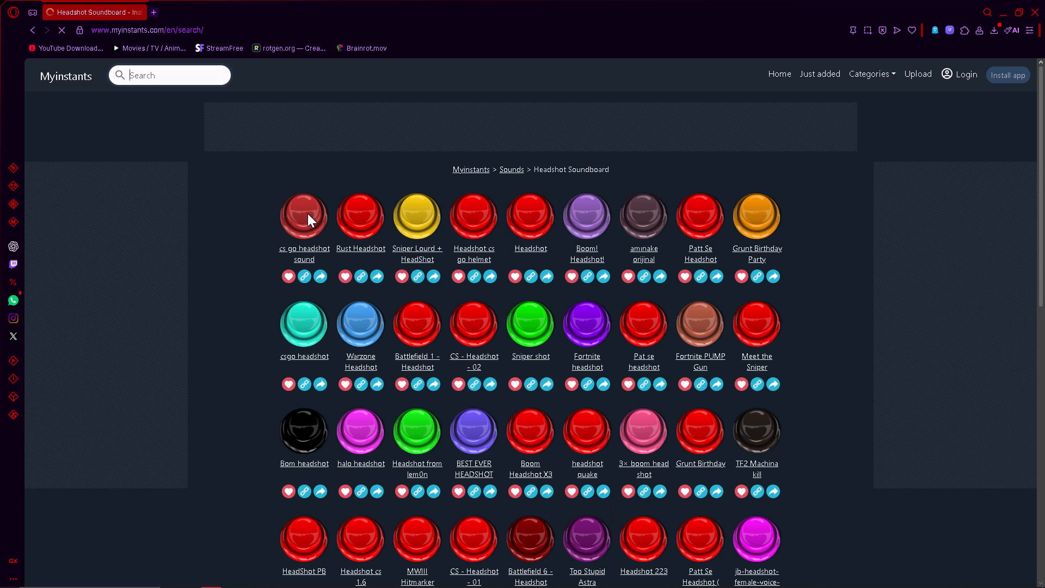
Audition the first row of headshot sounds one by one, from cs go headshot sound through Boom! Headshot!.
click(308, 216)
click(368, 209)
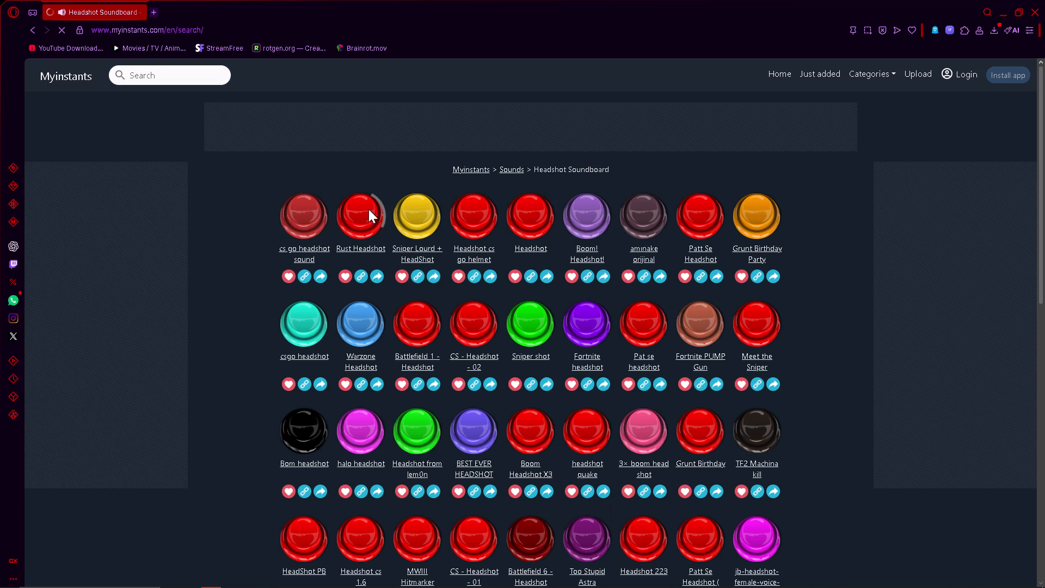
click(422, 209)
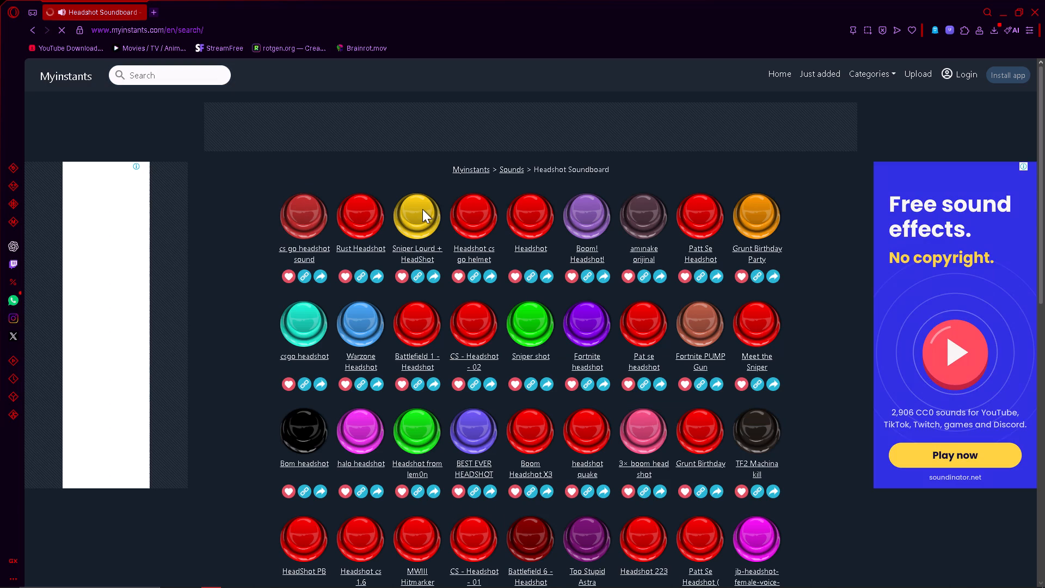
click(478, 205)
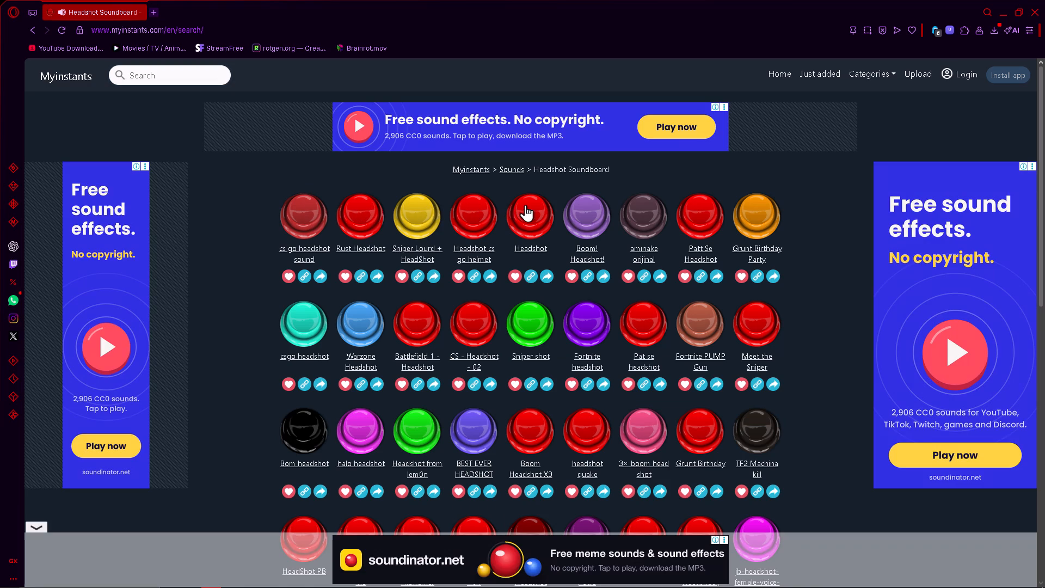
click(534, 205)
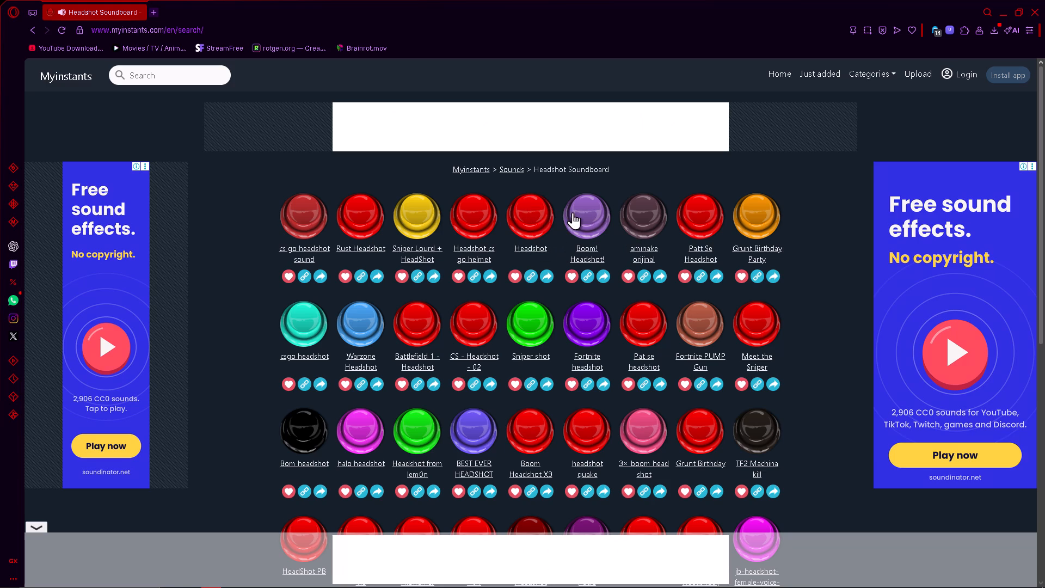
click(573, 212)
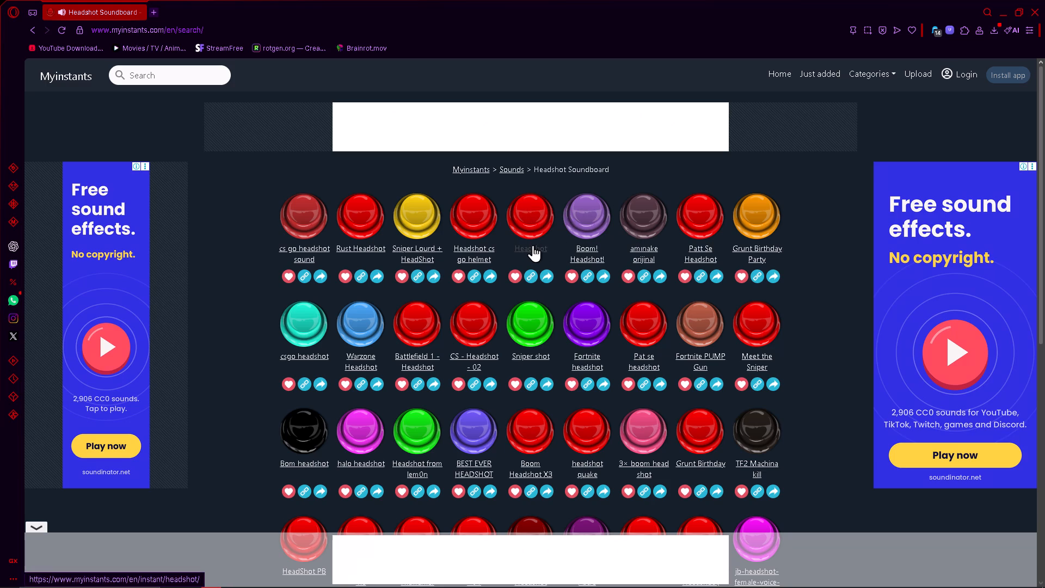
Download the sound named Headshot as an MP3 and switch back to Filmora.
click(533, 245)
click(507, 445)
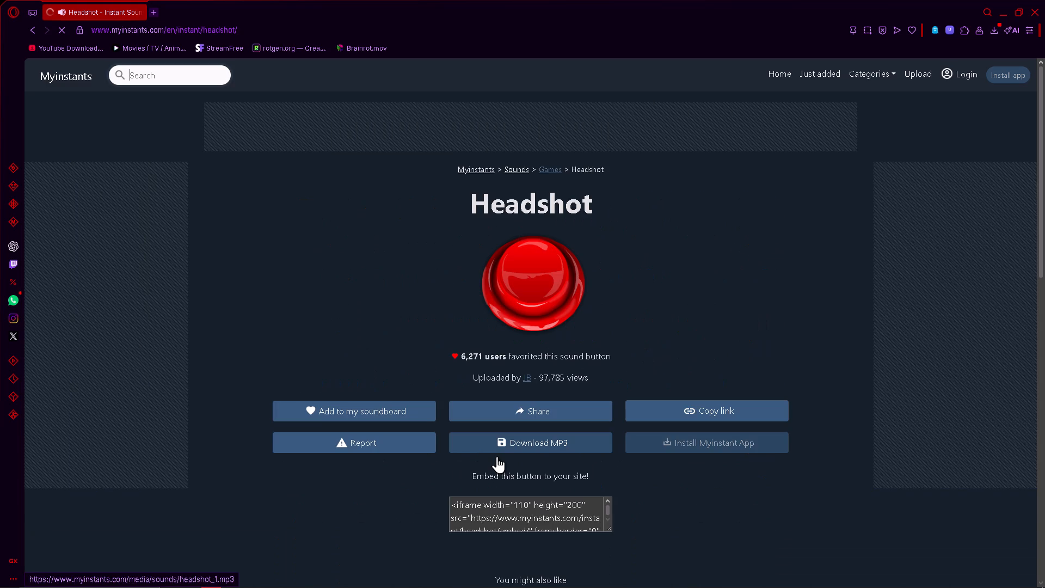
key(alt+Tab)
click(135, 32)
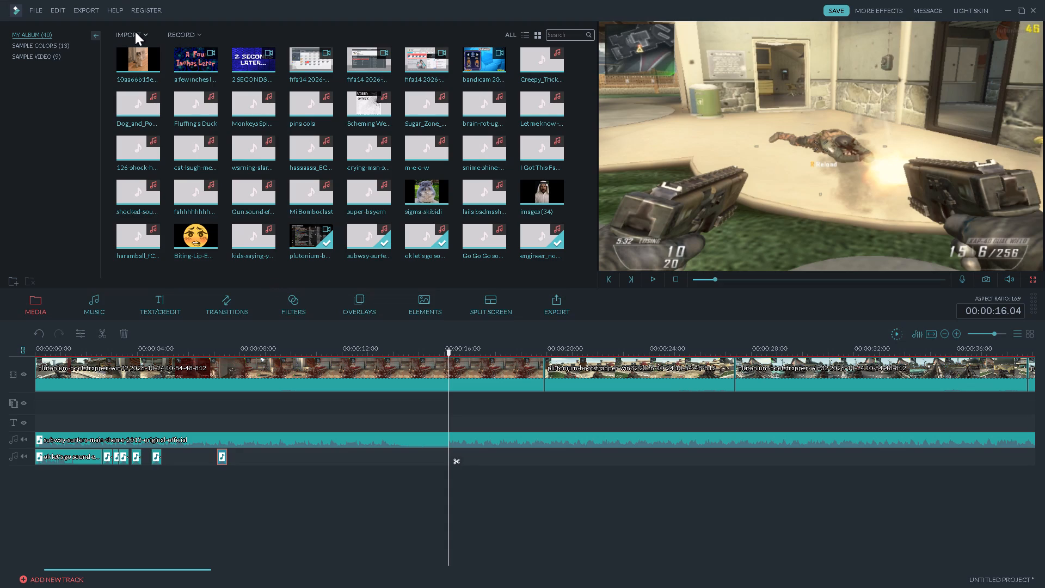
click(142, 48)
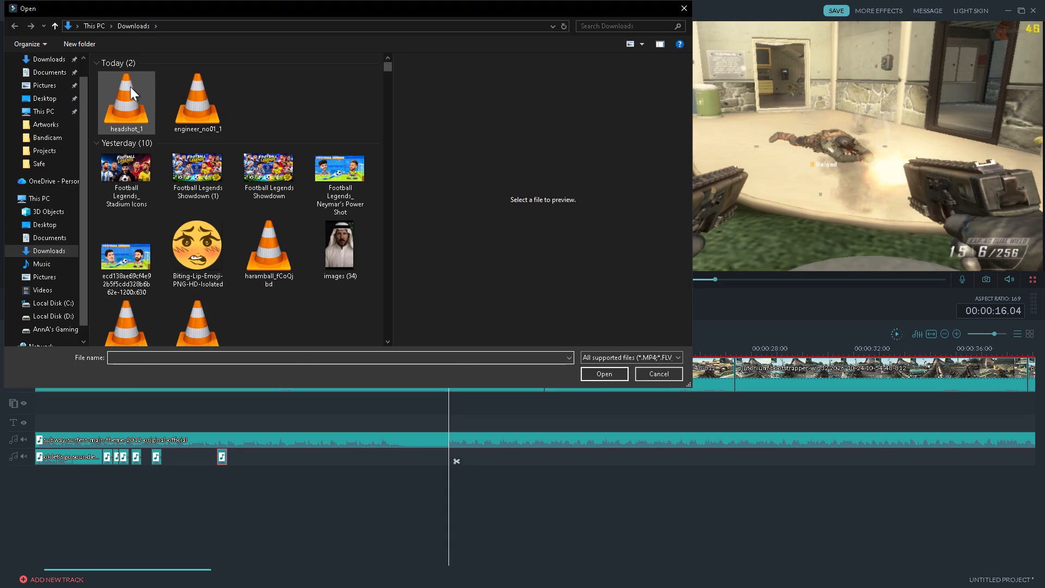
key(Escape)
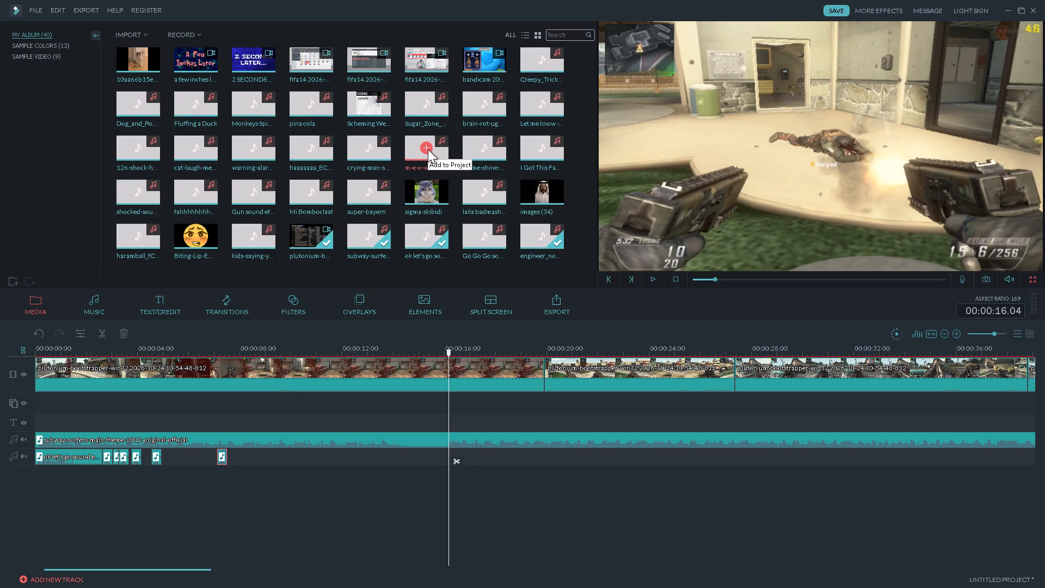
Place the m-e-o-w sound at 00:00:16.04 on the sound effects track.
click(428, 149)
key(ctrl+z)
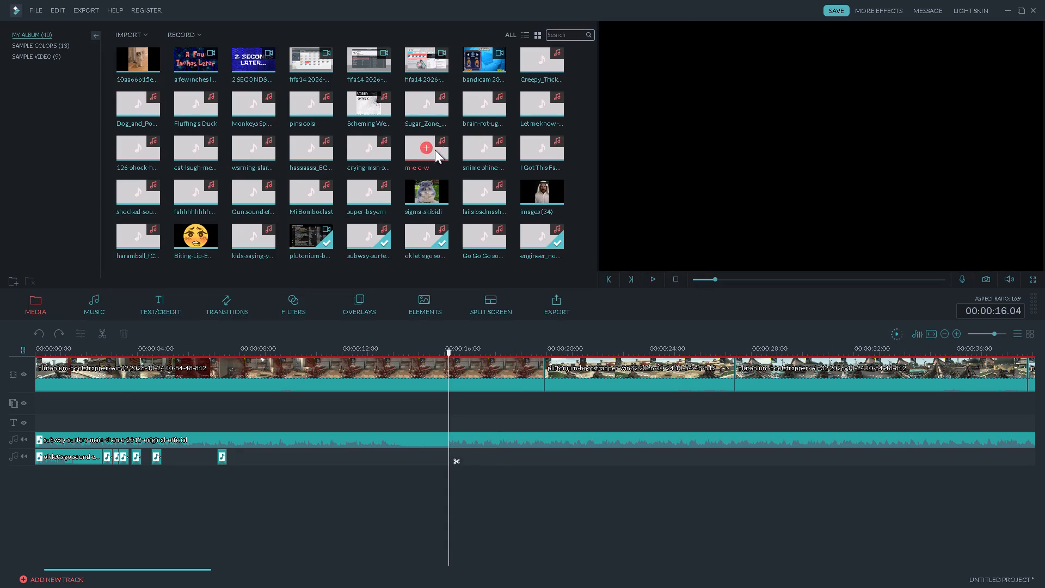
drag(438, 150, 450, 455)
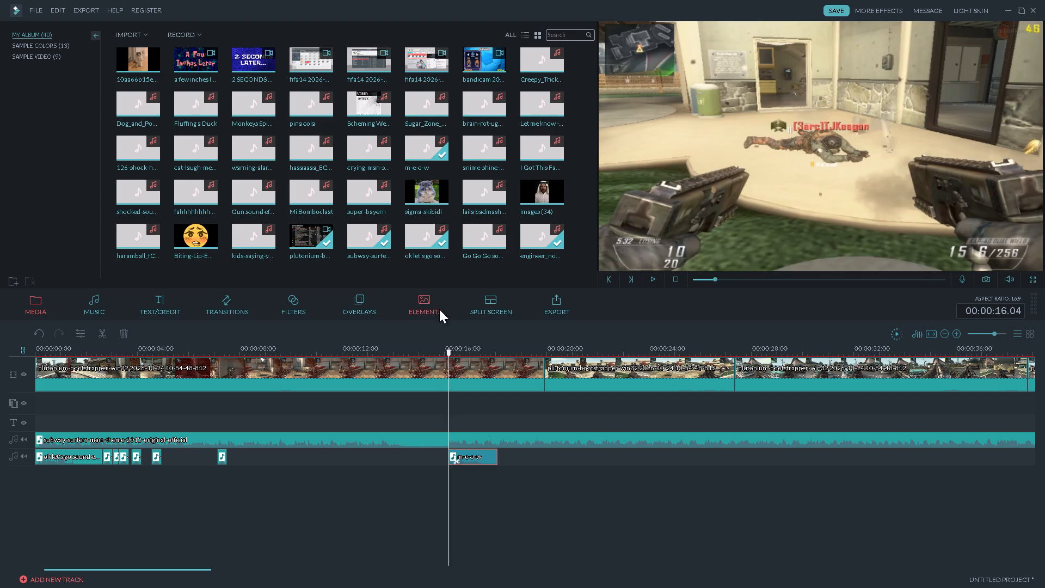
Play on past the m-e-o-w sound to 00:00:23.09, and replay the revolver scene from the cut at 00:00:19.24 to 00:00:21.08.
key(space)
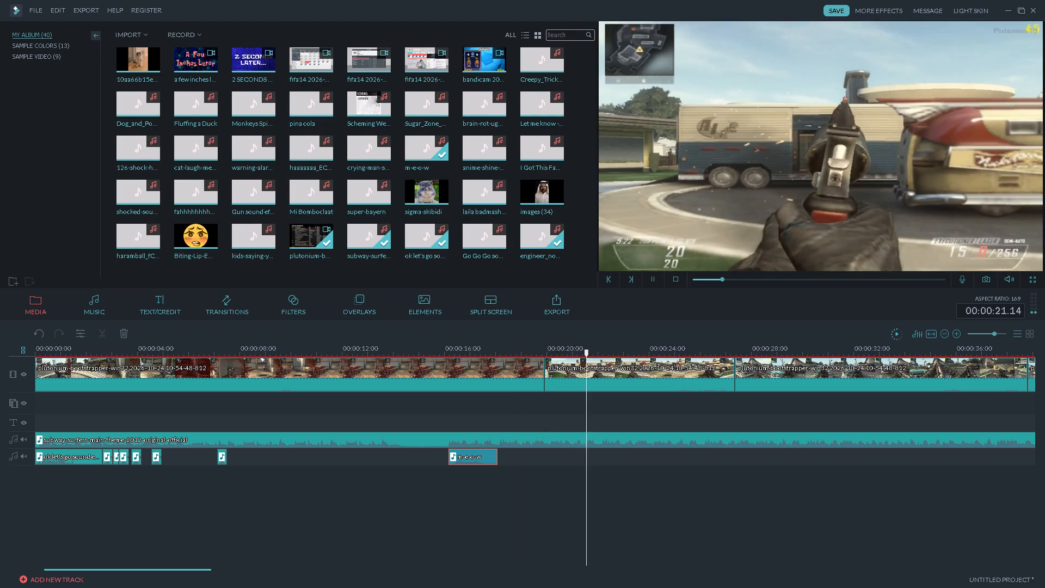
key(space)
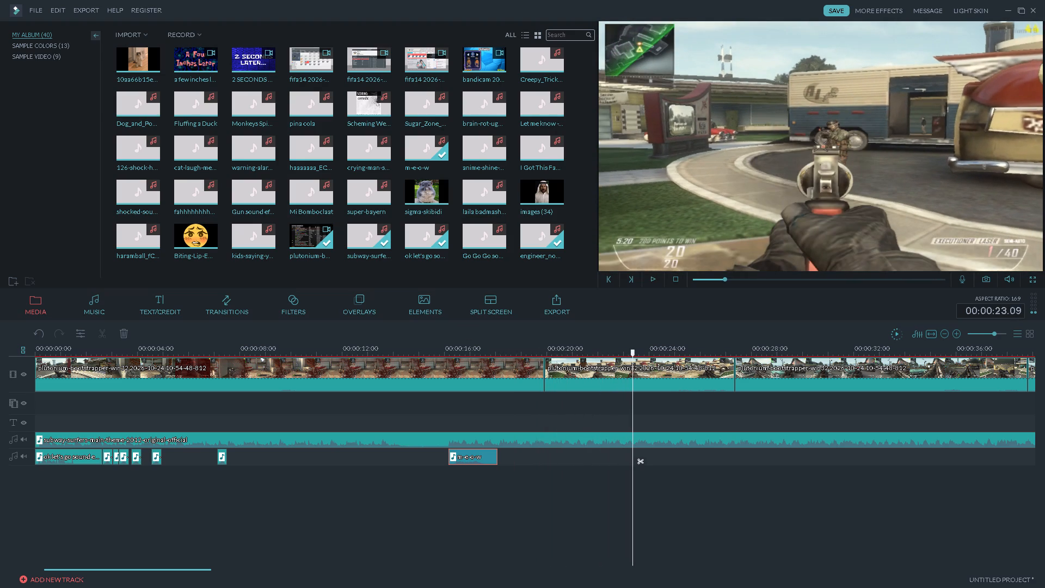
click(520, 353)
click(546, 351)
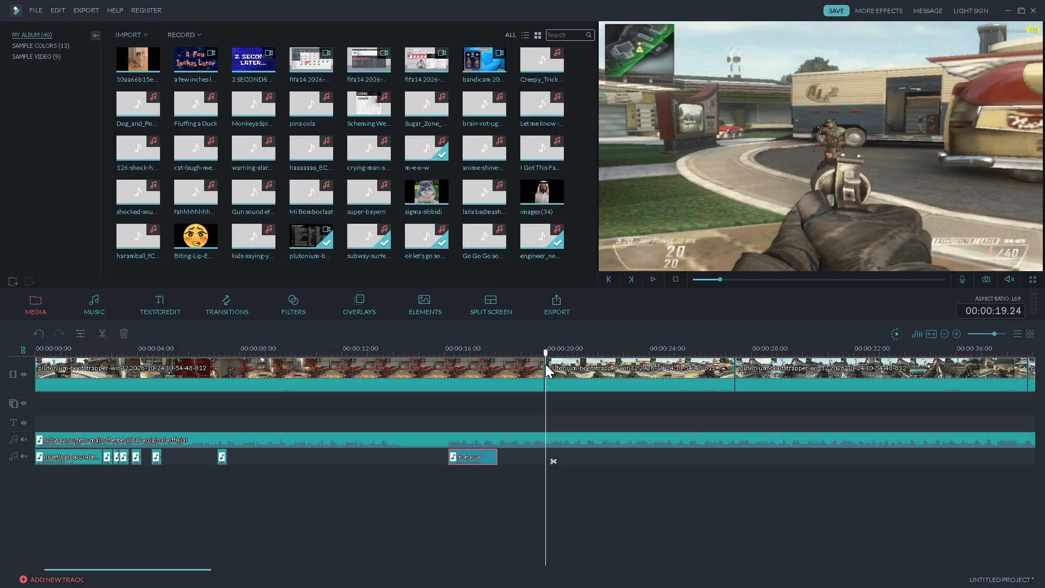
key(space)
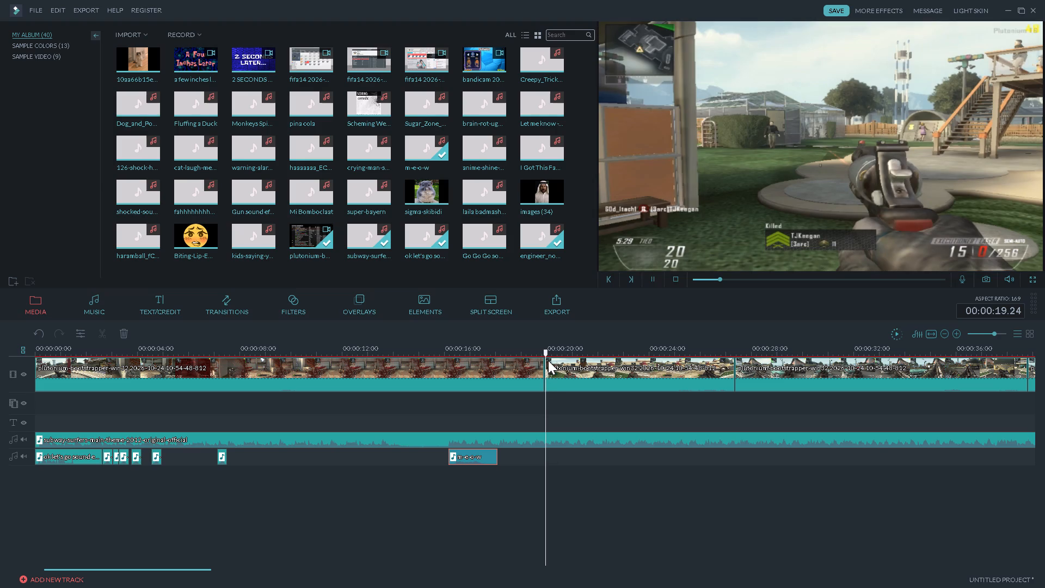
key(space)
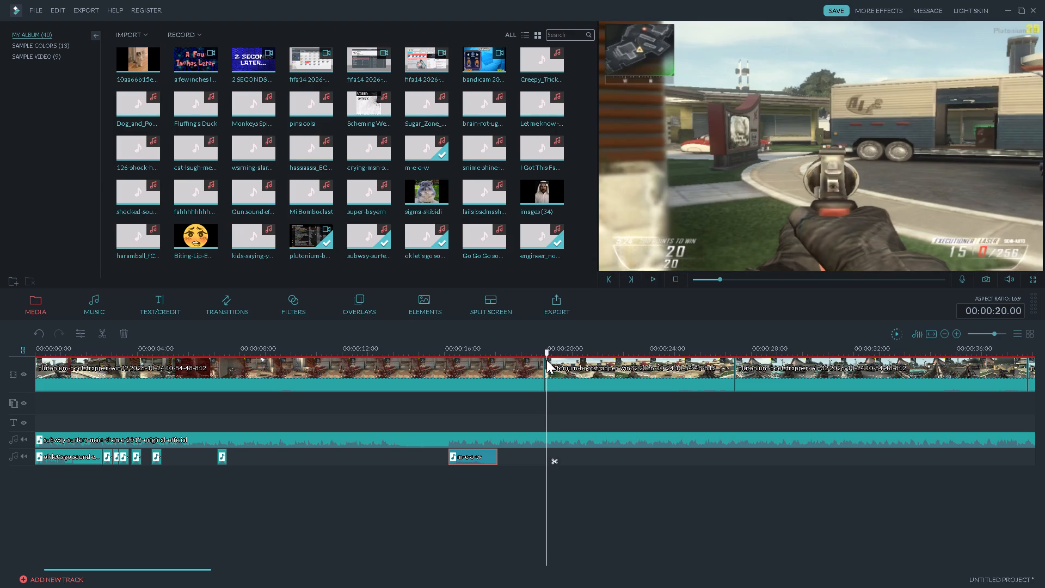
key(space)
key(space)
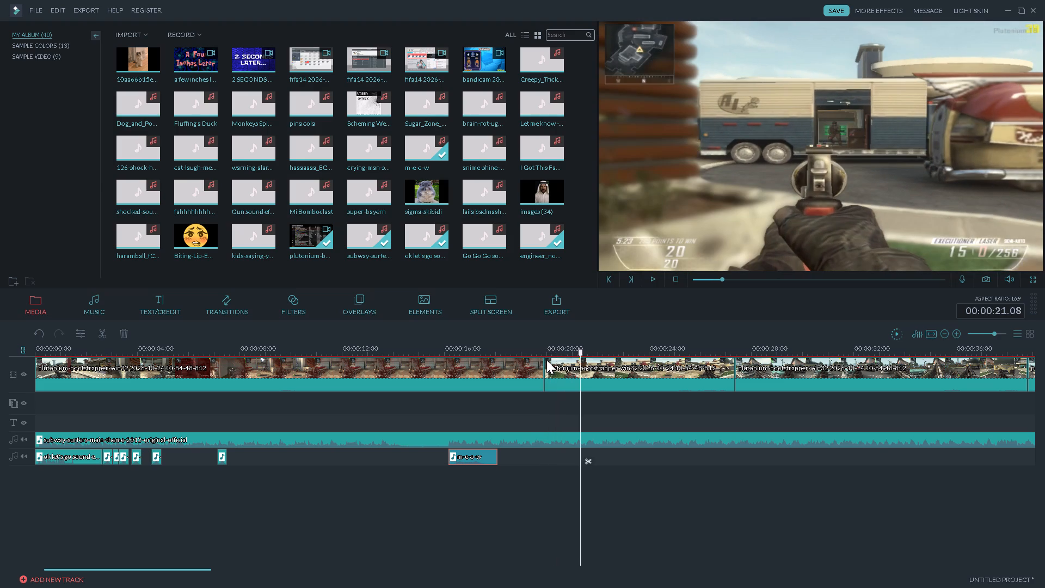
Copy the short sound effect near 00:00:04.14 and paste it at 00:00:21.16 on the sound effects track for the first revolver shot.
click(157, 456)
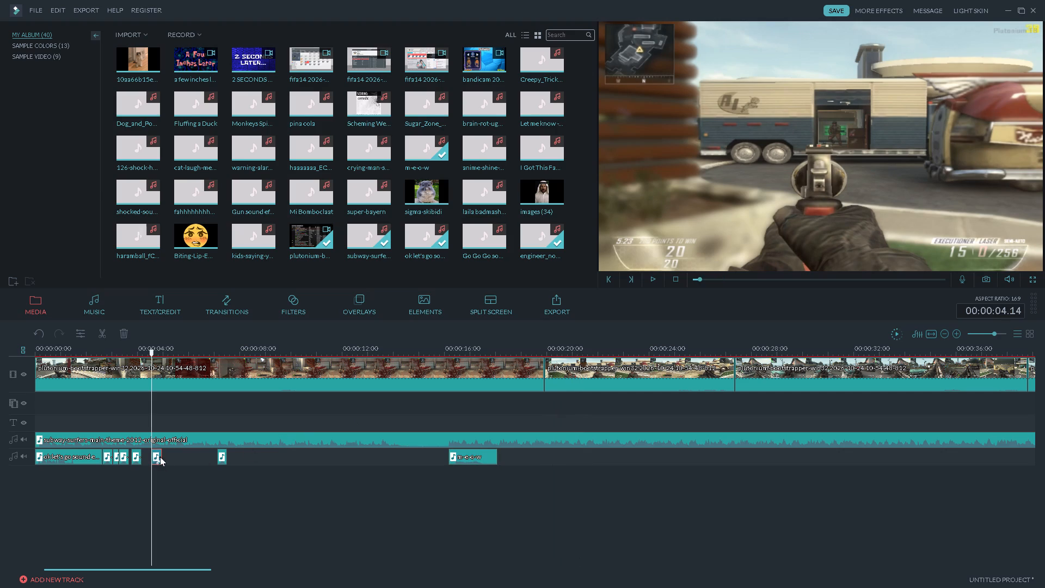
key(ctrl+c)
click(560, 352)
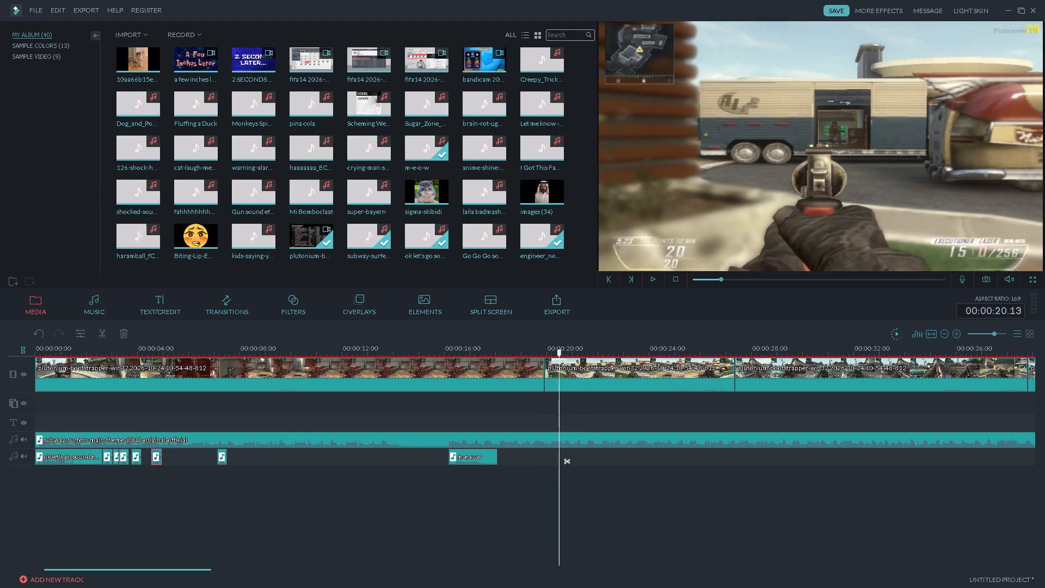
click(553, 352)
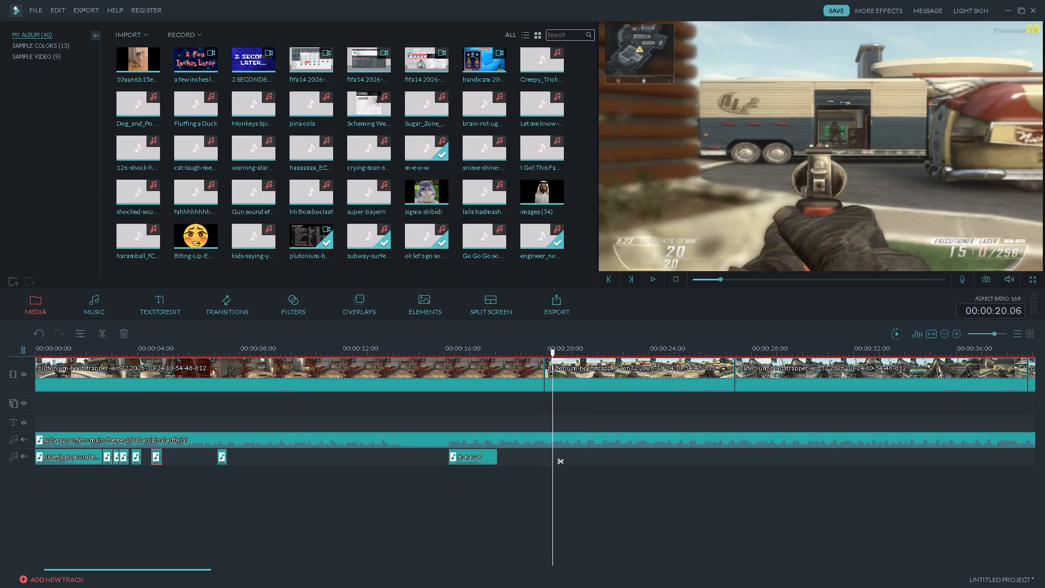
key(space)
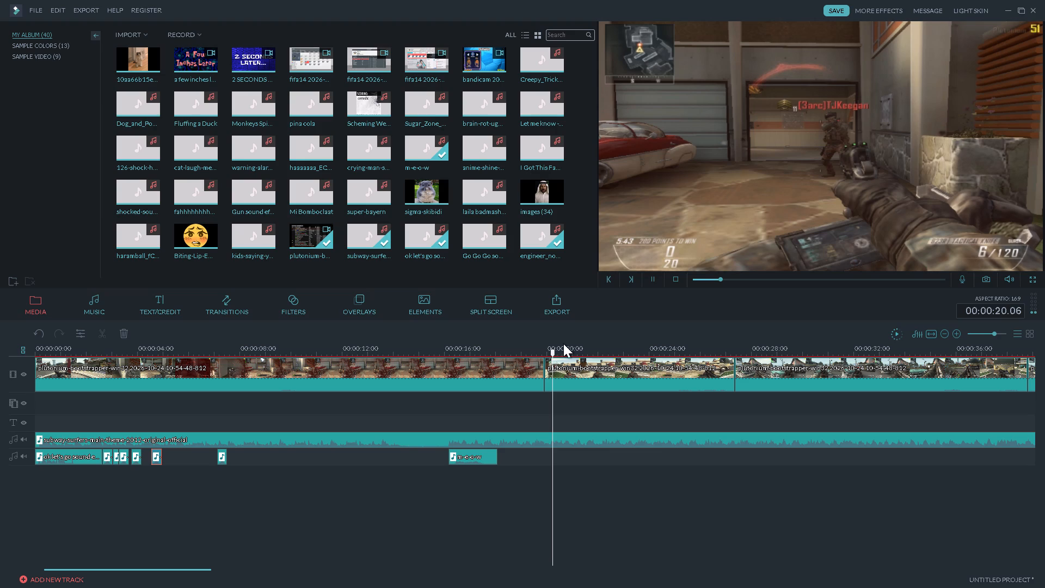
key(space)
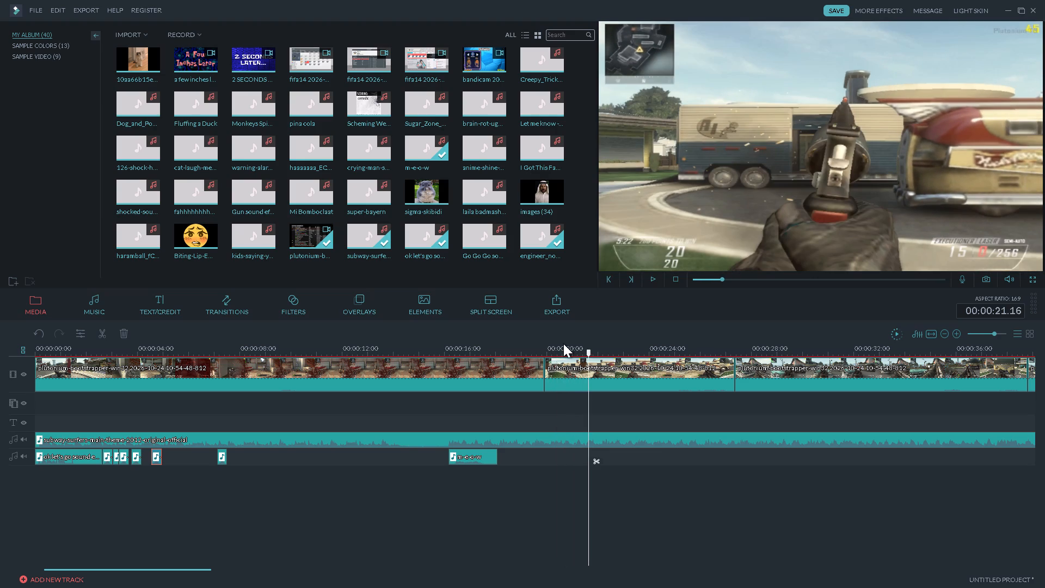
key(ctrl+v)
Paste two more copies of the short sound effect on the sound effects track, at 00:00:22.02 and 00:00:21.21.
key(space)
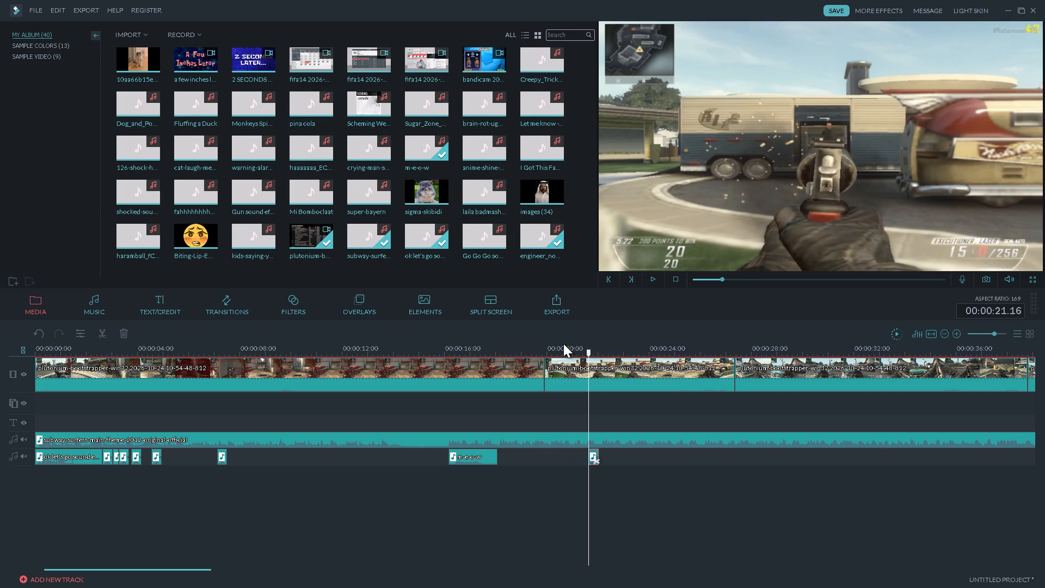
key(space)
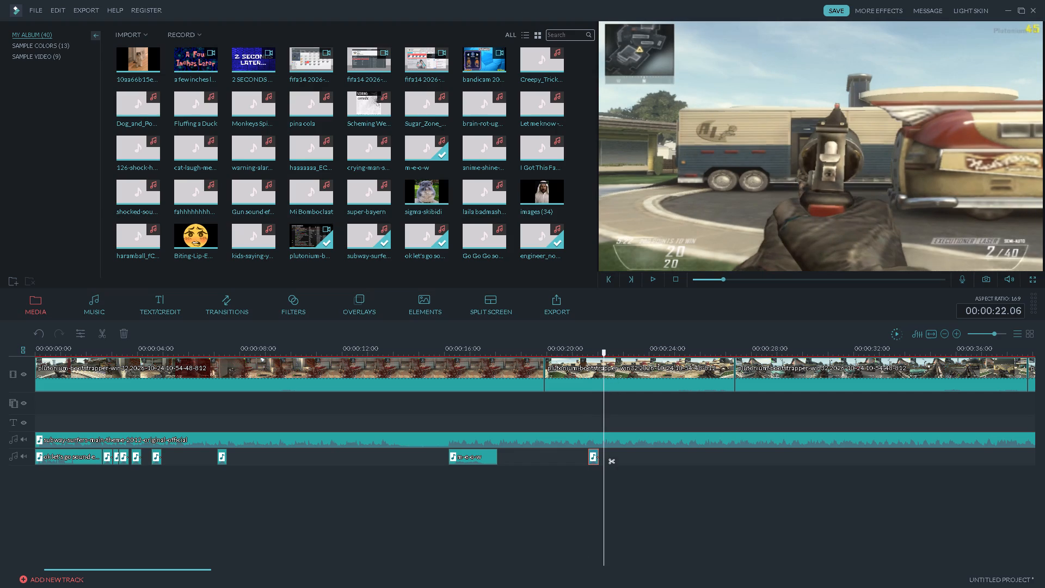
click(602, 353)
key(ctrl+v)
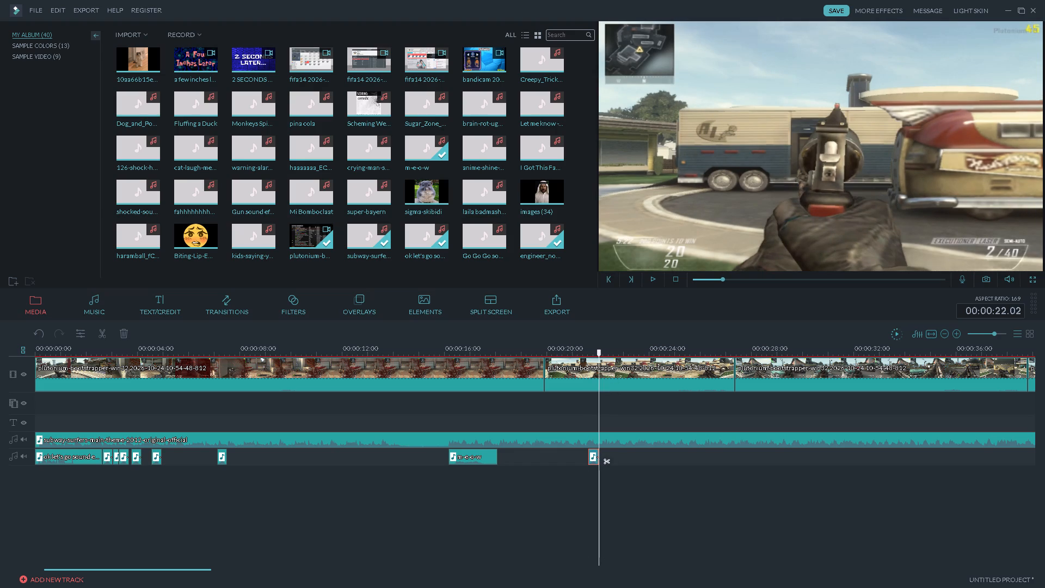
drag(599, 354, 592, 355)
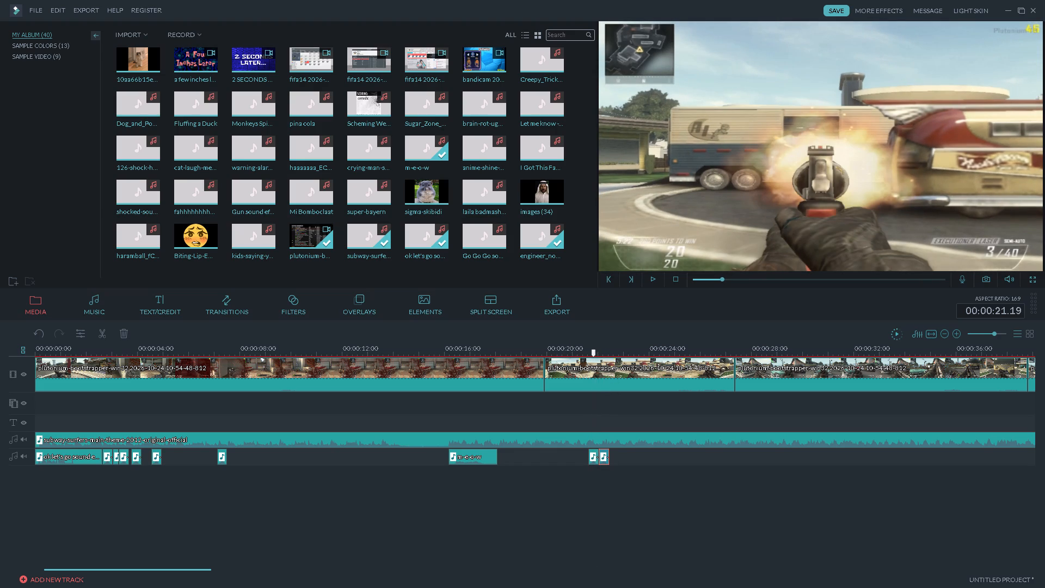
drag(592, 355, 593, 357)
key(ctrl+v)
Replay the revolver scene from 00:00:21.14, review it full screen from 00:00:19.20, and play on to about 00:00:44.02.
drag(593, 357, 587, 357)
drag(592, 351, 587, 352)
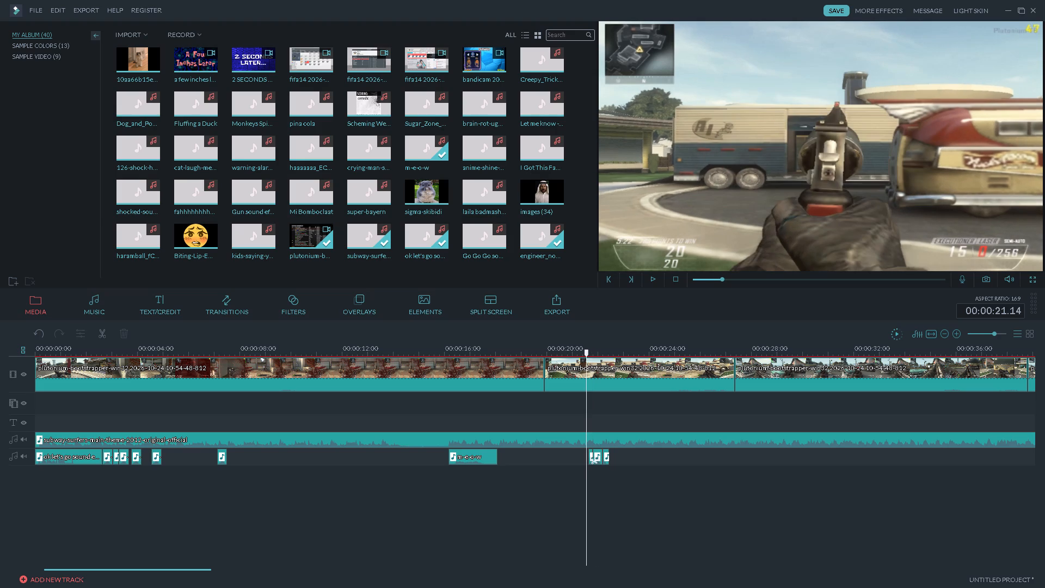
key(space)
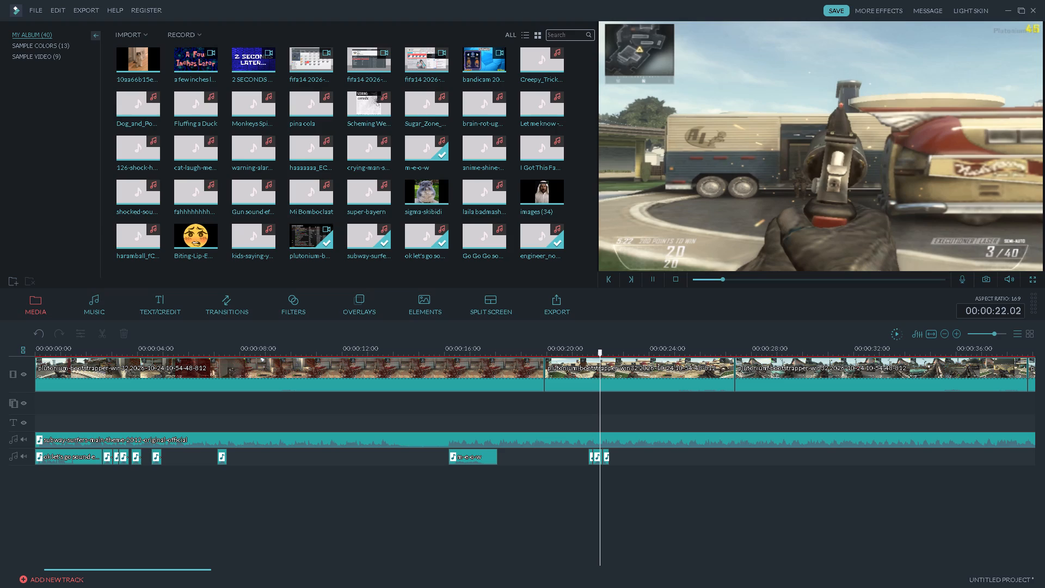
key(space)
click(1031, 282)
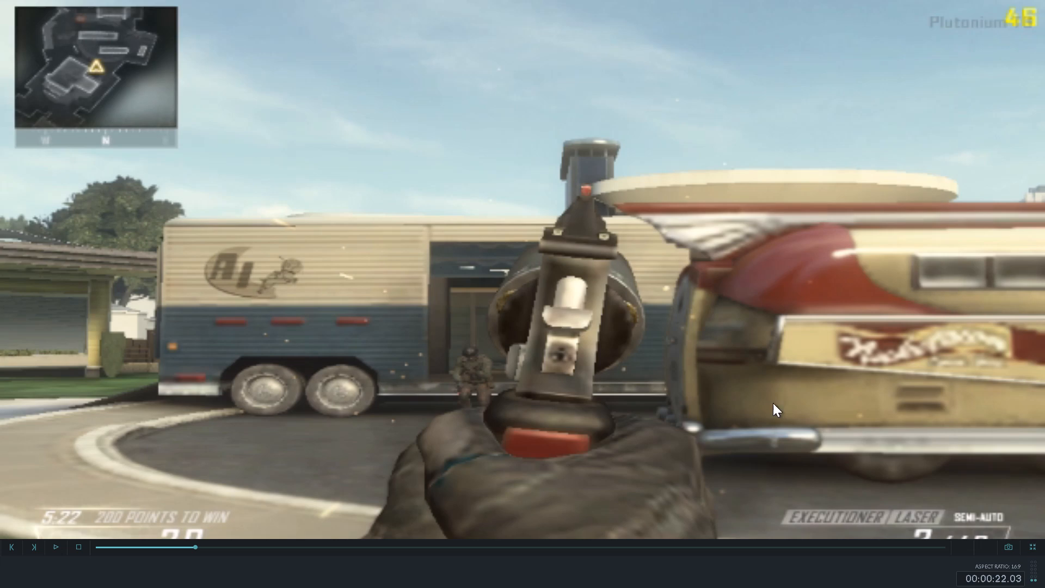
click(193, 573)
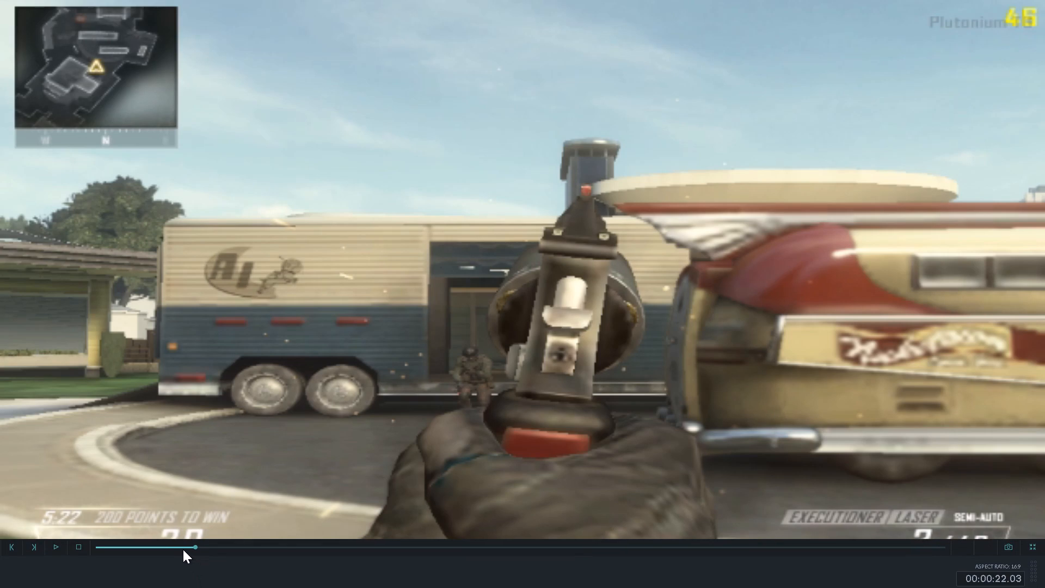
click(185, 549)
key(space)
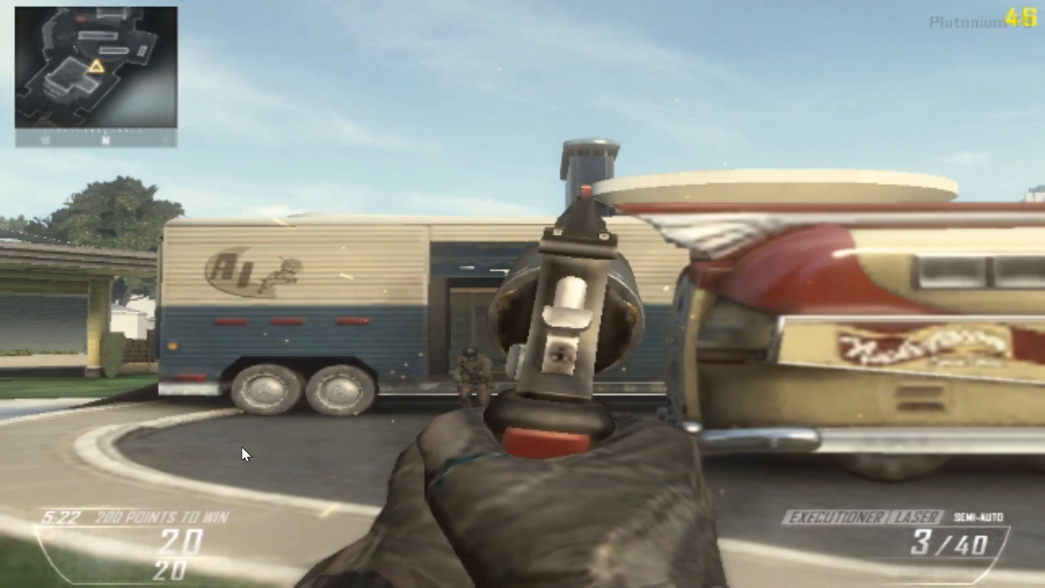
click(242, 447)
key(space)
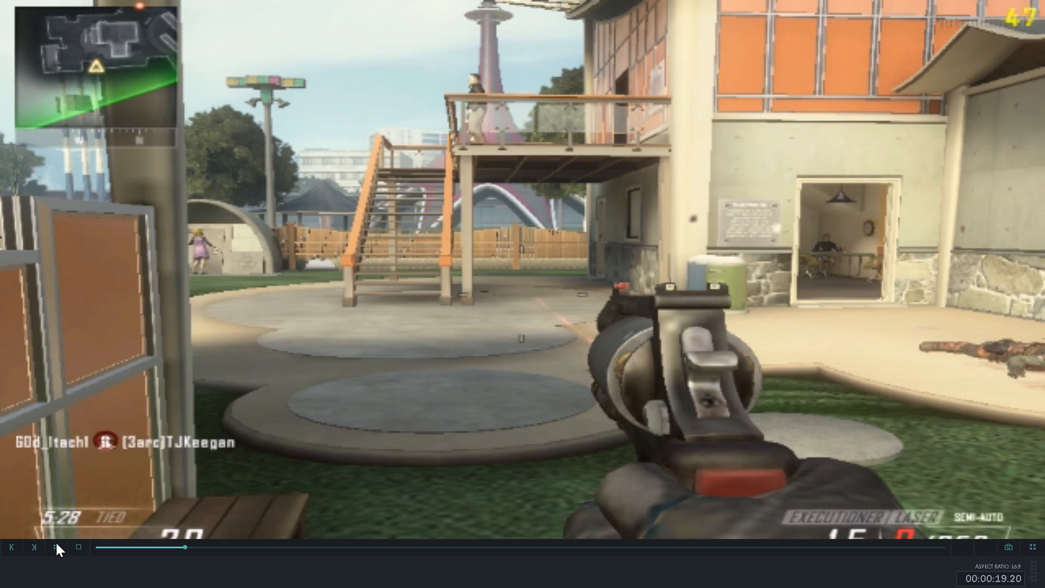
click(56, 547)
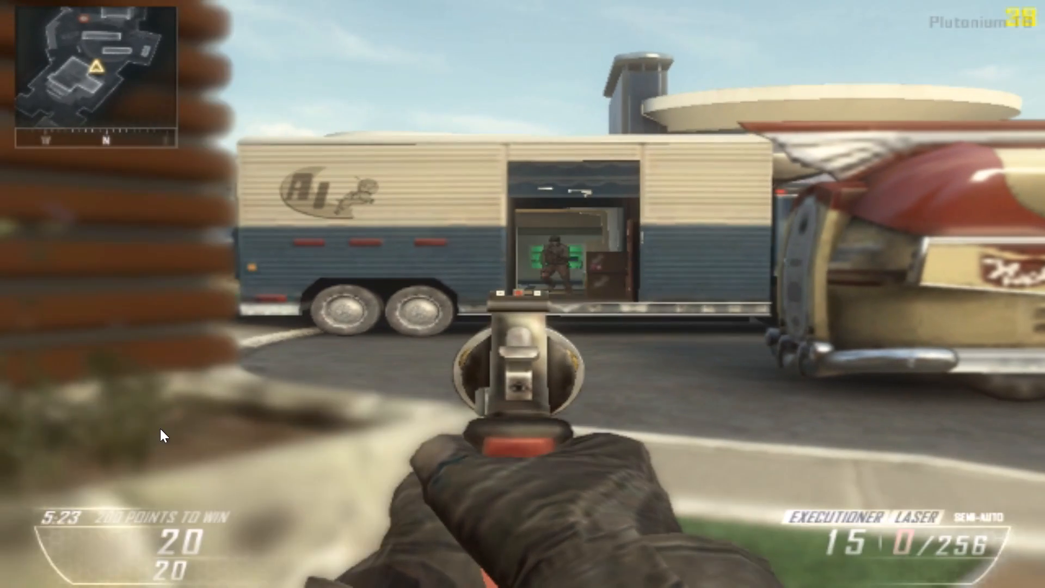
key(space)
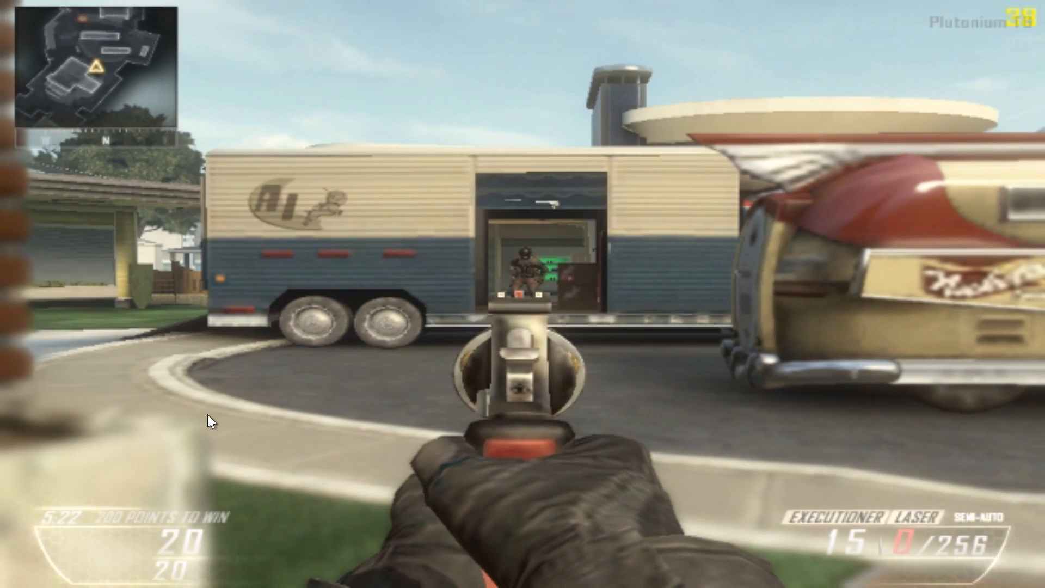
key(space)
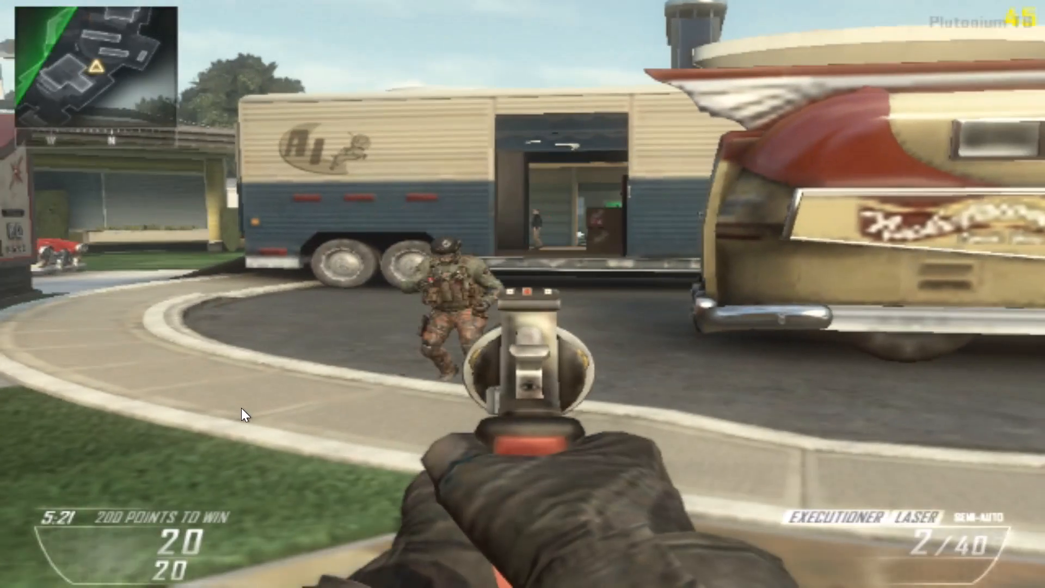
key(Escape)
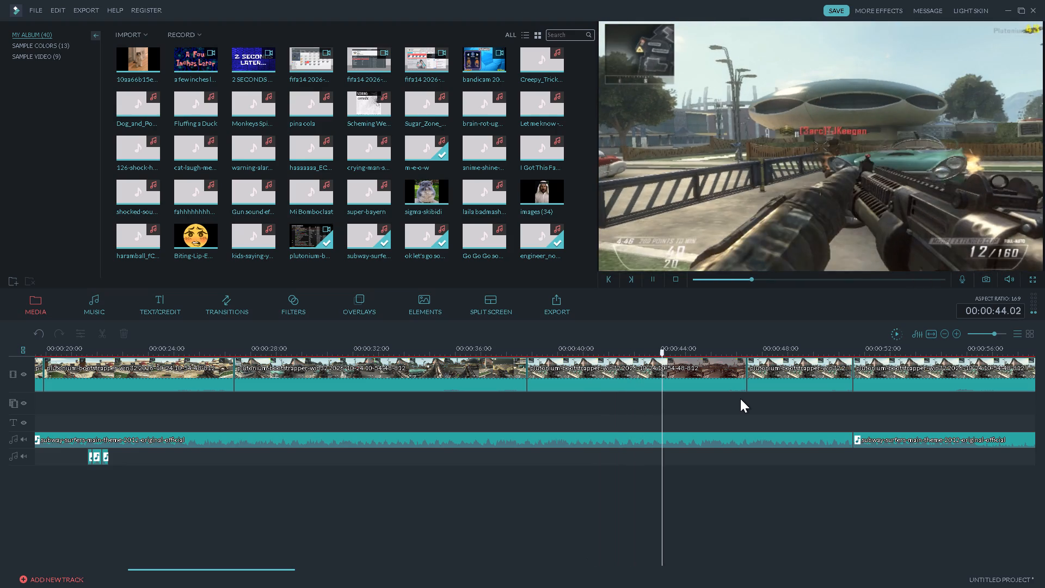
Find the gun promotion kill around 00:00:45.07 and place the m-e-o-w sound at about 00:00:45.00 on the sound effects track.
key(space)
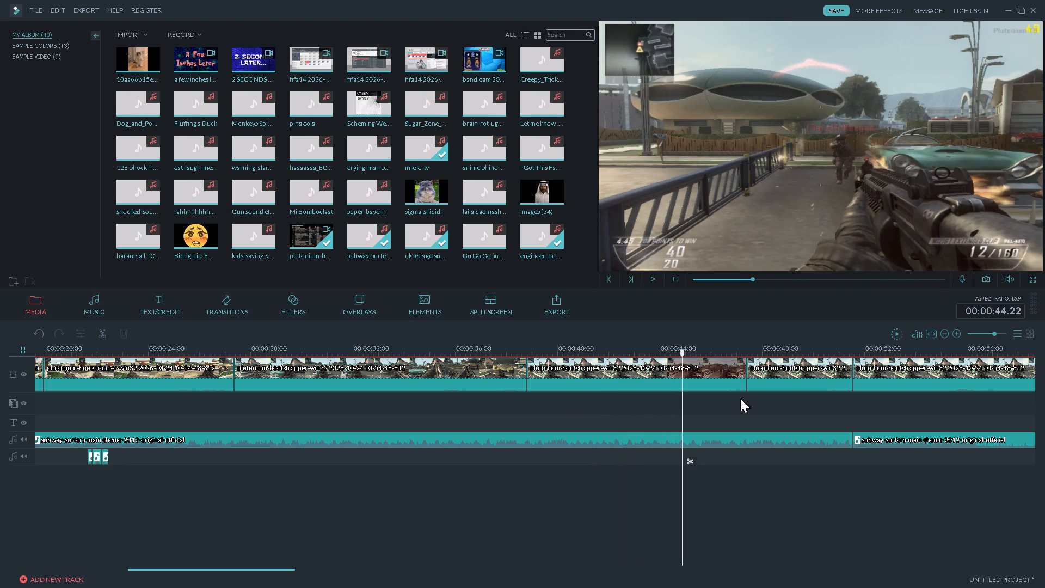
key(space)
key(space)
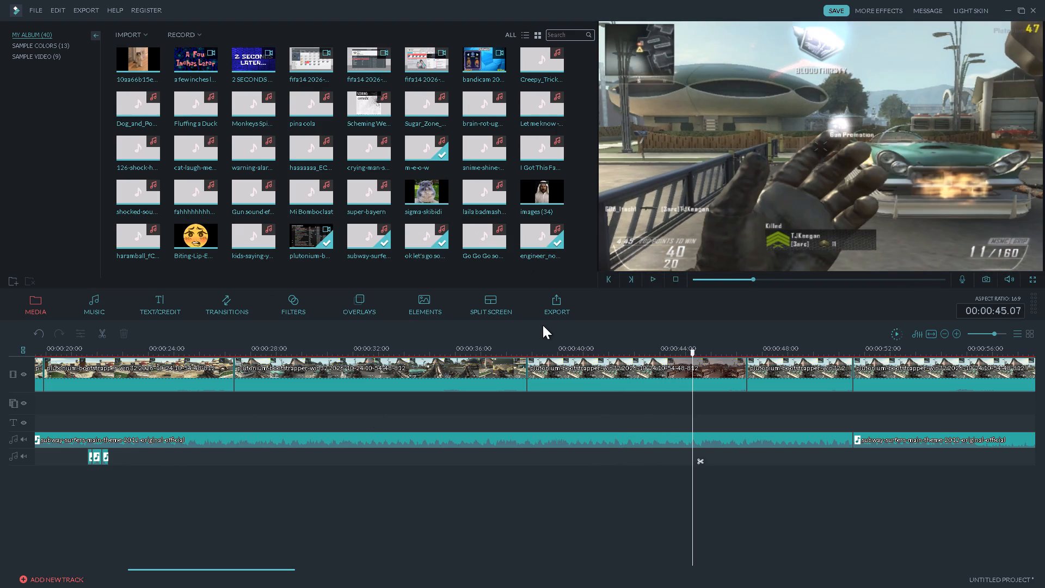
drag(443, 150, 686, 454)
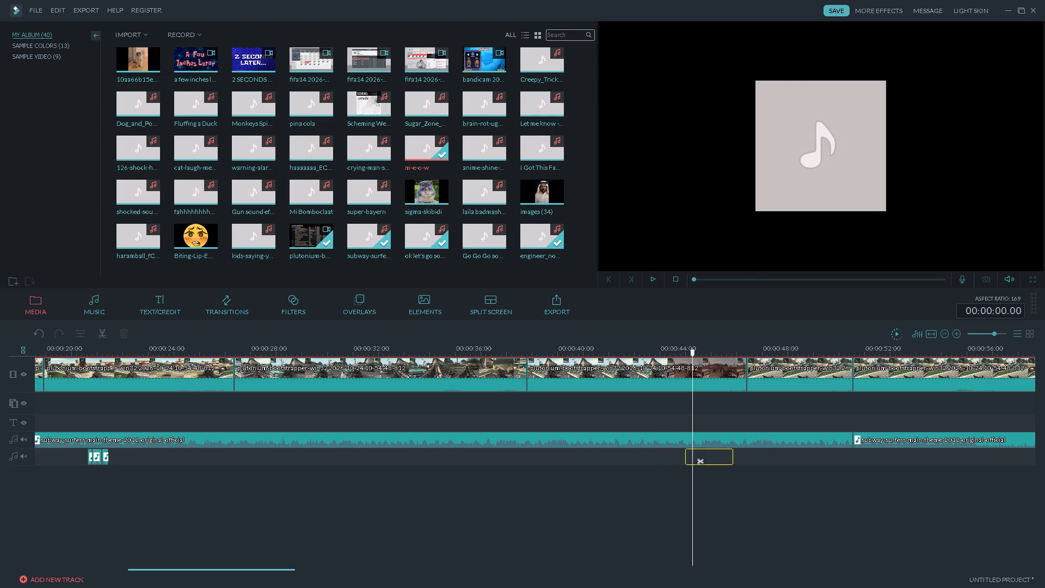
drag(686, 454, 686, 452)
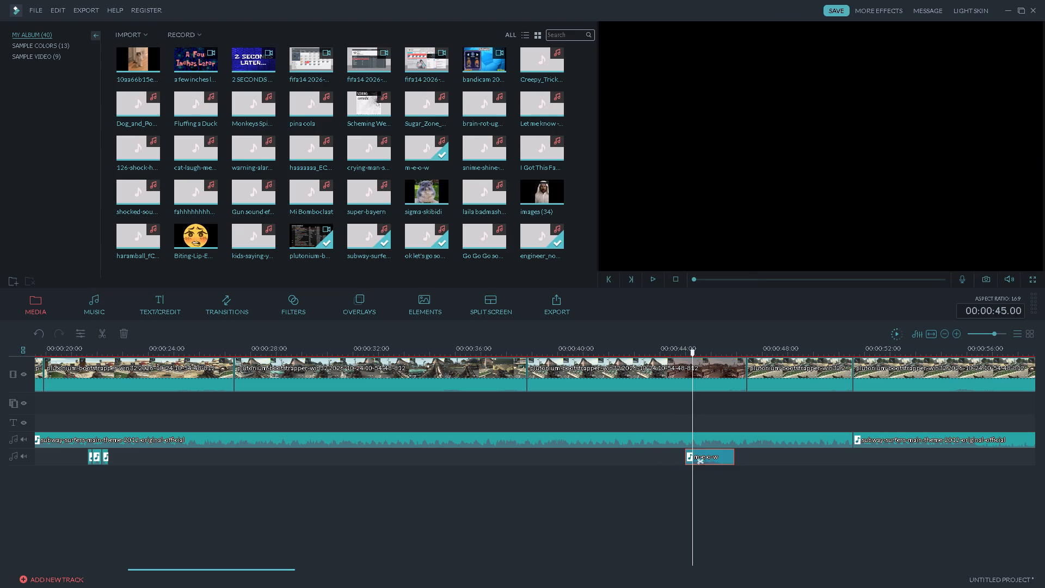
Play through the new m-e-o-w sound to the next kill and paste a copy of it at 00:00:49.07.
click(669, 350)
key(space)
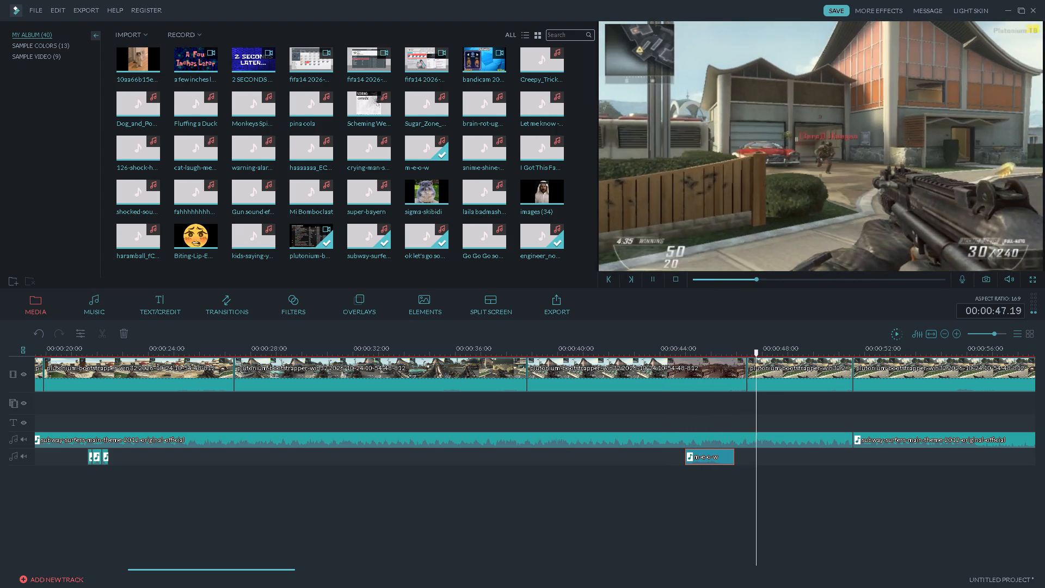
key(space)
key(space)
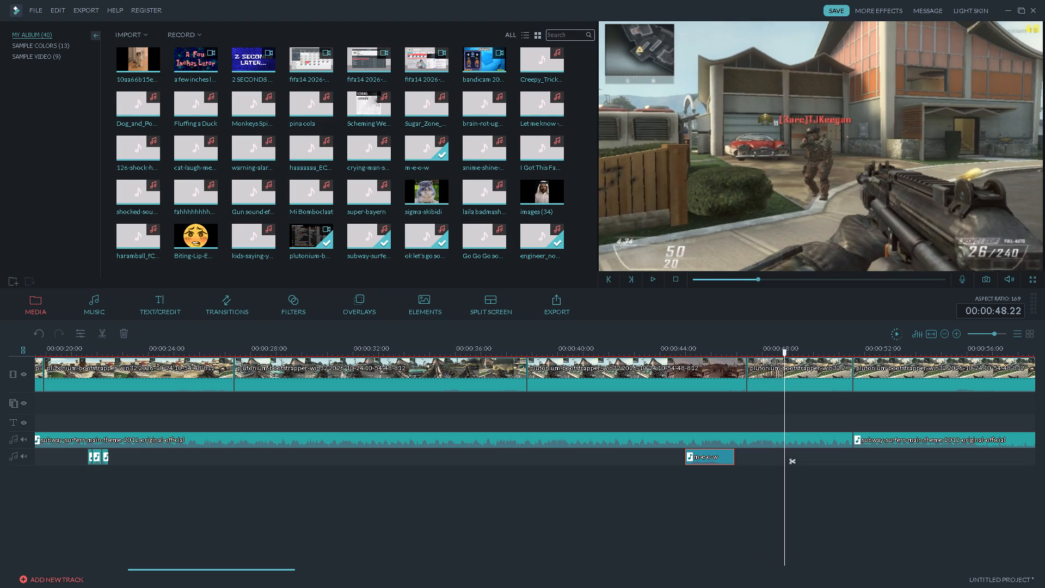
key(space)
key(space)
key(space)
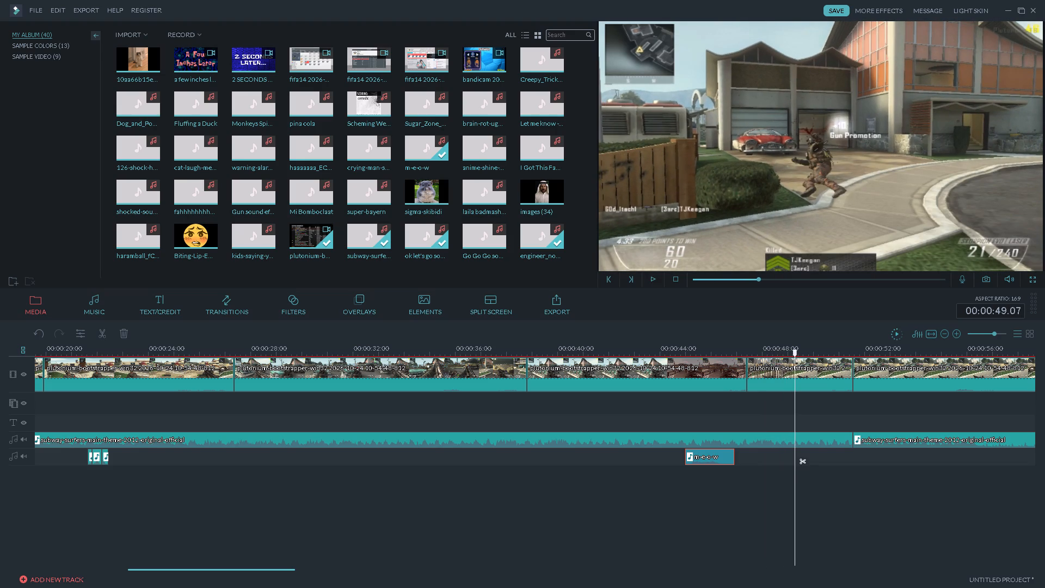
key(ctrl+c)
key(ctrl+v)
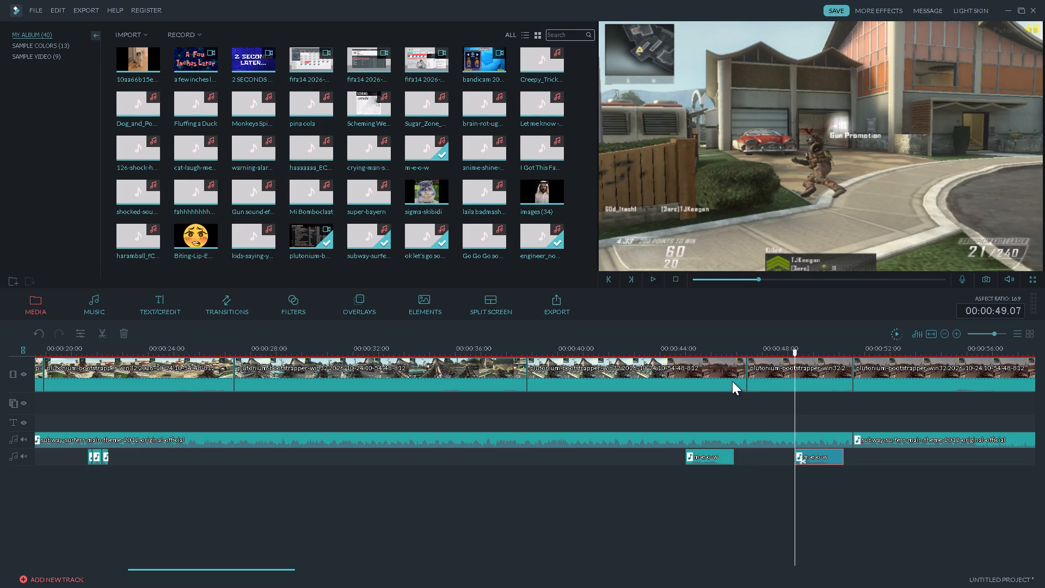
Move the copied m-e-o-w sound slightly earlier, to about 00:00:49.00, and play through it to 00:00:51.19.
key(space)
key(space)
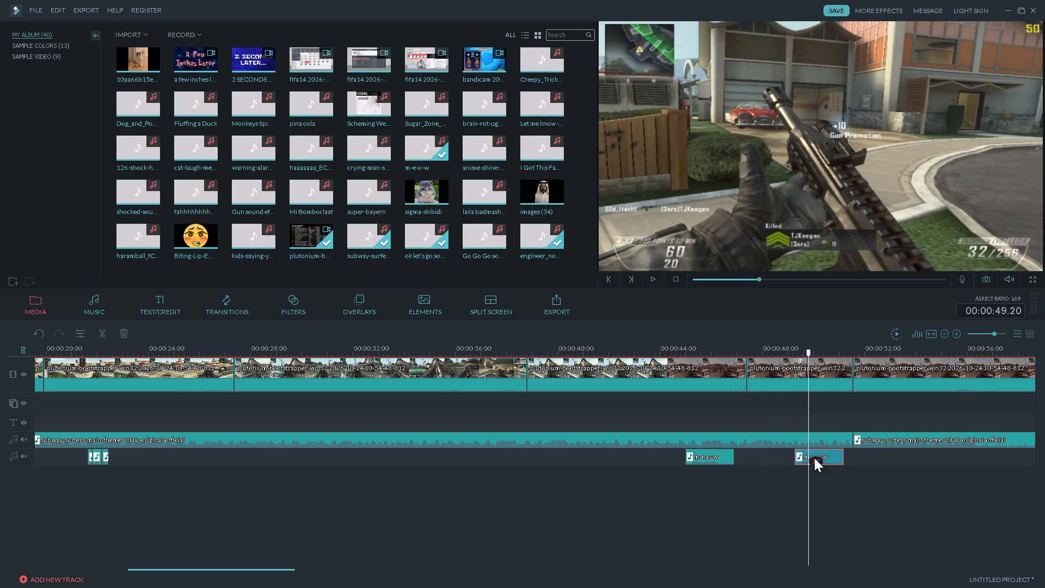
drag(822, 454, 815, 454)
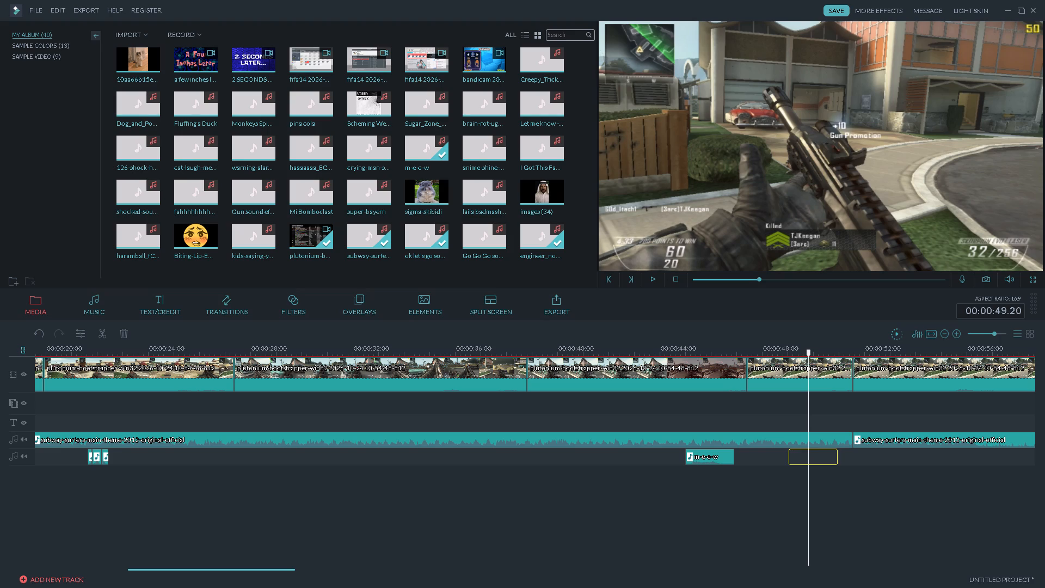
click(774, 350)
key(space)
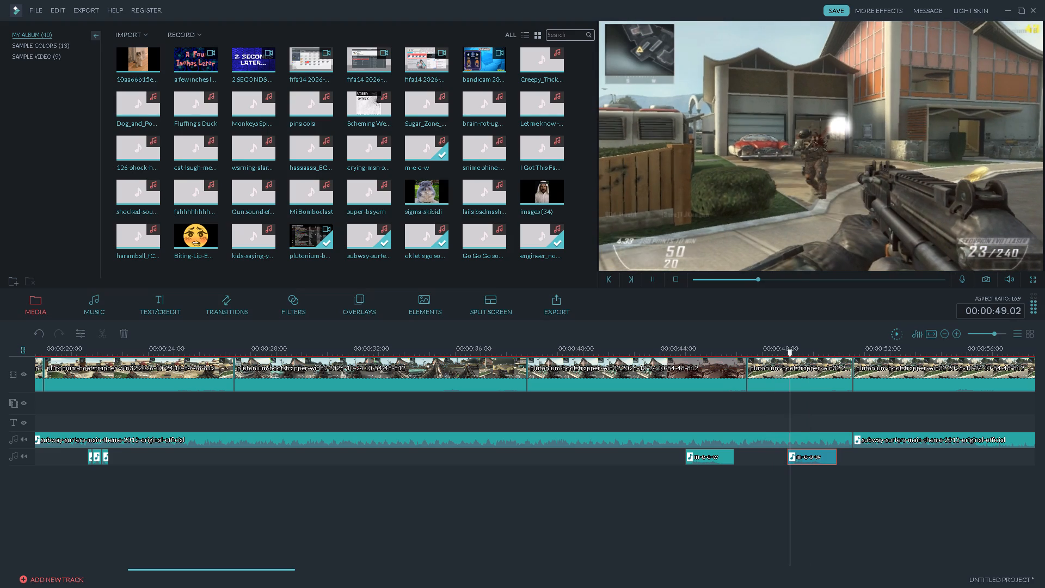
key(space)
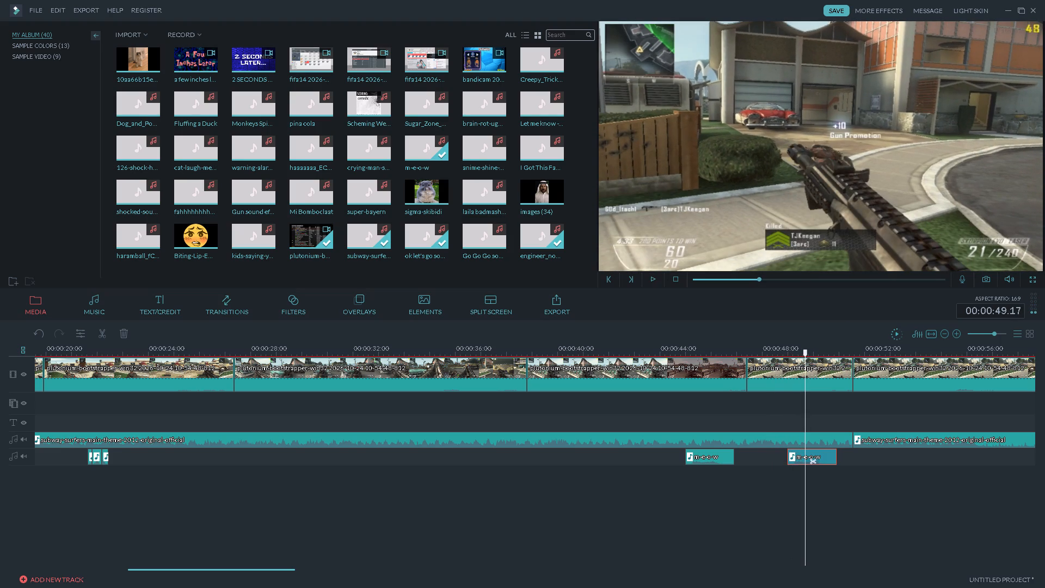
key(space)
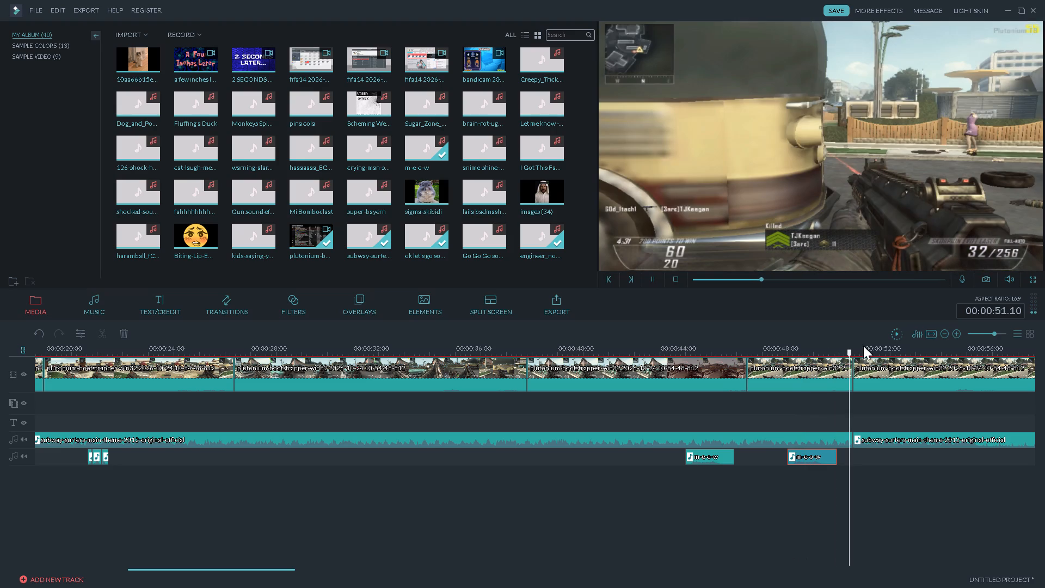
key(space)
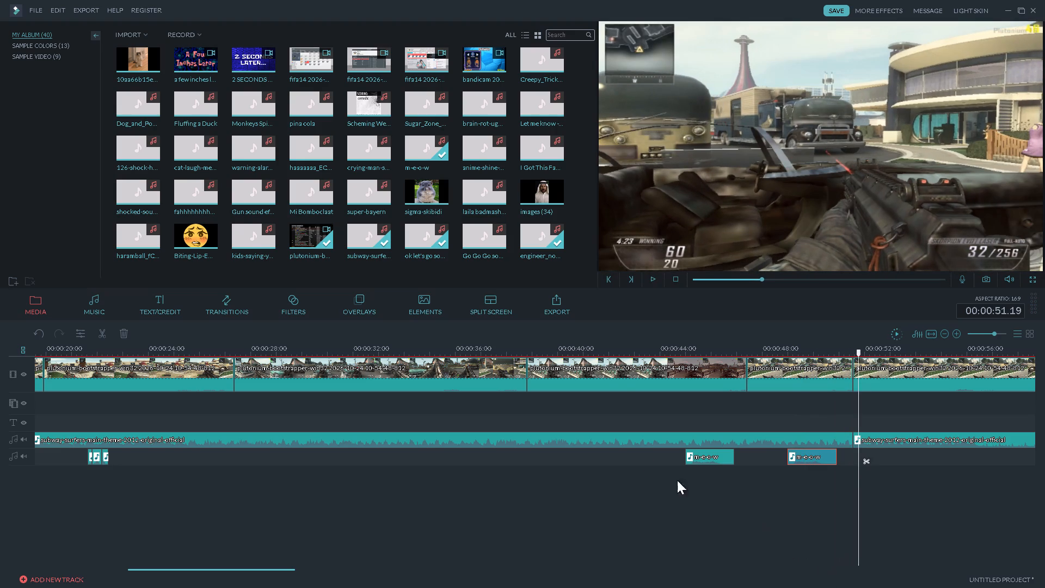
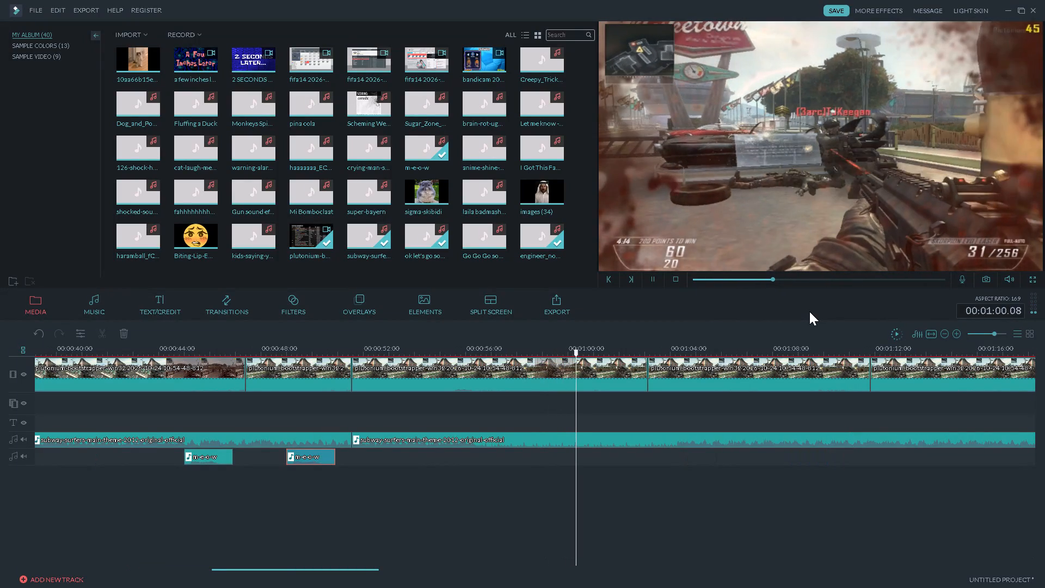
Find the gun promotion kill just after 00:01:00.14 and paste a copy of the m-e-o-w sound at 00:01:00.18.
key(space)
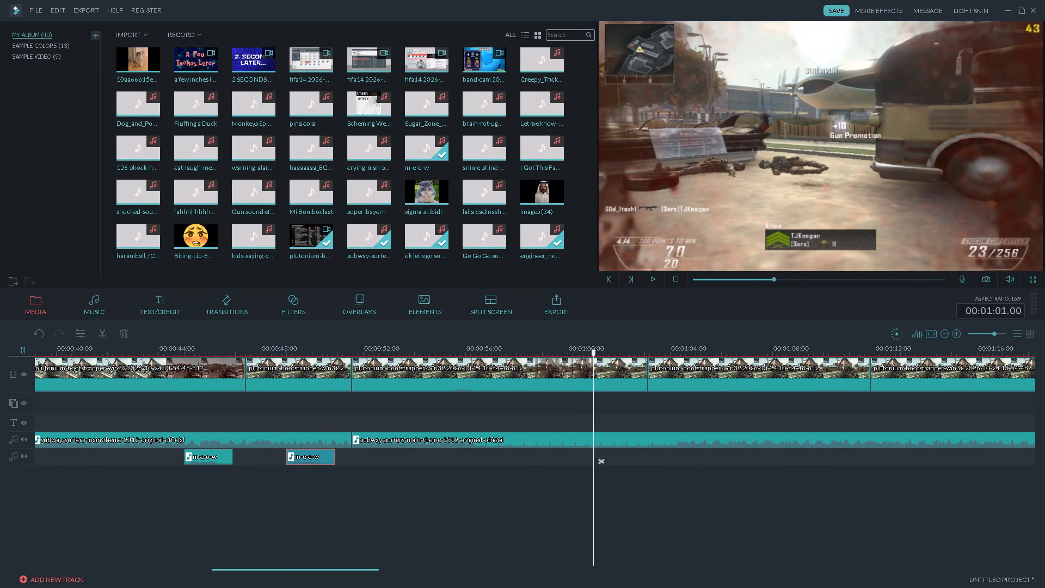
click(582, 352)
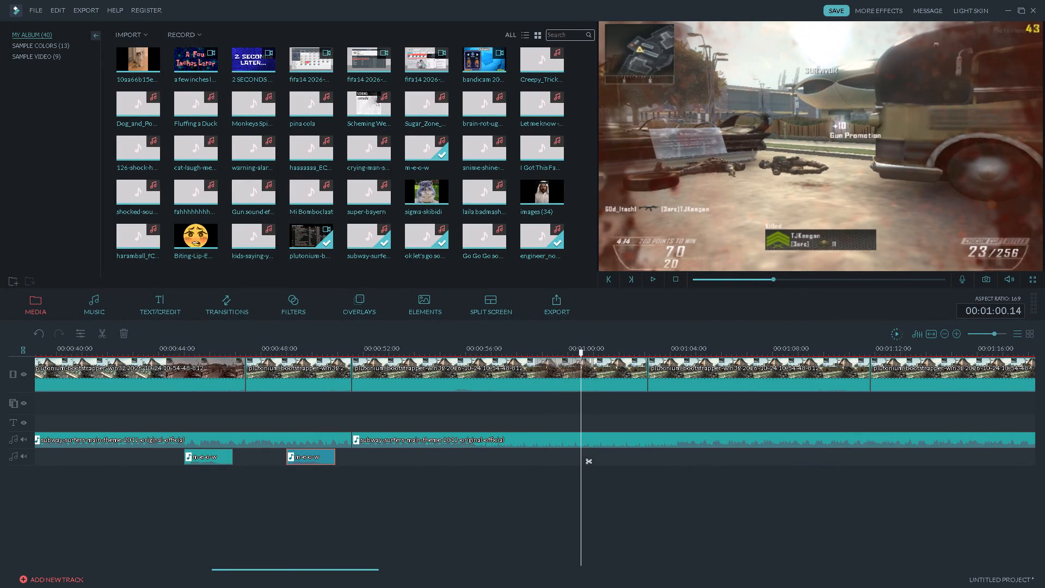
key(space)
key(space)
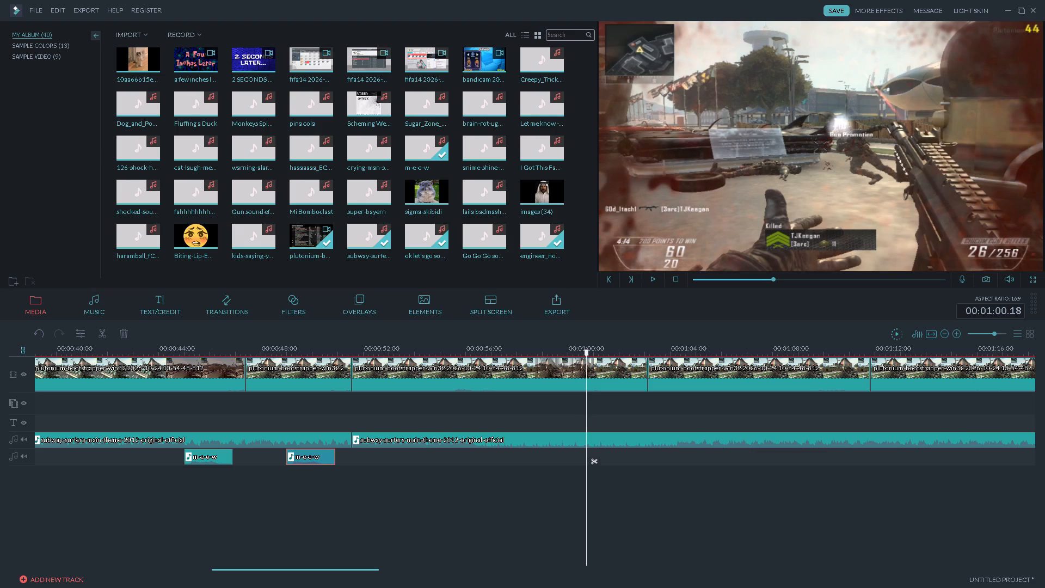
click(582, 352)
key(ctrl+v)
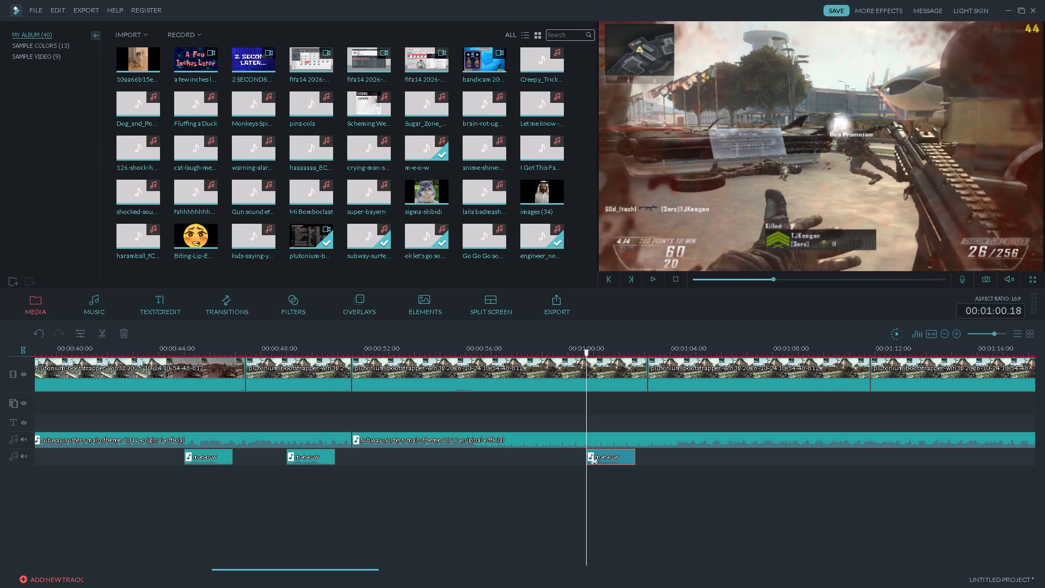
Play on to the next kill, paste a copy of the m-e-o-w sound at 00:01:07.02, and play through it to 00:01:09.01.
key(space)
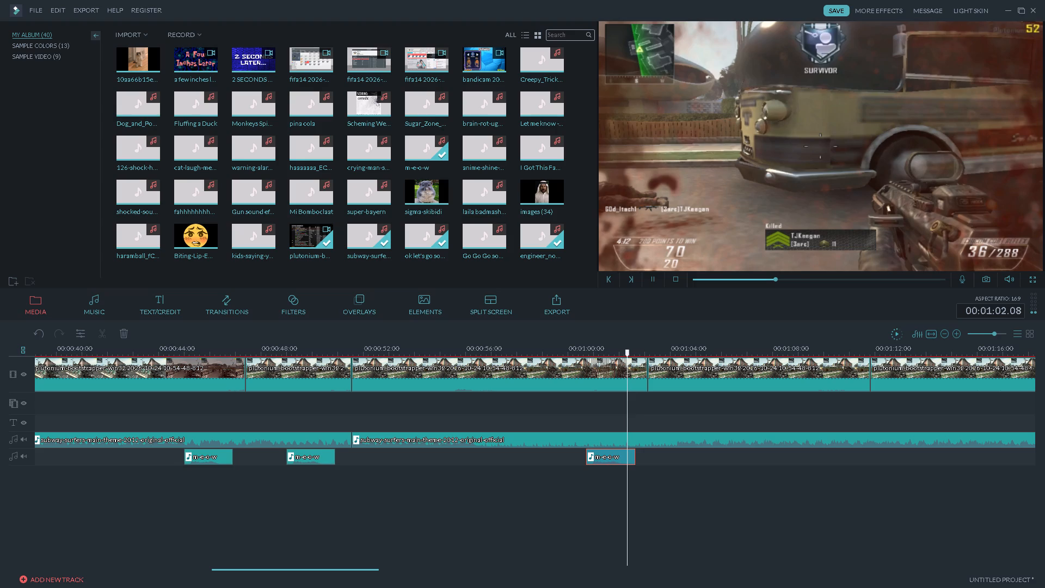
click(642, 352)
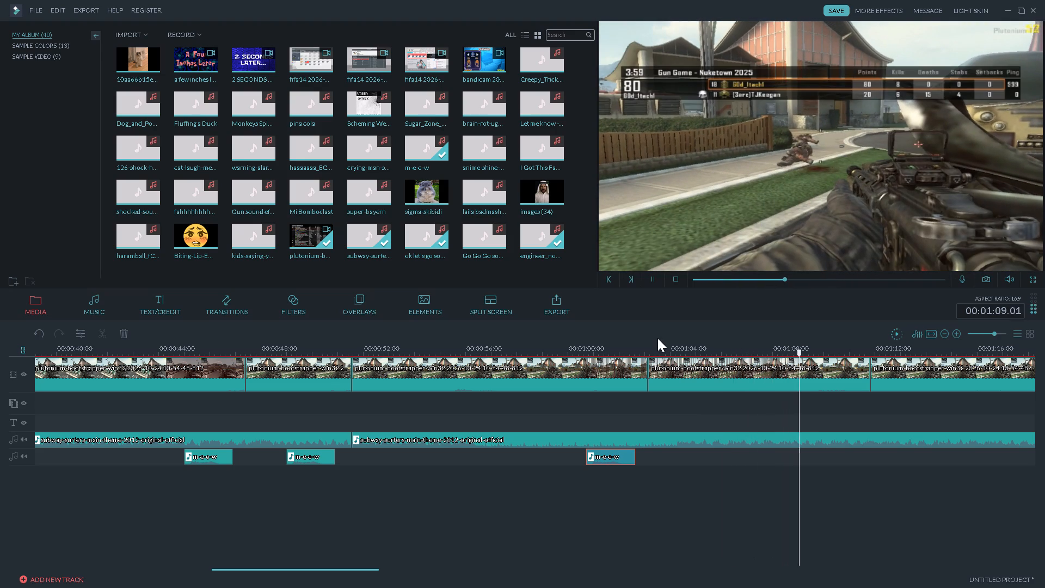
click(738, 352)
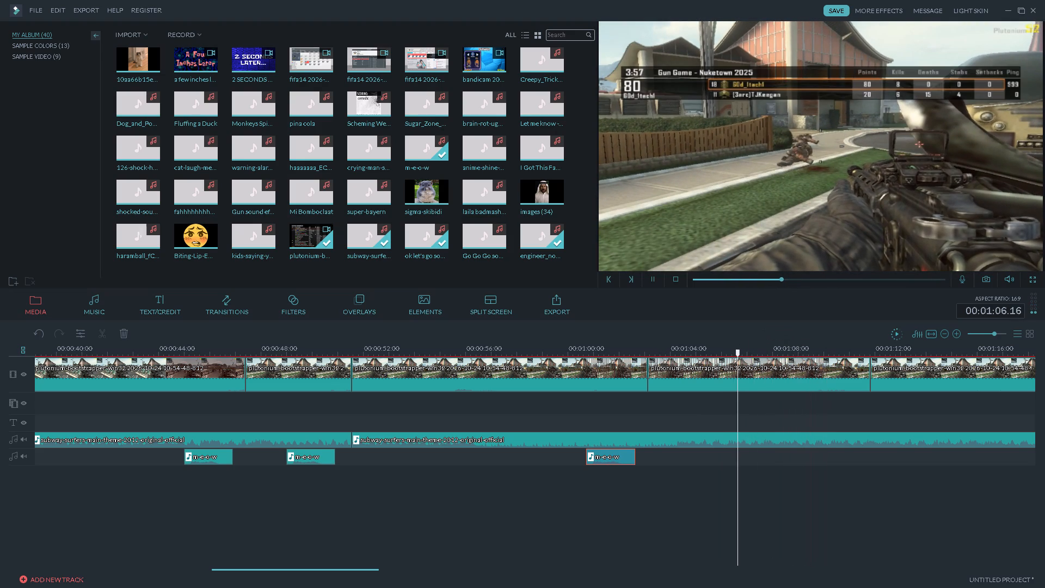
key(space)
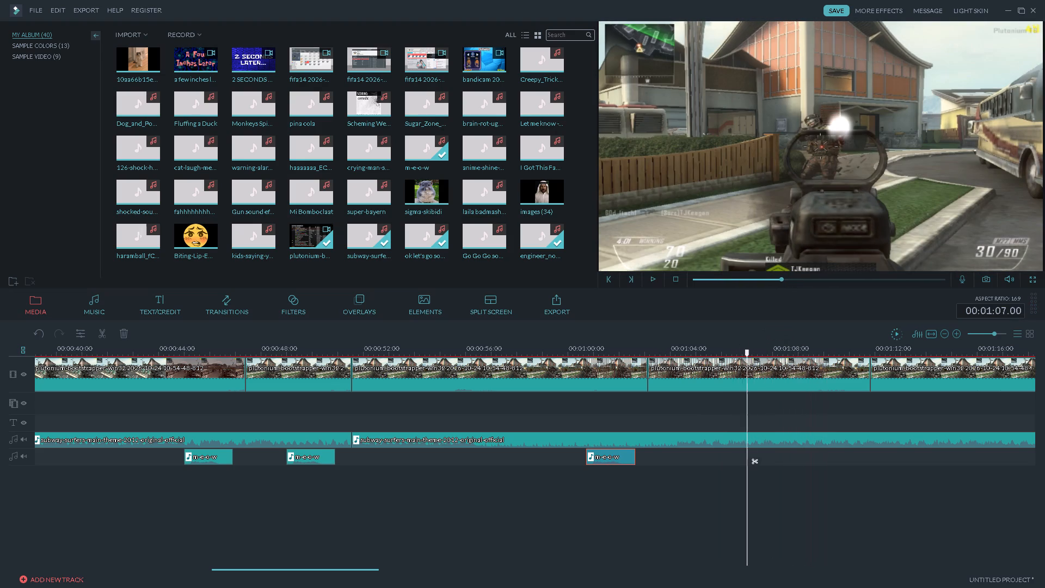
key(ctrl+v)
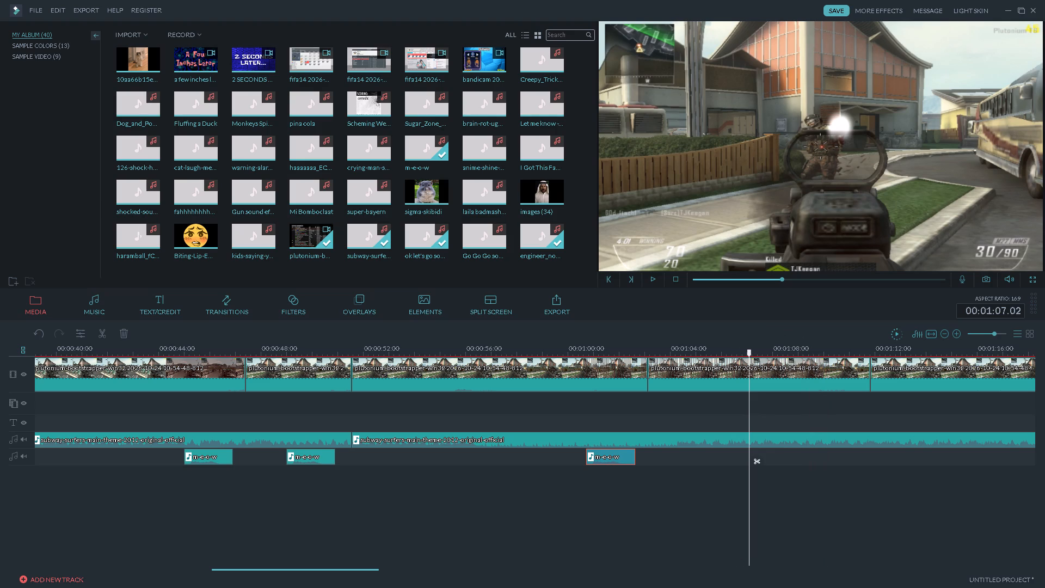
key(space)
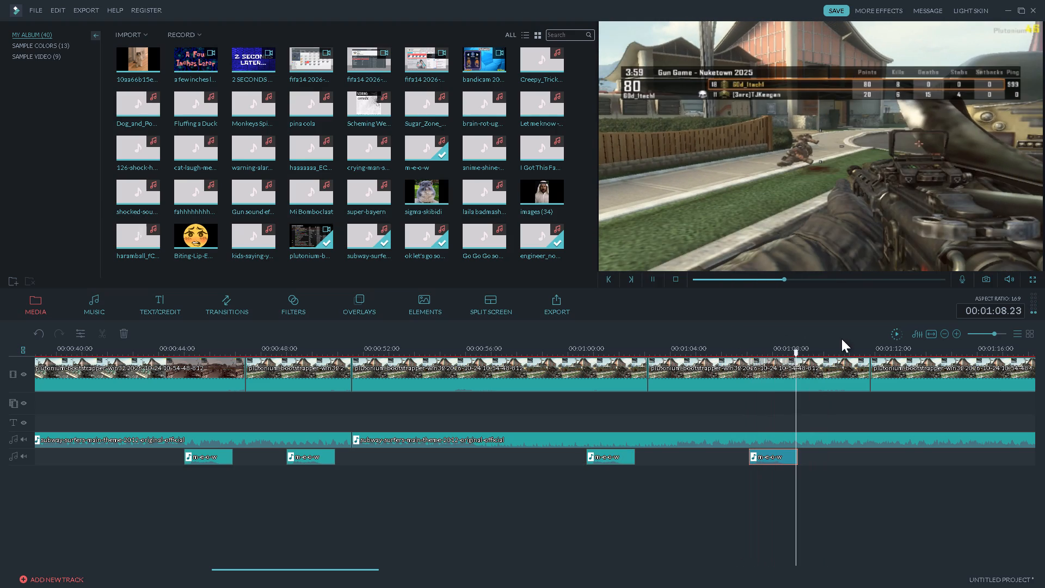
key(space)
key(space)
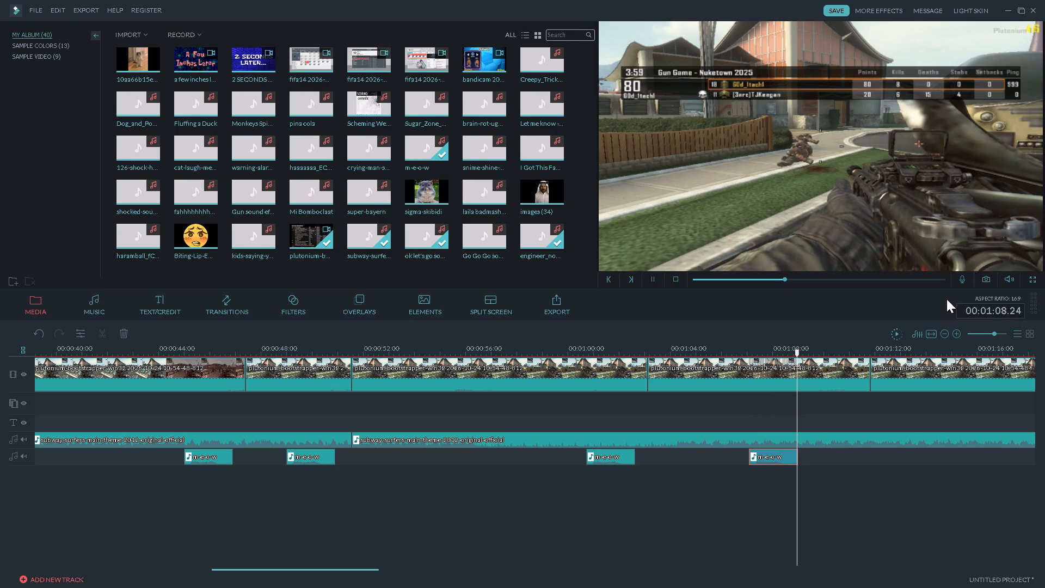
key(space)
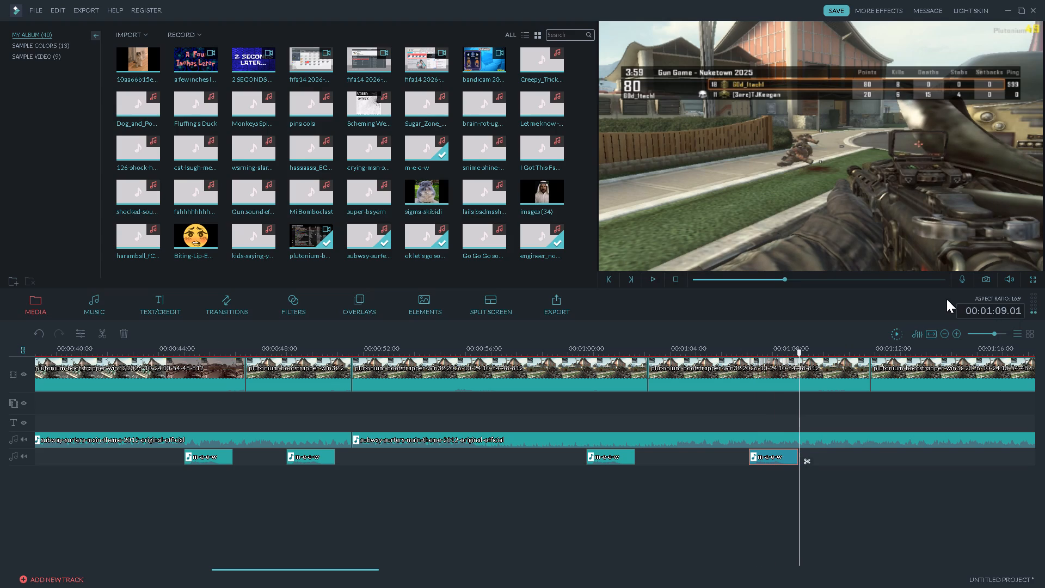
Save the project as VE Project 21 in the Projects folder.
key(ctrl+s)
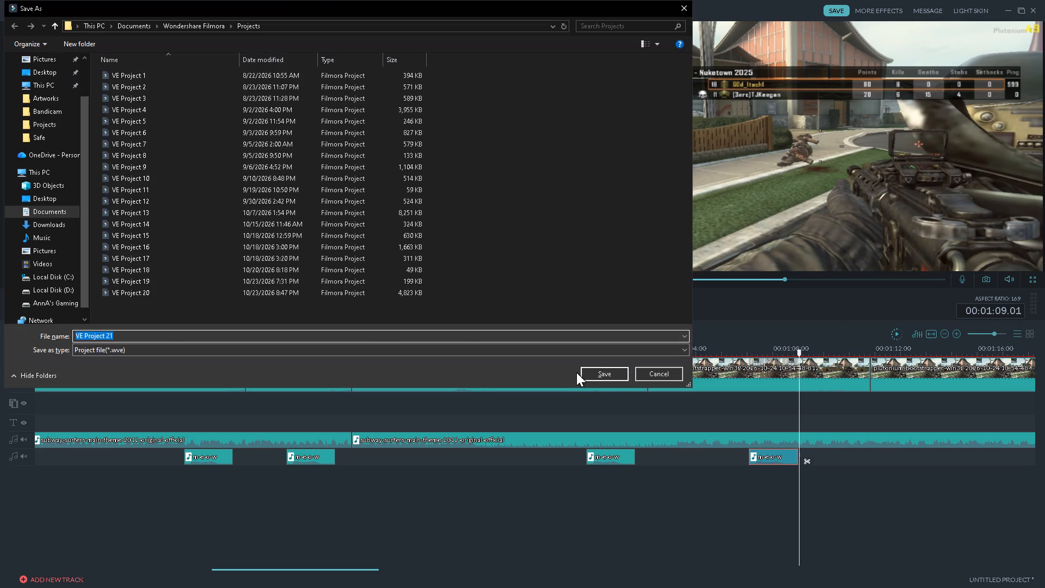
click(590, 376)
Play on to the next gun promotion kill and paste a copy of the m-e-o-w sound at 00:01:13.21.
key(space)
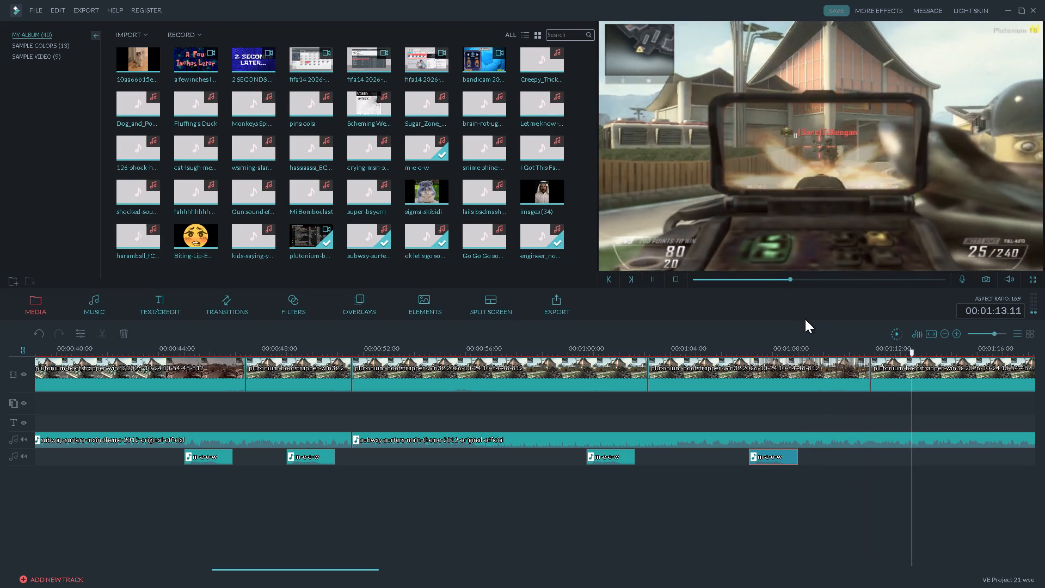
key(space)
click(922, 356)
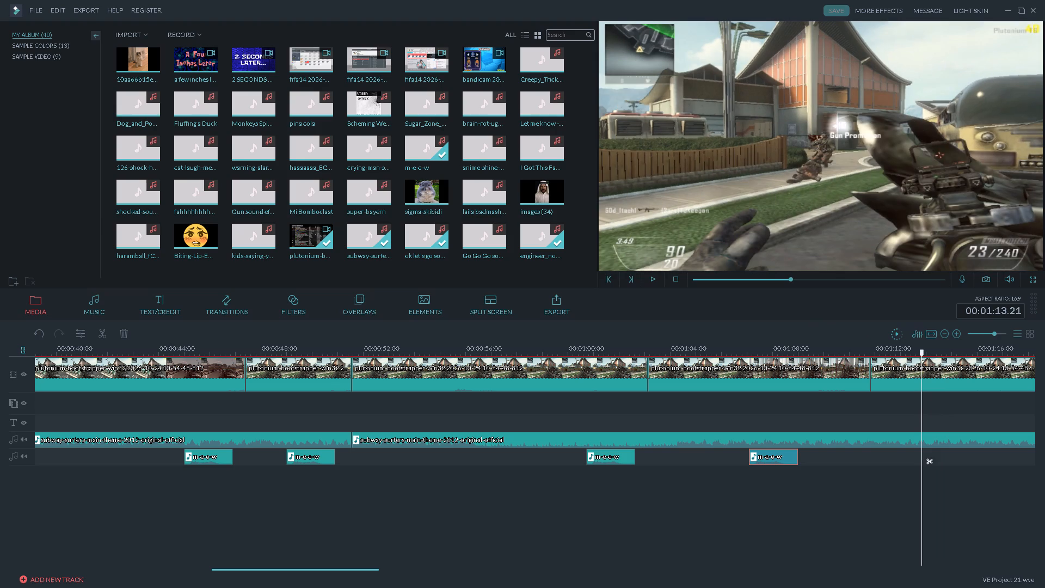
key(space)
key(space)
click(914, 351)
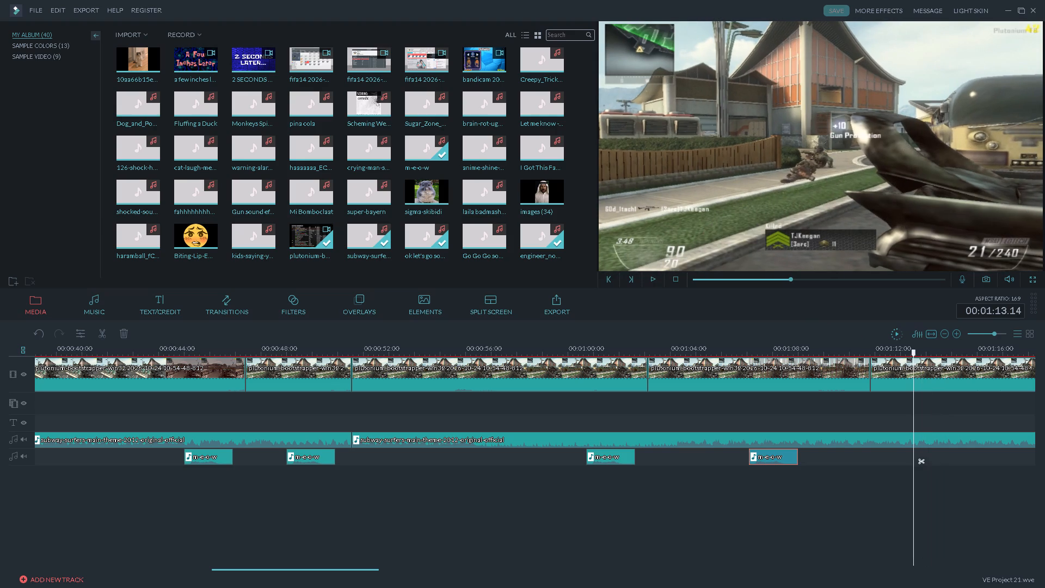
key(space)
key(space)
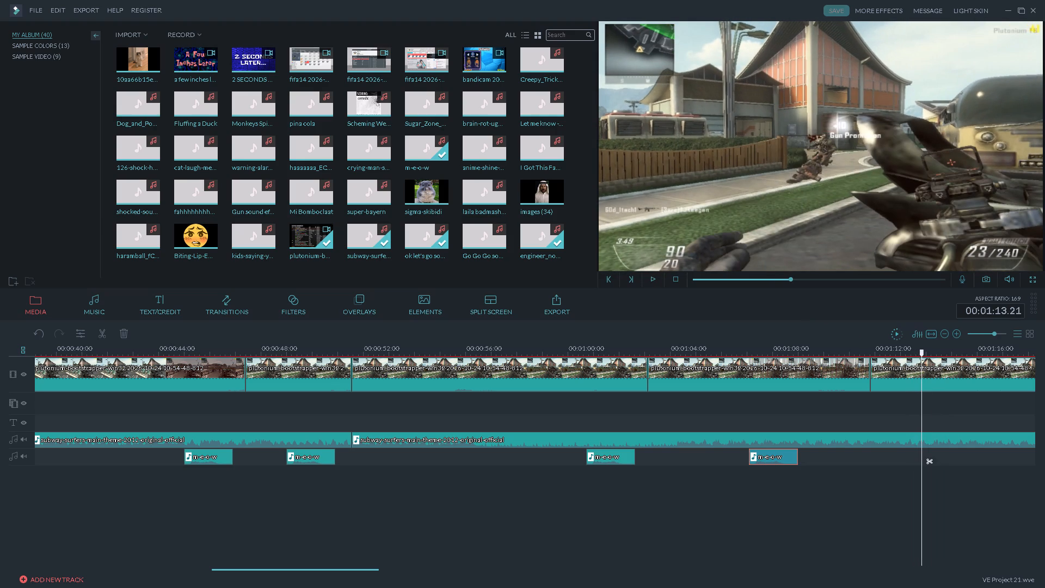
key(ctrl+v)
Play through the new m-e-o-w sound, move it slightly earlier to about 00:01:13.14, and replay it.
key(space)
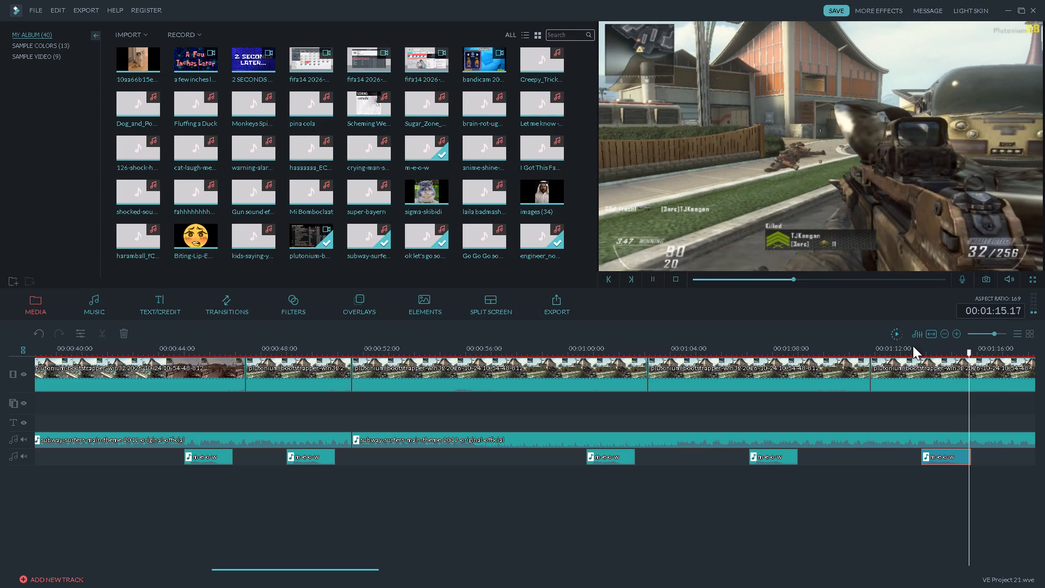
click(908, 353)
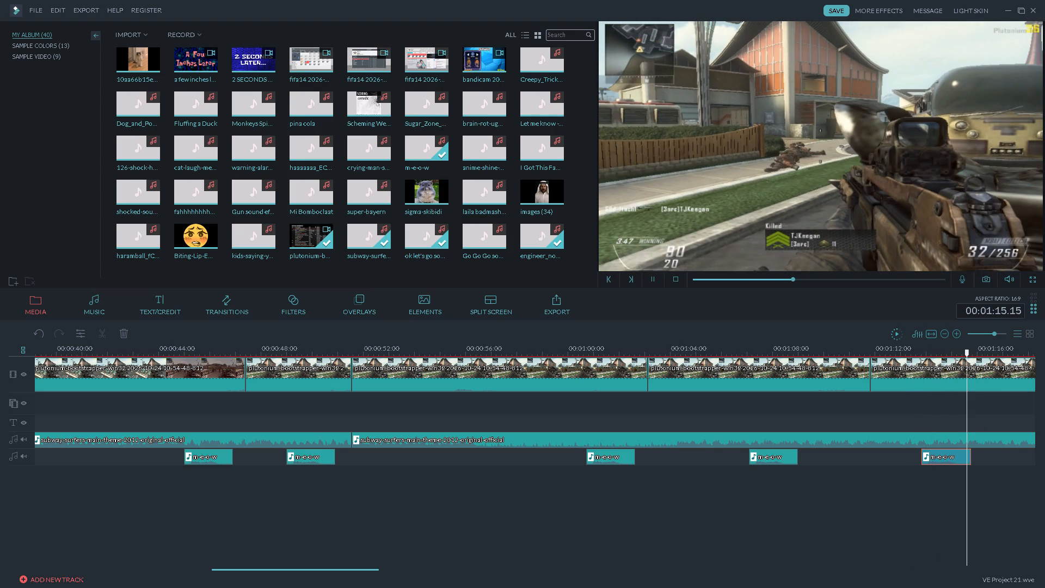
key(space)
drag(936, 457, 927, 457)
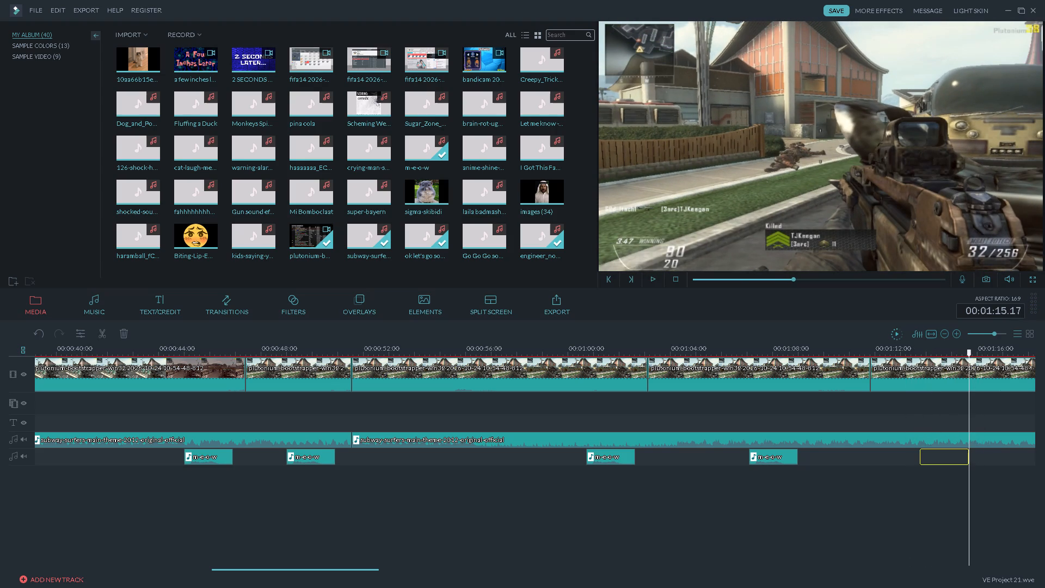
drag(927, 457, 926, 459)
click(896, 351)
key(space)
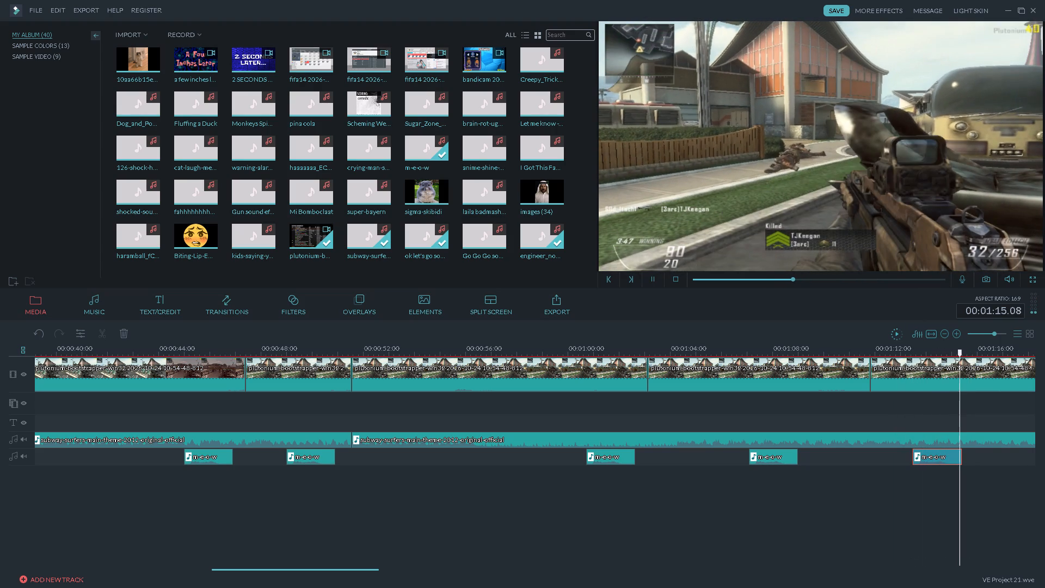
Play on to the next kill and paste a copy of the m-e-o-w sound at 00:01:20.15.
click(994, 354)
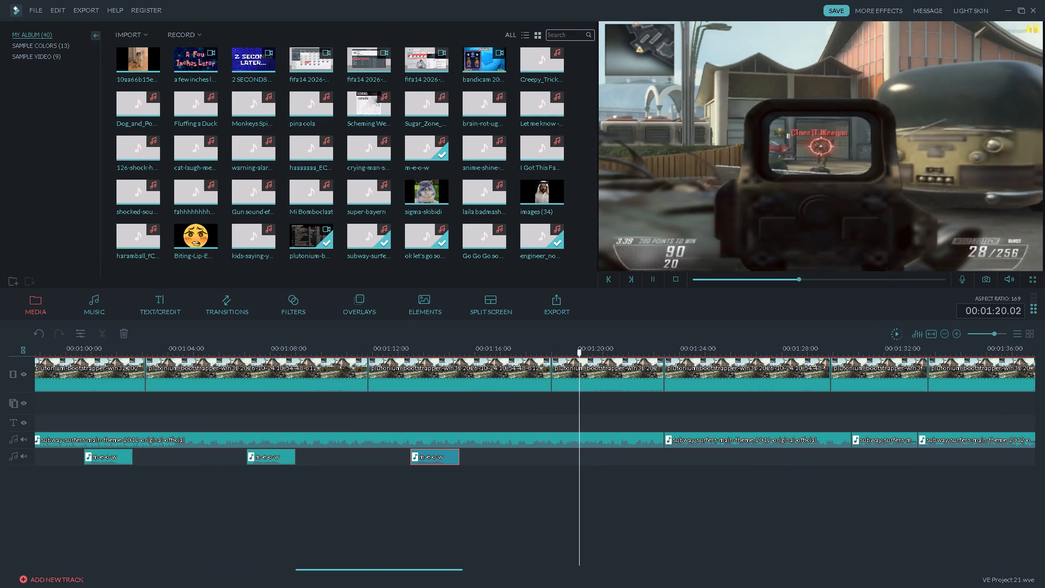
key(space)
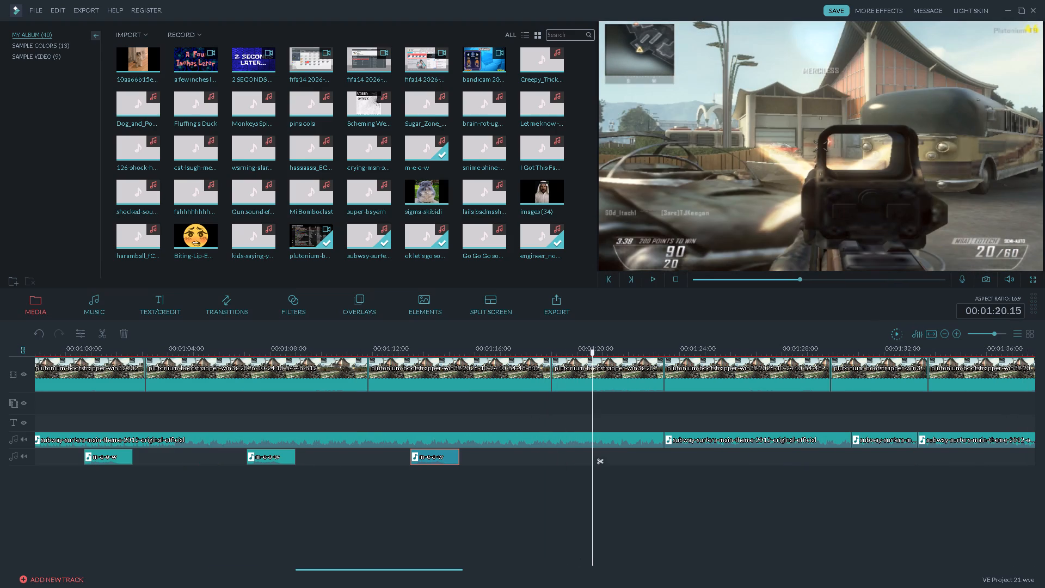
key(ctrl+v)
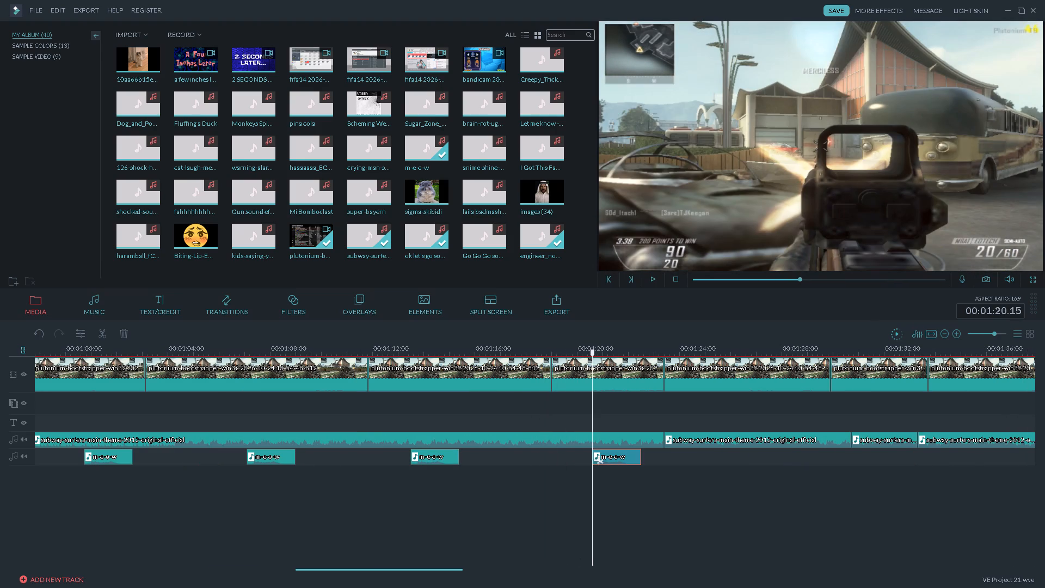
Play through the new sound to the following kill and paste a copy of the m-e-o-w sound at 00:01:24.08.
key(space)
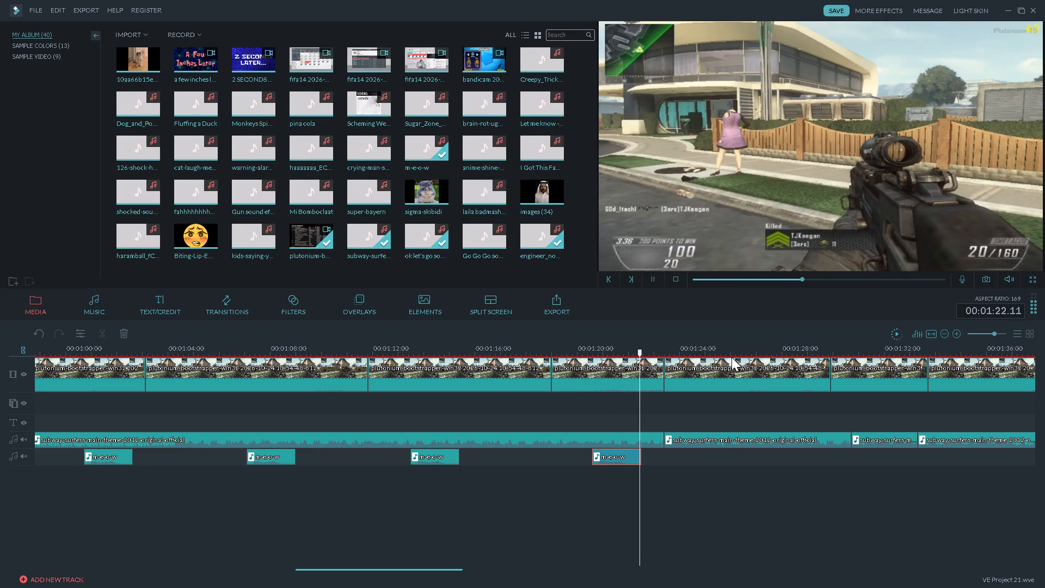
key(space)
key(space)
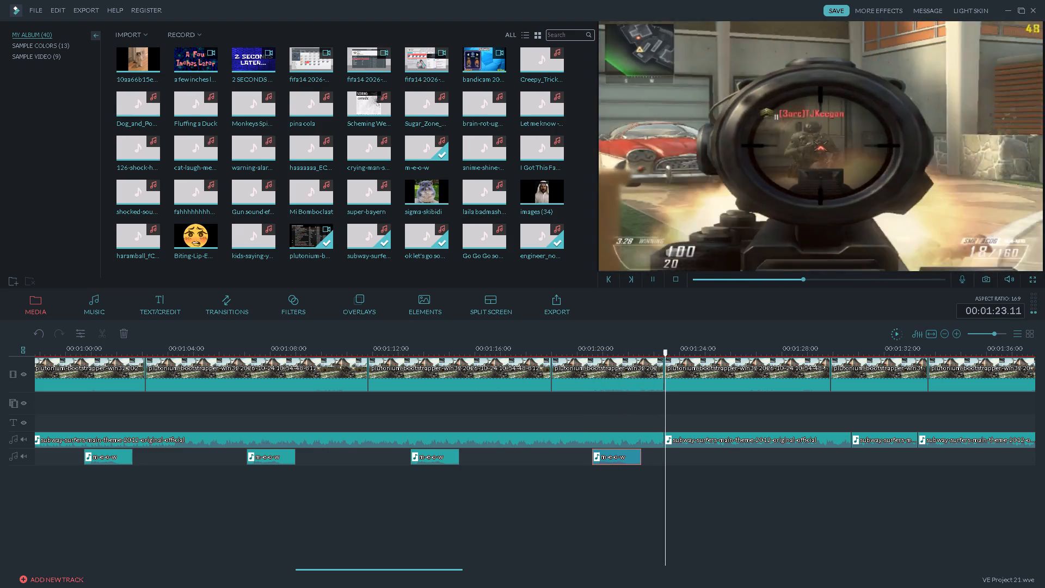
key(space)
click(688, 353)
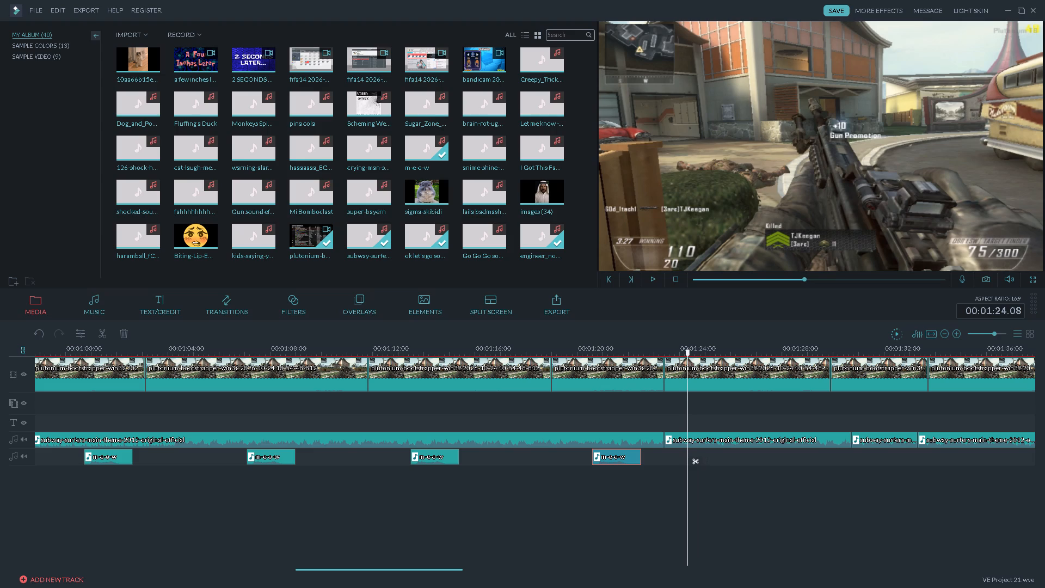
key(ctrl+v)
Preview the last m-e-o-w sound, move it slightly earlier to about 00:01:24.02, and replay it.
key(space)
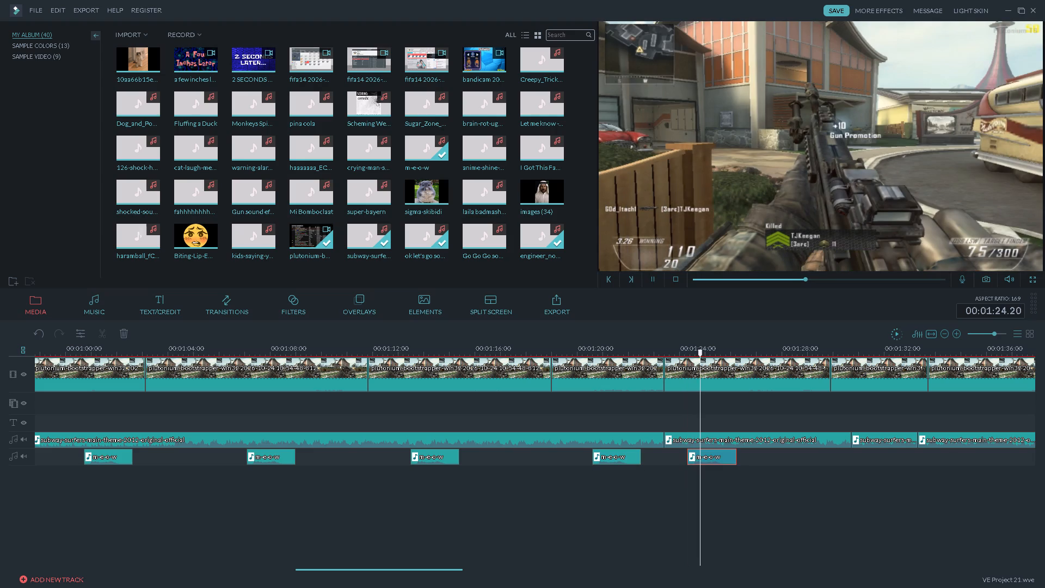
key(space)
drag(697, 454, 690, 454)
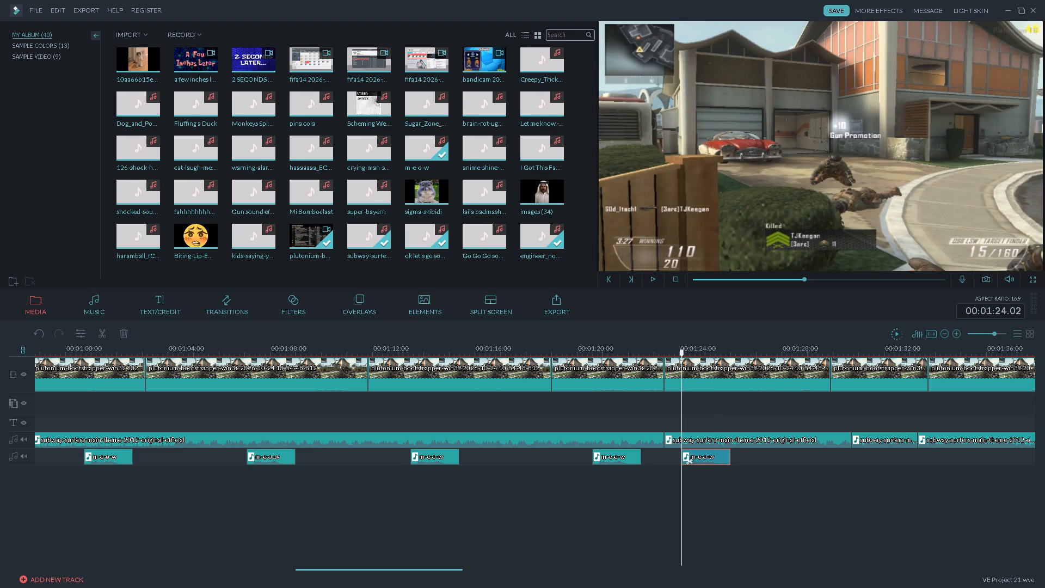
click(671, 351)
key(space)
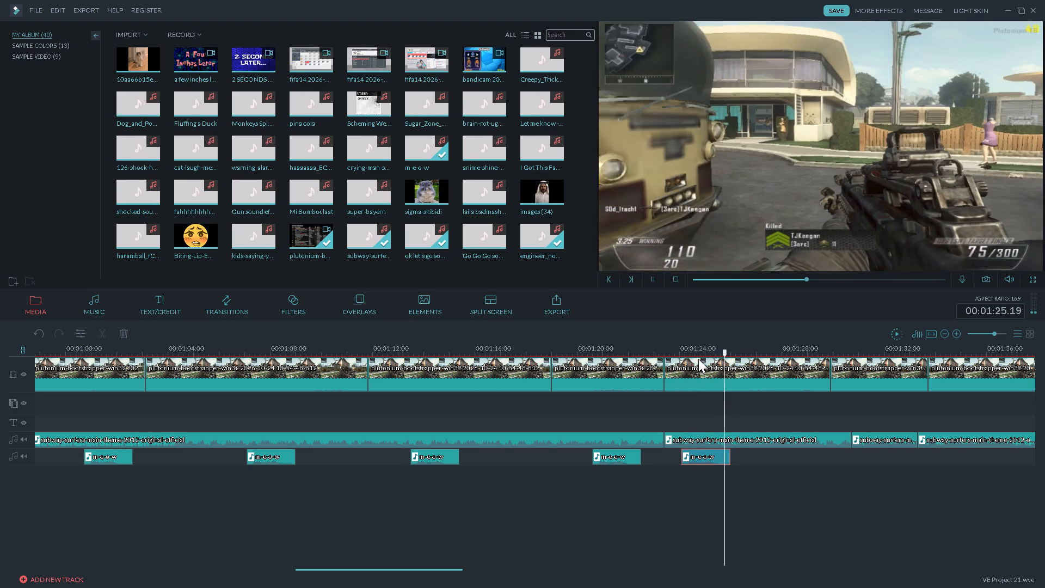
Play on to the next kill and paste a copy of the m-e-o-w sound at 00:01:32.05.
key(space)
key(space)
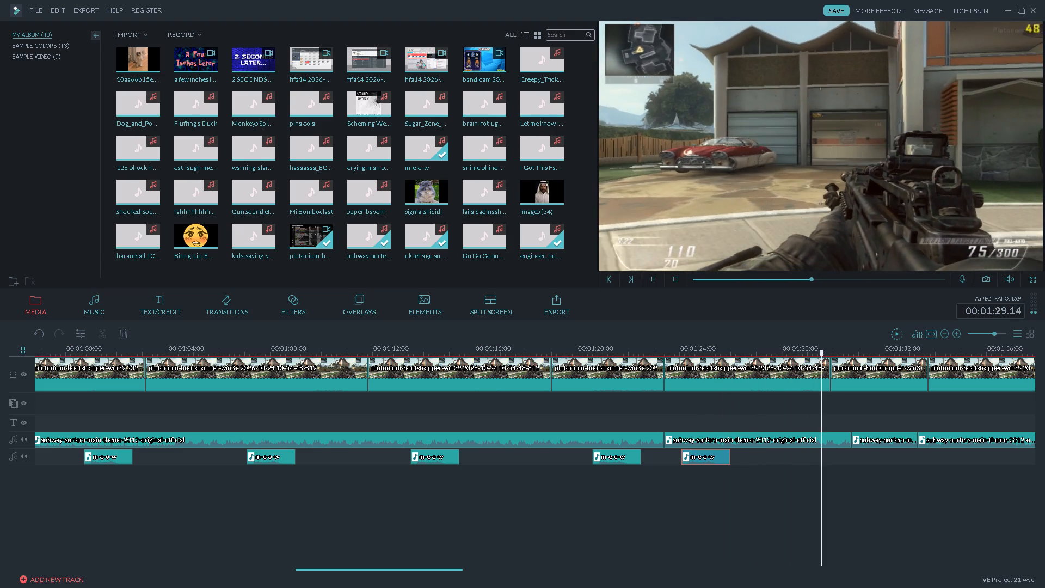
key(space)
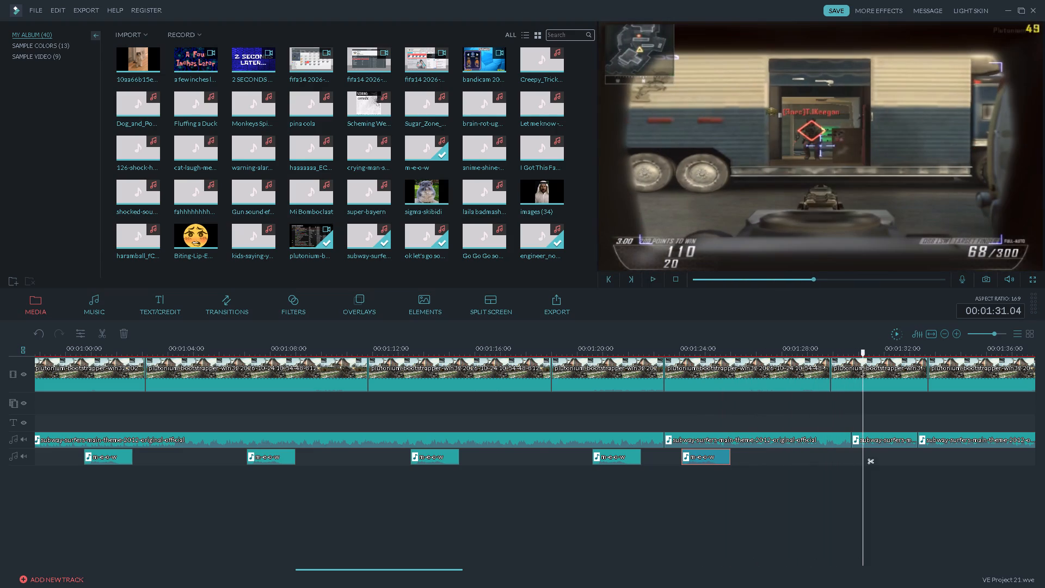
key(space)
key(space)
key(space)
key(space)
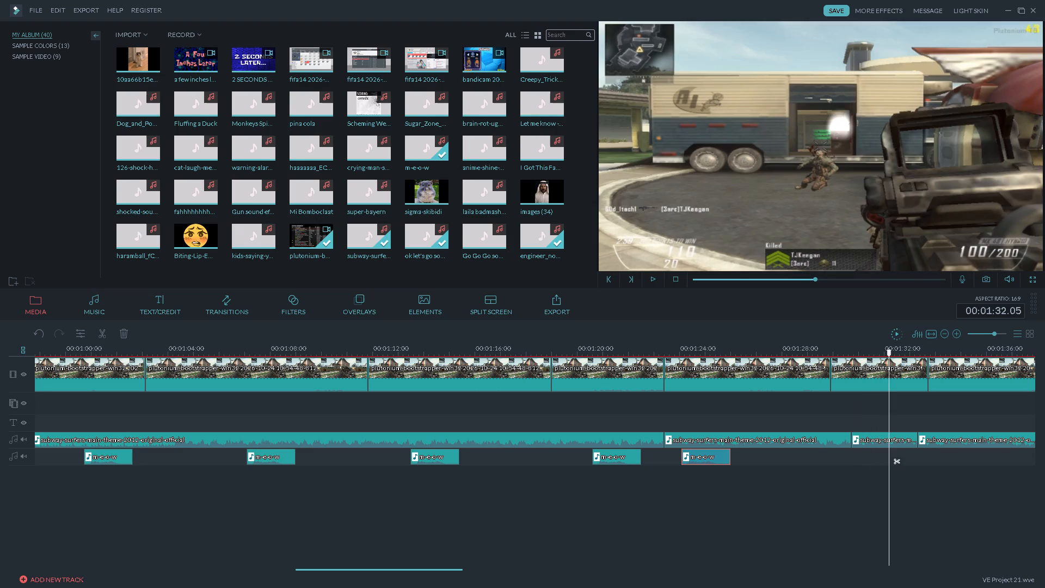
key(ctrl+v)
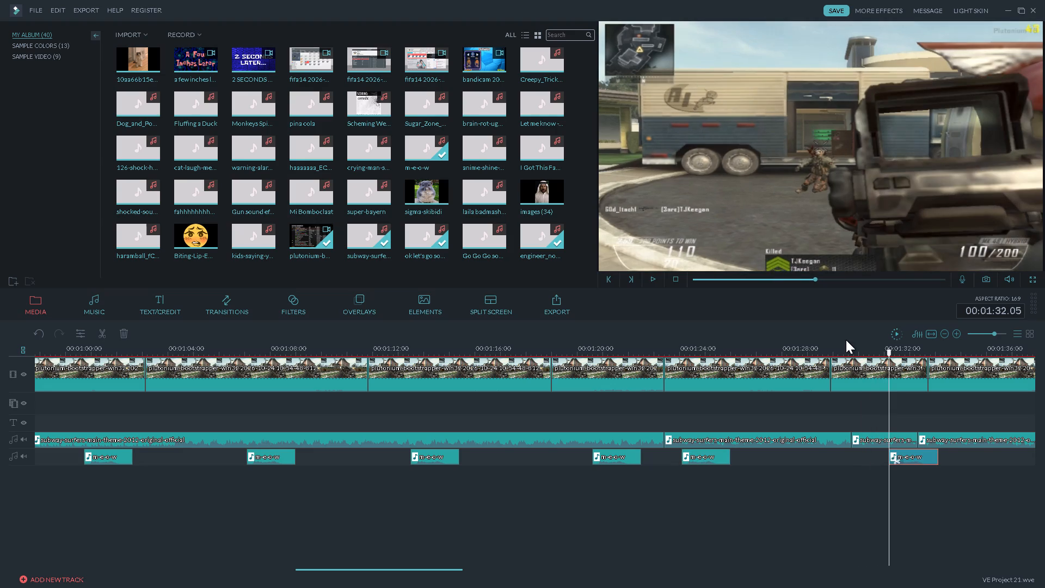
Play through the new sound to the following kill and paste another m-e-o-w copy at about 00:01:35.
key(space)
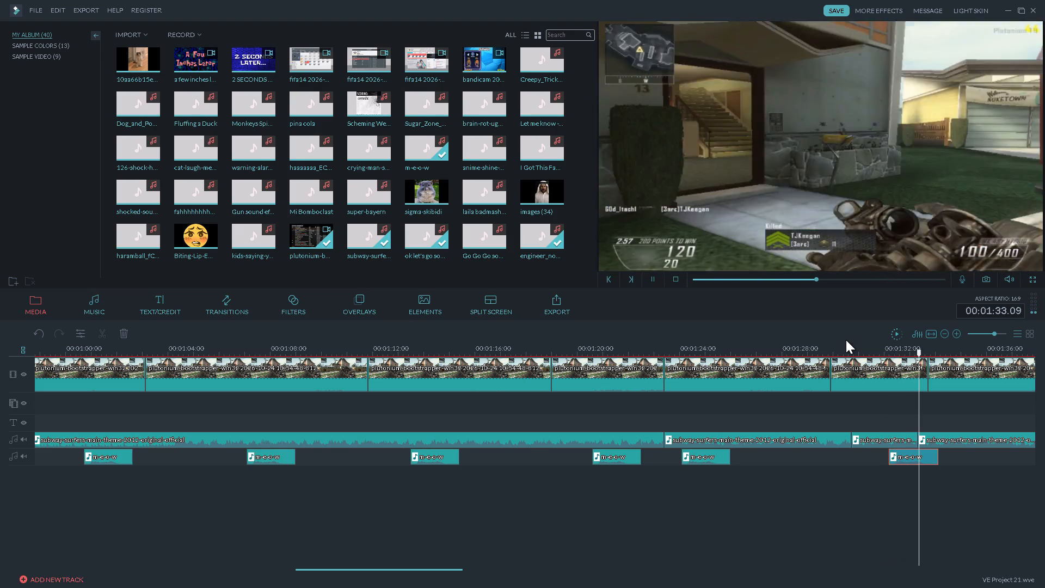
key(space)
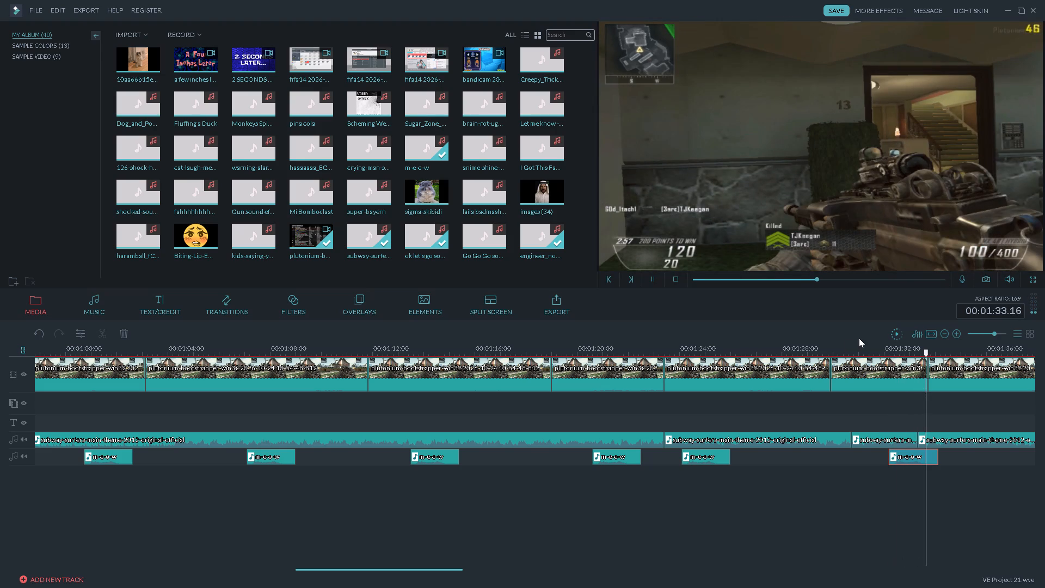
key(ctrl+v)
Split the gameplay clip after the last kill at 00:01:38.22, delete its short remaining tail, and play through the new cut.
key(space)
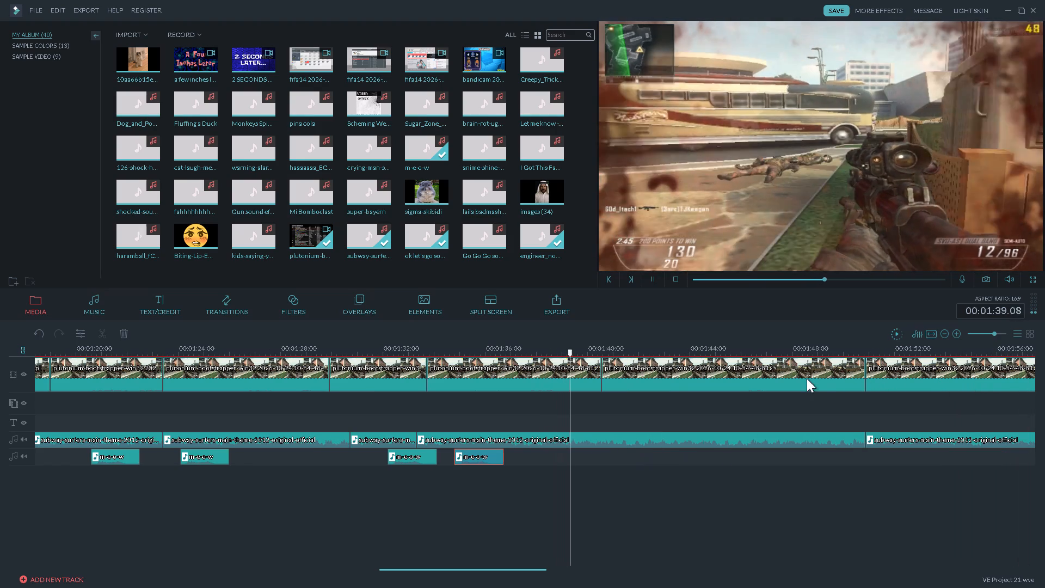
key(space)
click(523, 352)
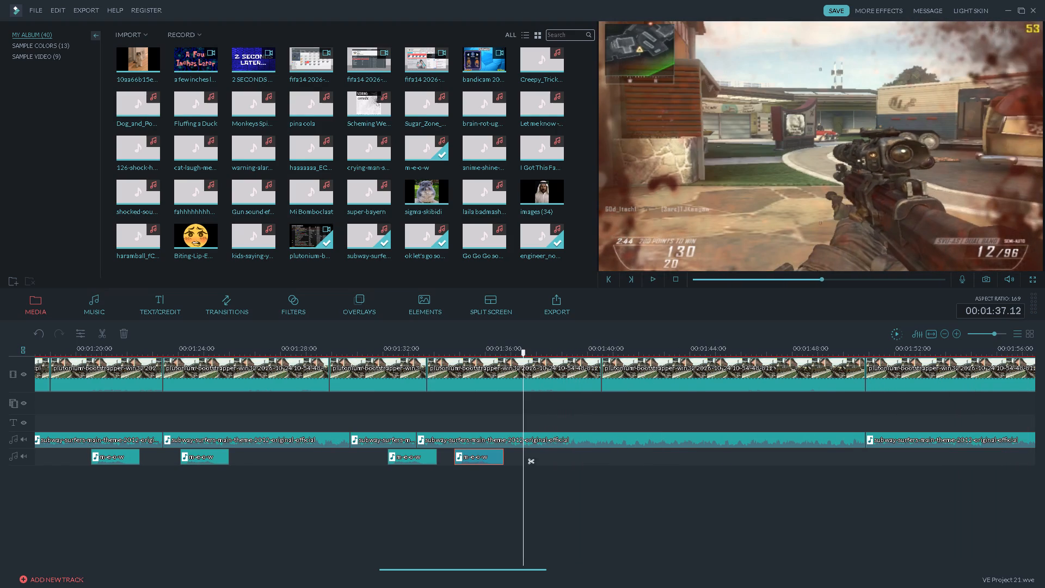
key(space)
key(space)
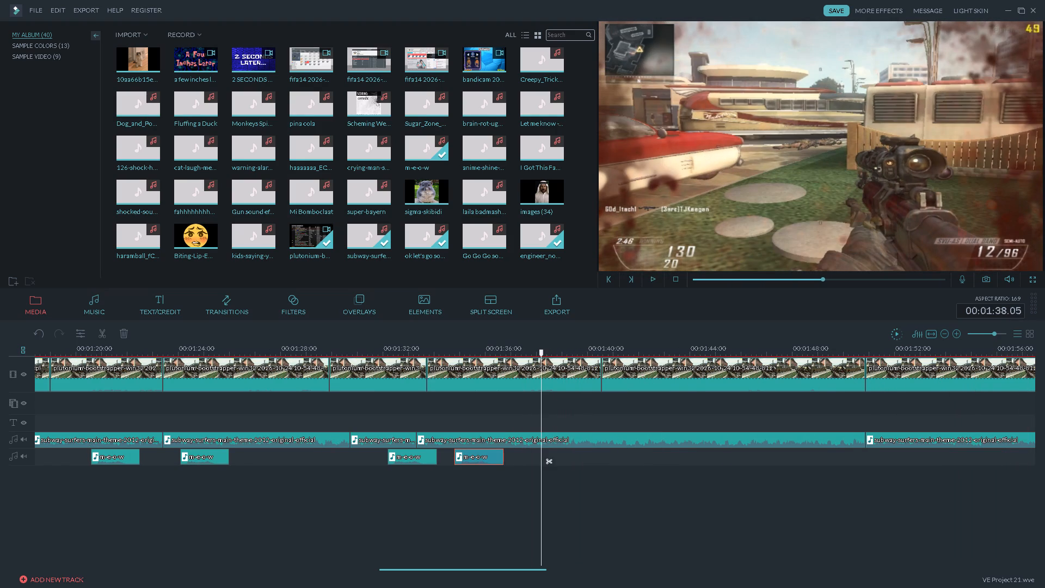
key(space)
key(space)
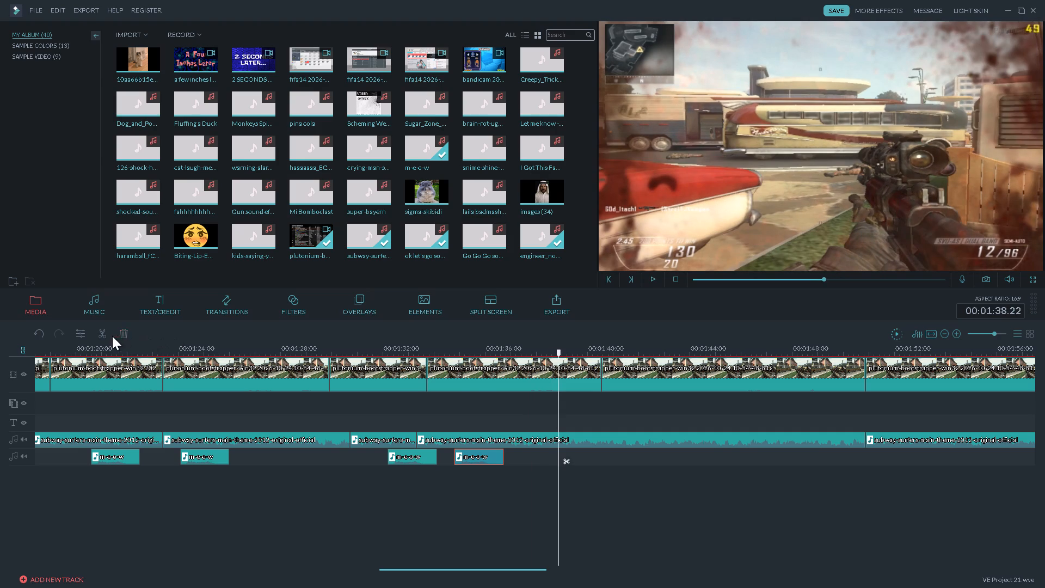
click(482, 375)
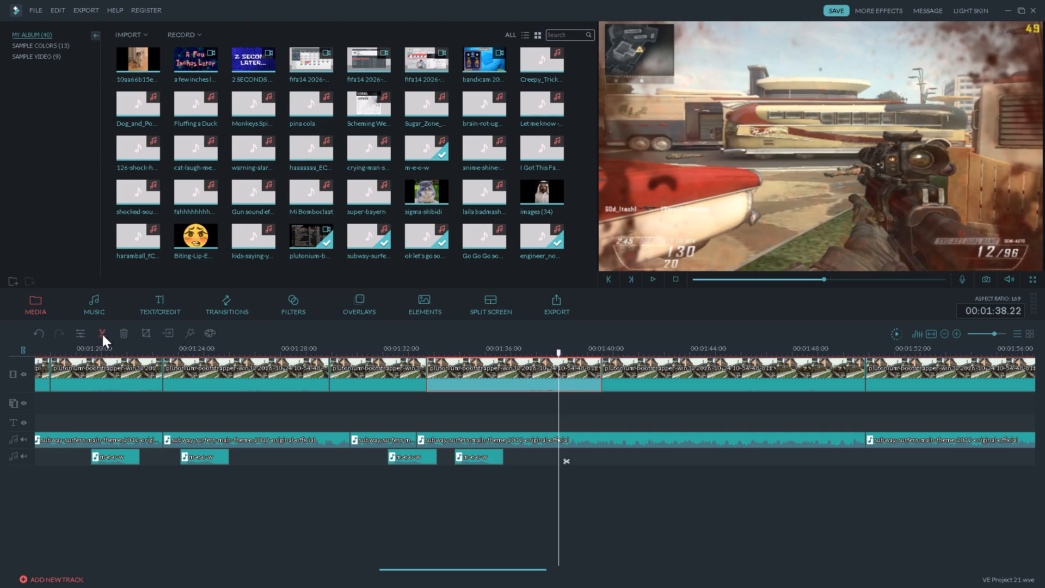
click(102, 334)
key(Delete)
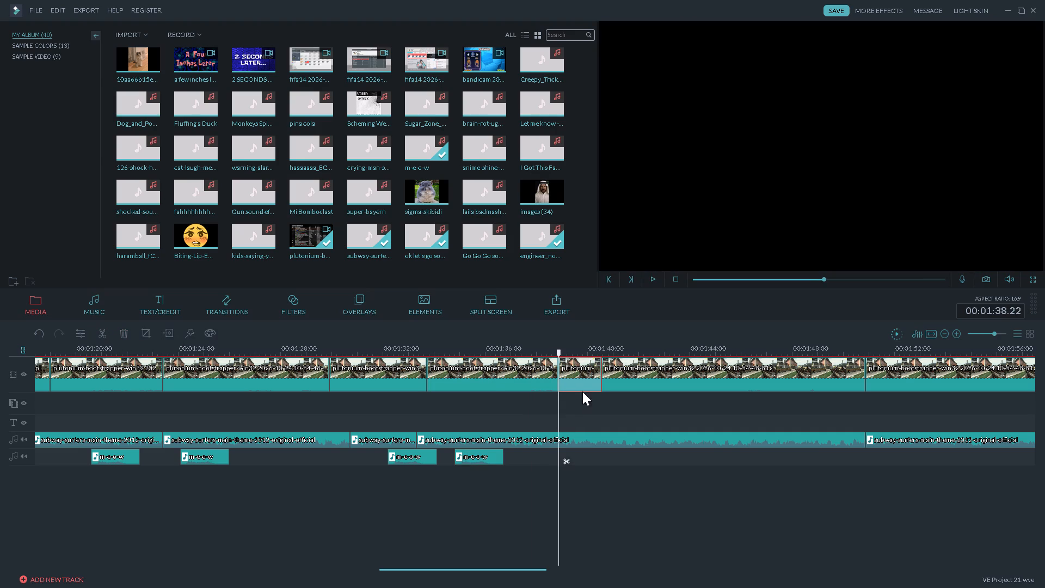
key(space)
key(space)
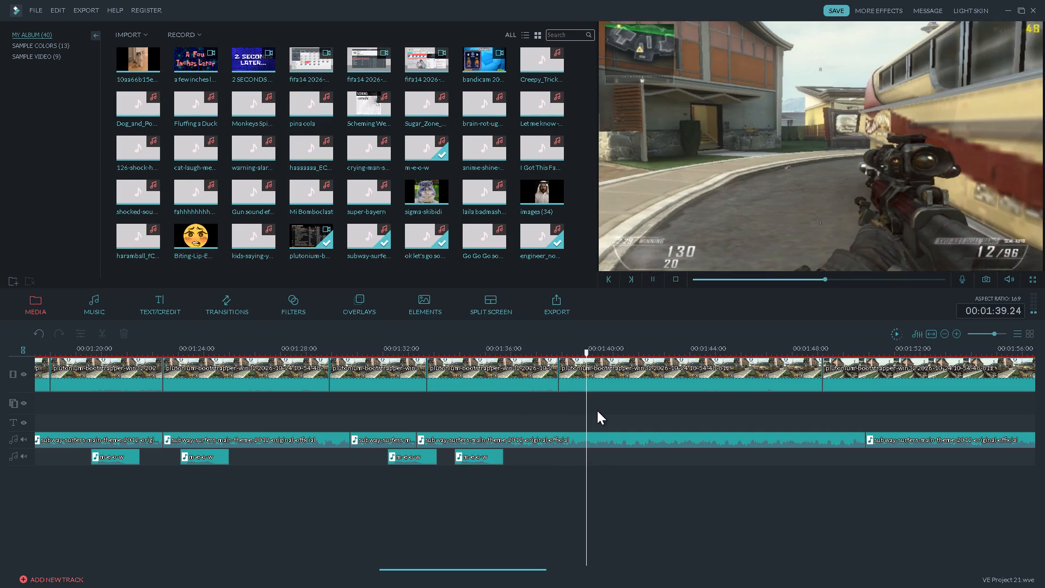
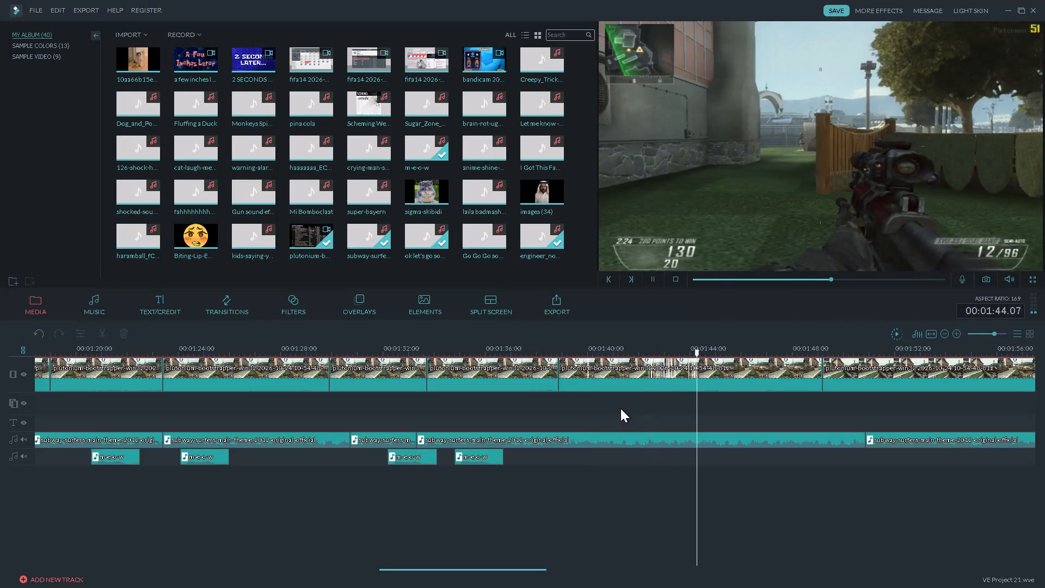
Replay the gameplay from 00:01:44.13 and stop at 00:01:45.17, where the enemy comes into view.
key(space)
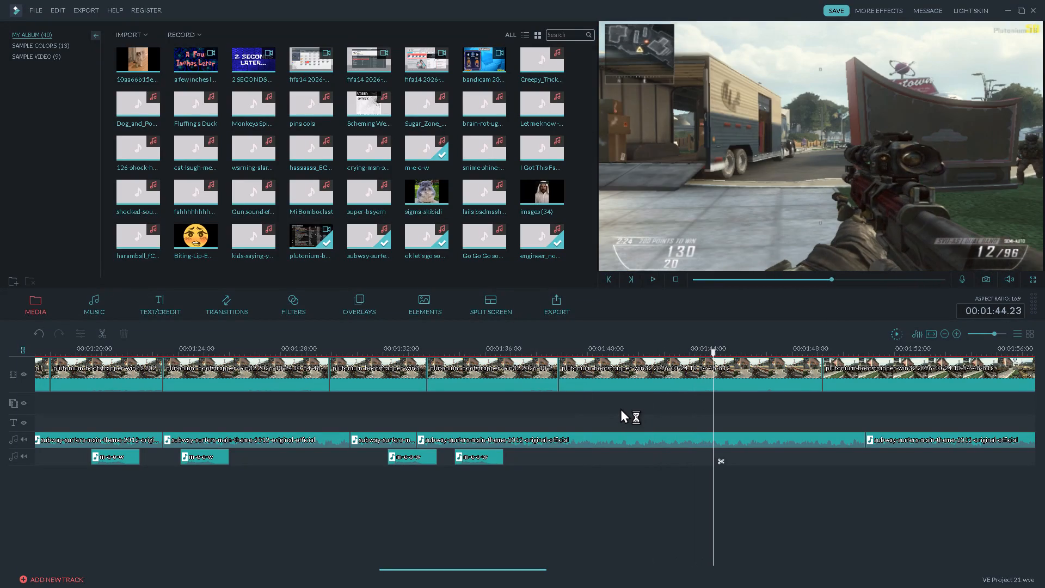
click(704, 353)
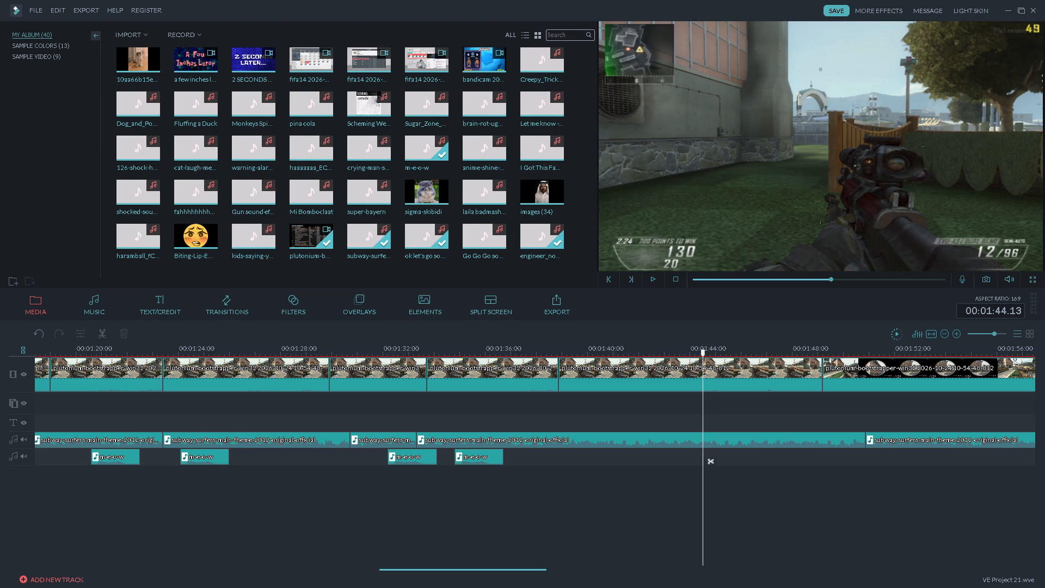
key(space)
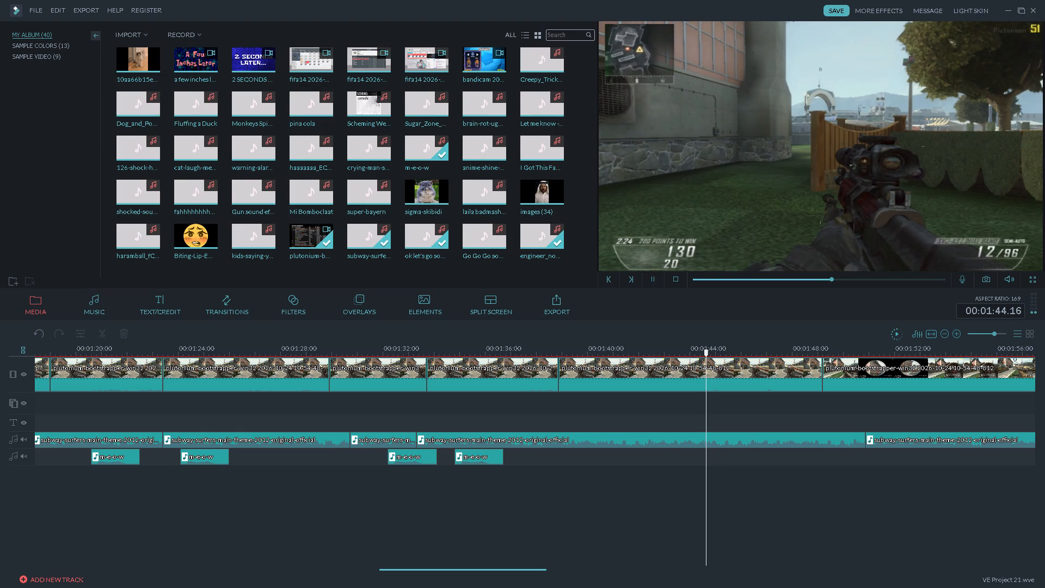
key(space)
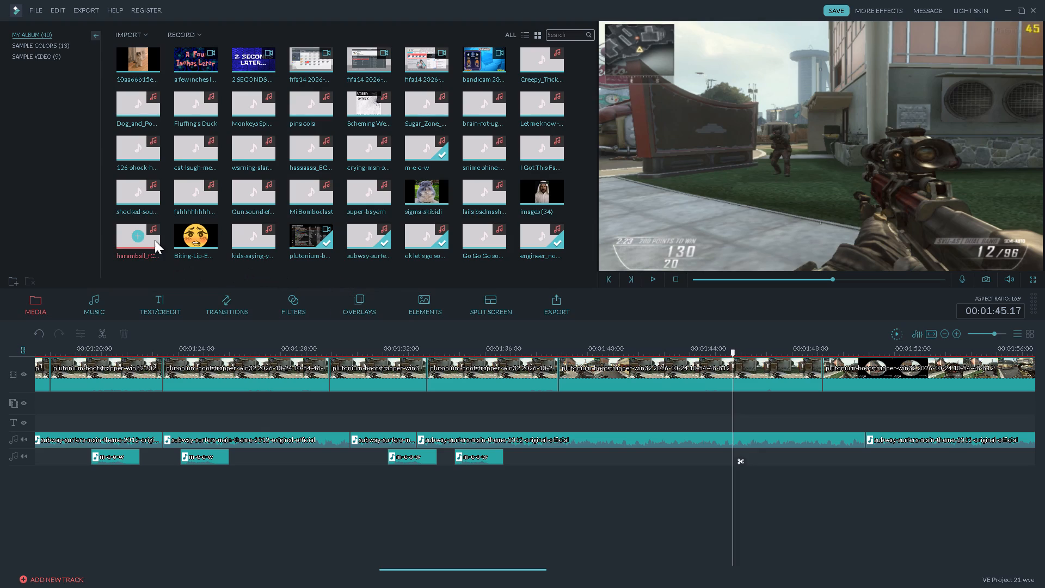
Audition the shocked-sou… and 126-shock-h… sounds from the media library, undoing their accidental insertion into the timeline.
click(151, 188)
key(space)
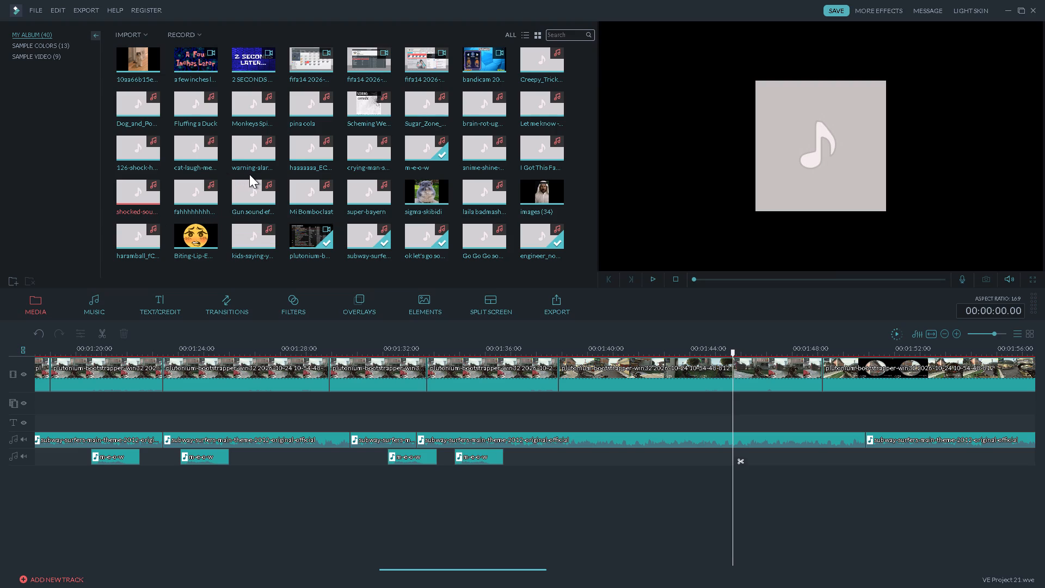
click(140, 150)
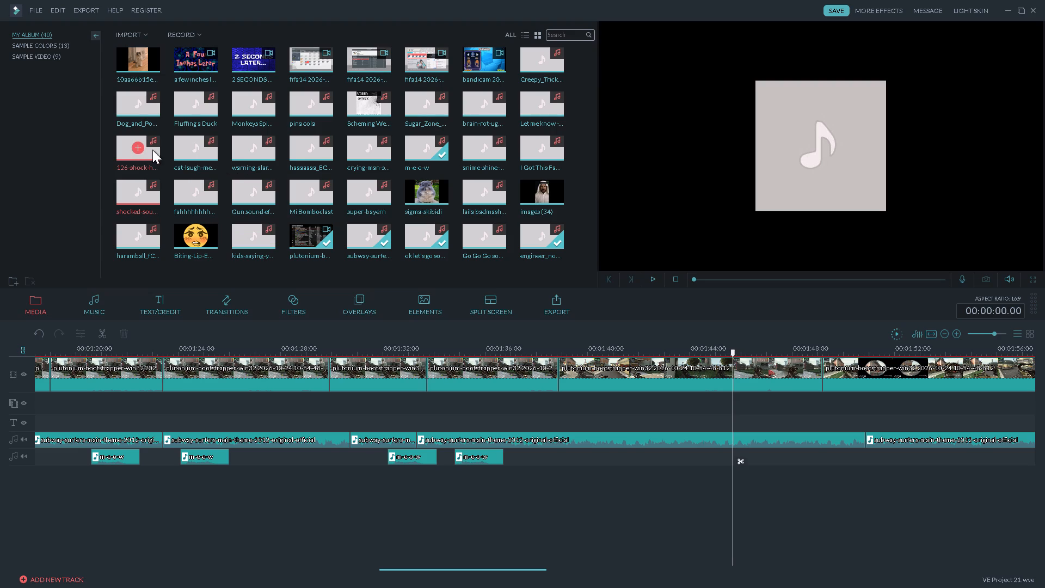
key(ctrl+z)
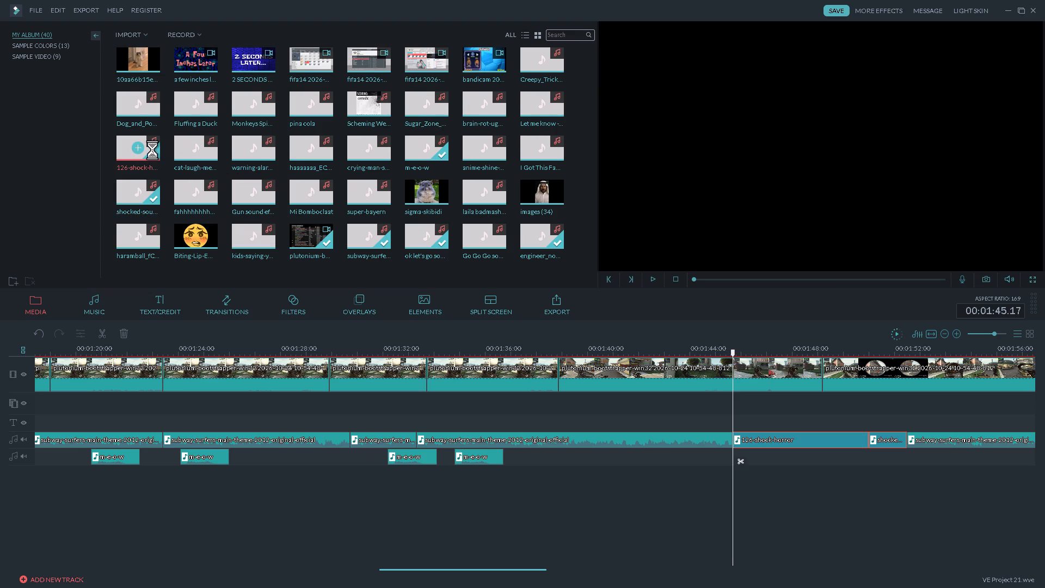
click(154, 150)
key(space)
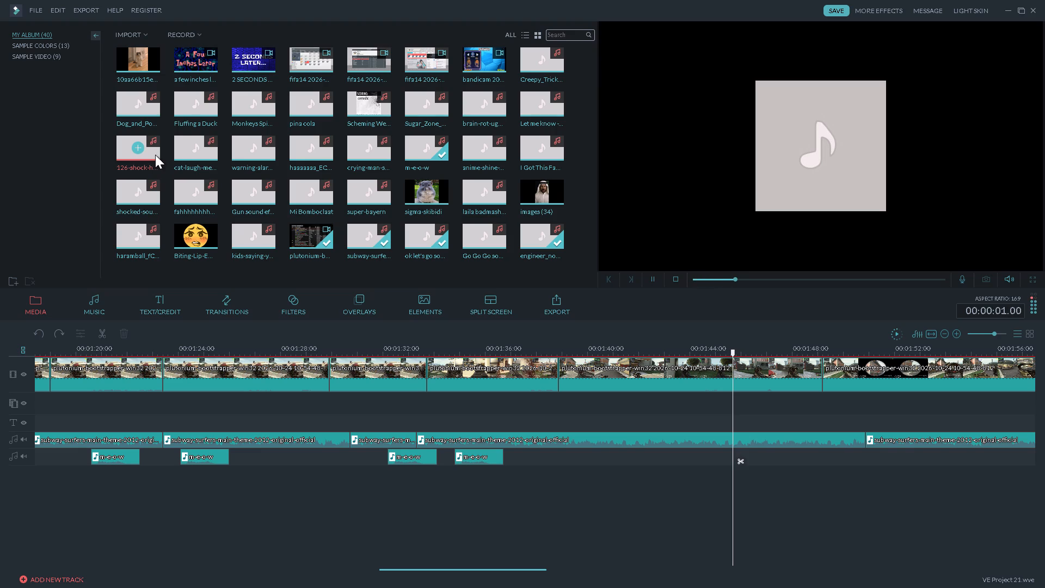
key(space)
Return to the gameplay timeline slightly before 00:01:45.17 to review the enemy encounter.
click(724, 351)
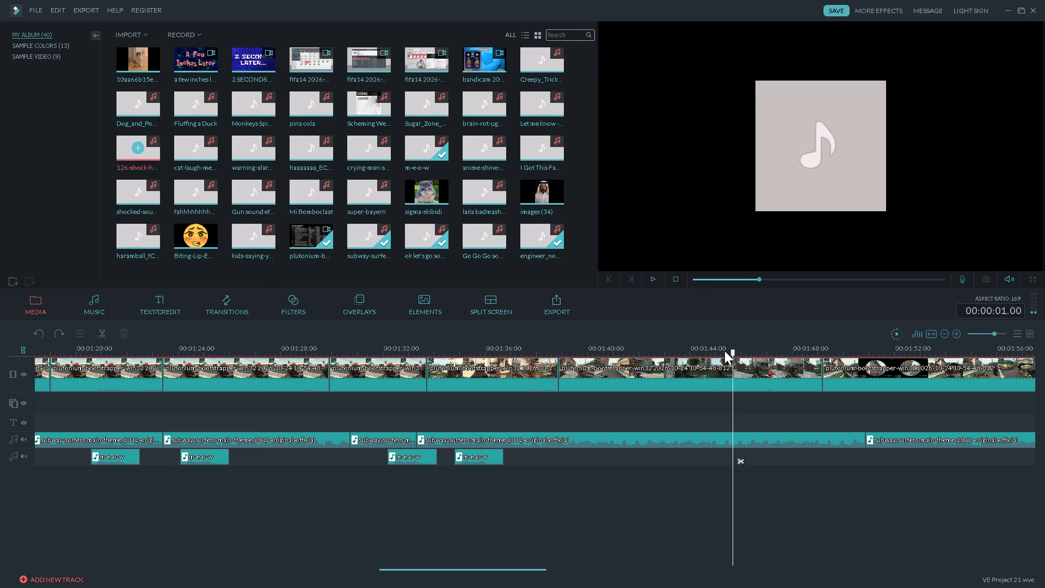
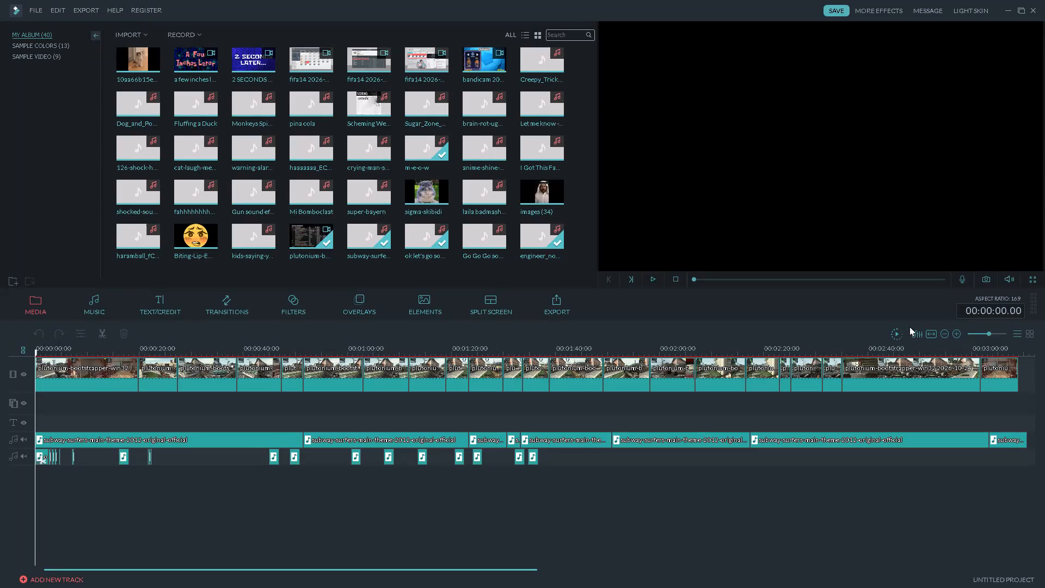
Move the playhead to 00:01:33.02 and save the project as VE Project 21, replacing the existing file.
click(519, 354)
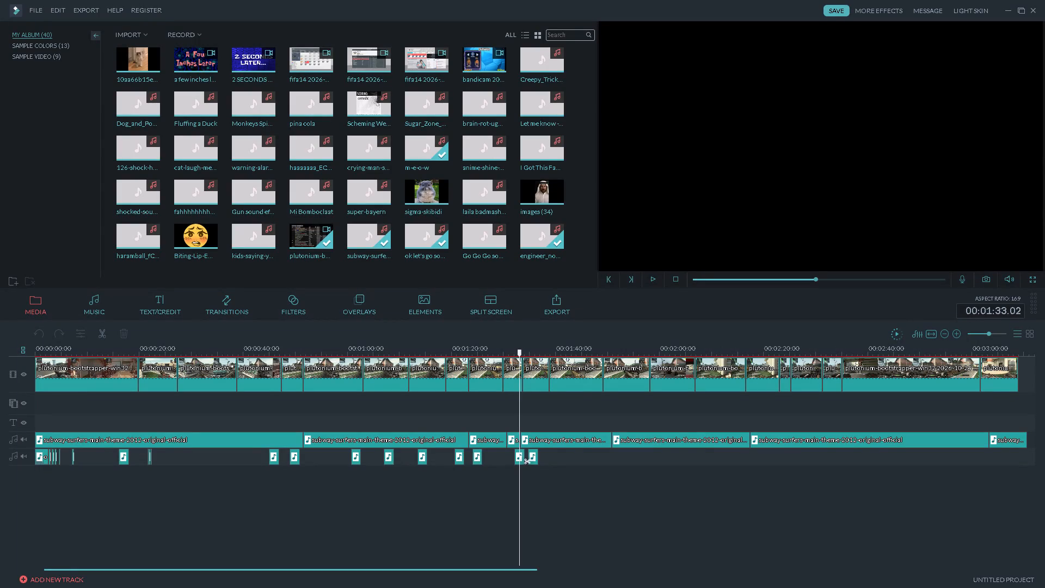
key(ctrl+s)
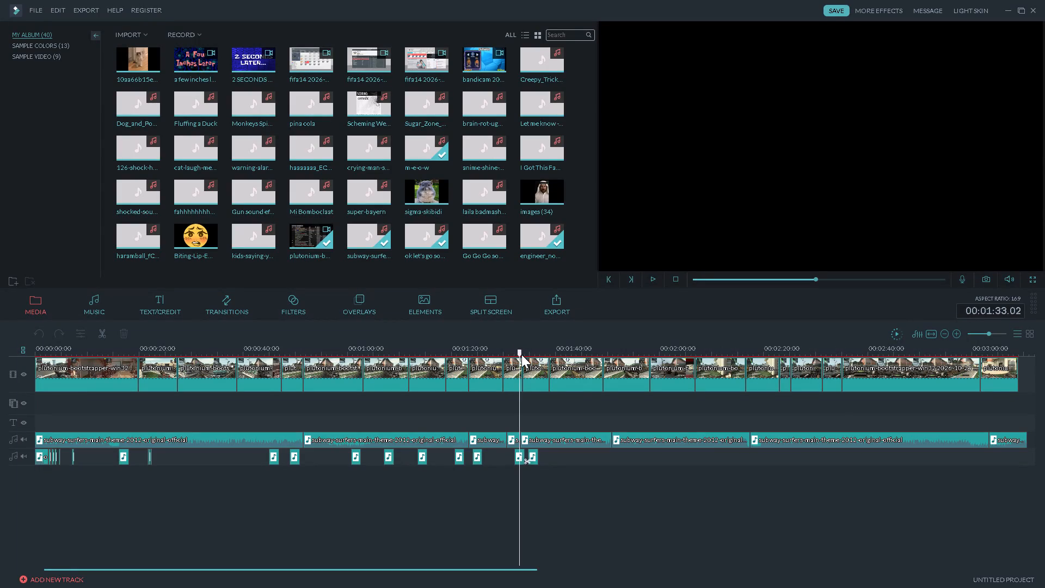
click(176, 300)
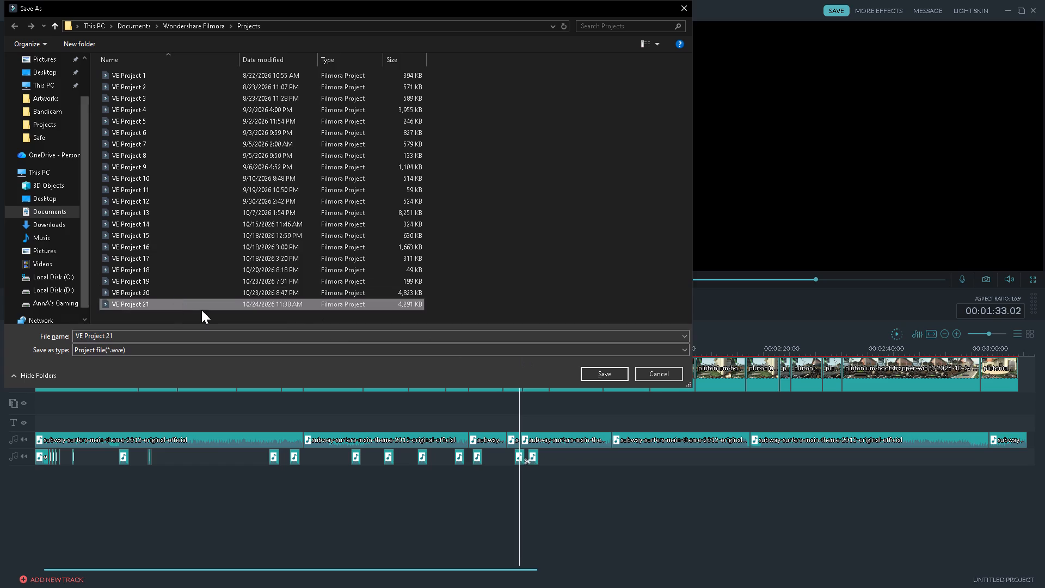
click(616, 377)
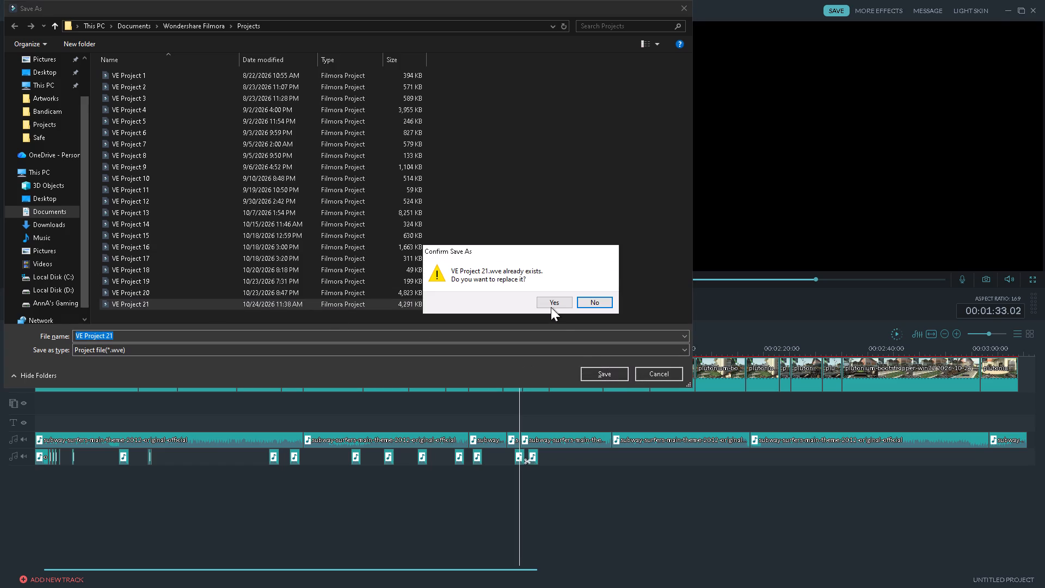
click(550, 299)
Play the gameplay from 00:01:33.02 and pause at 00:01:34.04 to review the section around the last sound effects.
key(space)
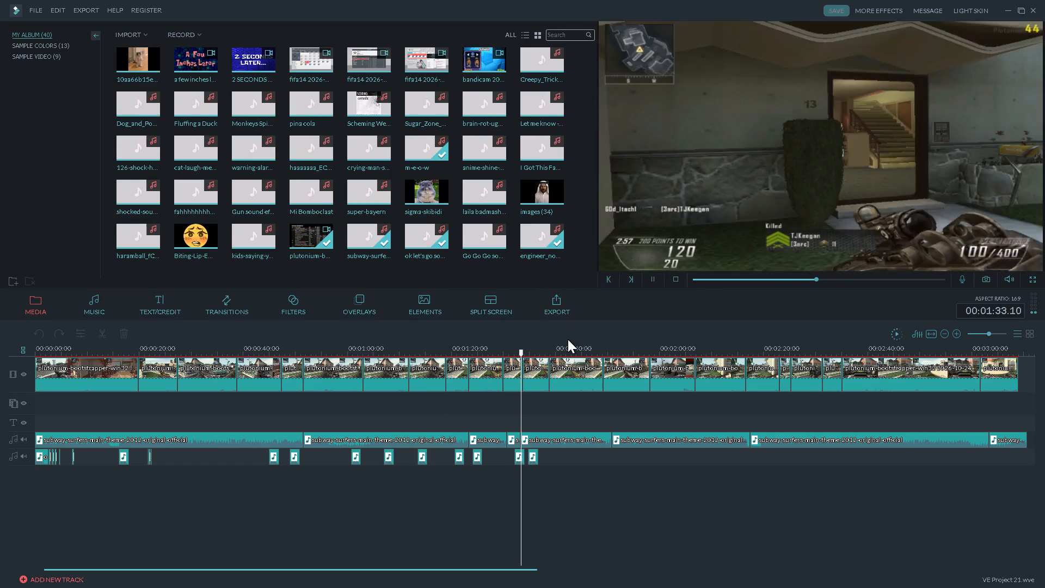
key(space)
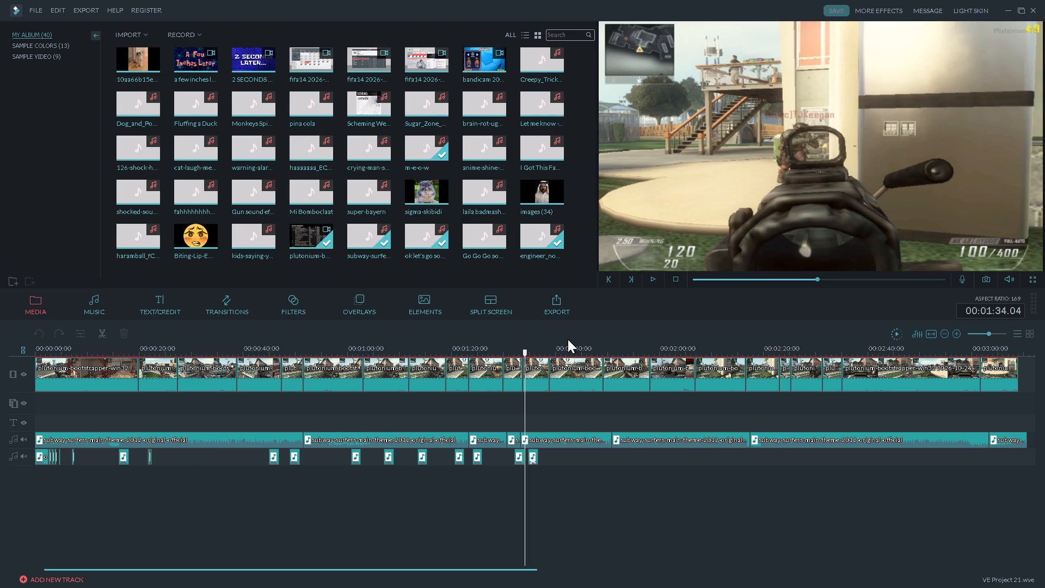
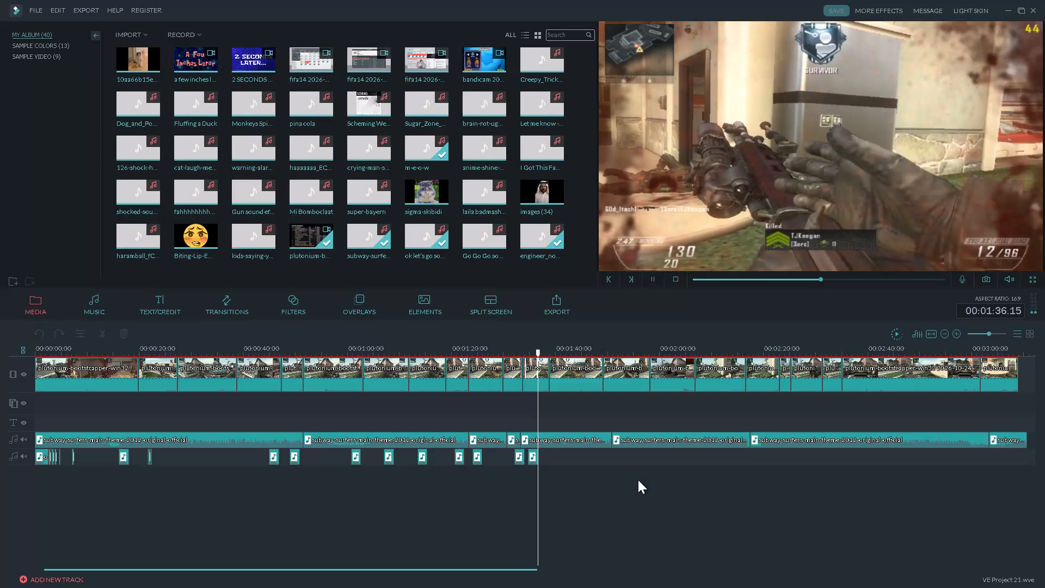
Find the kill near 00:01:46.24 and place the m-e-o-w sound there on the lower audio track.
key(space)
key(space)
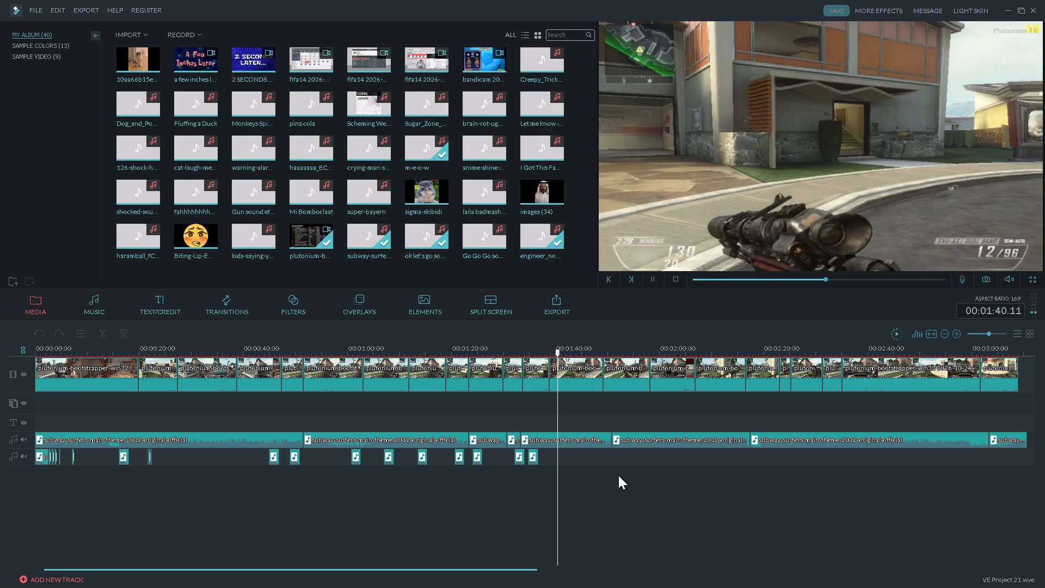
click(591, 353)
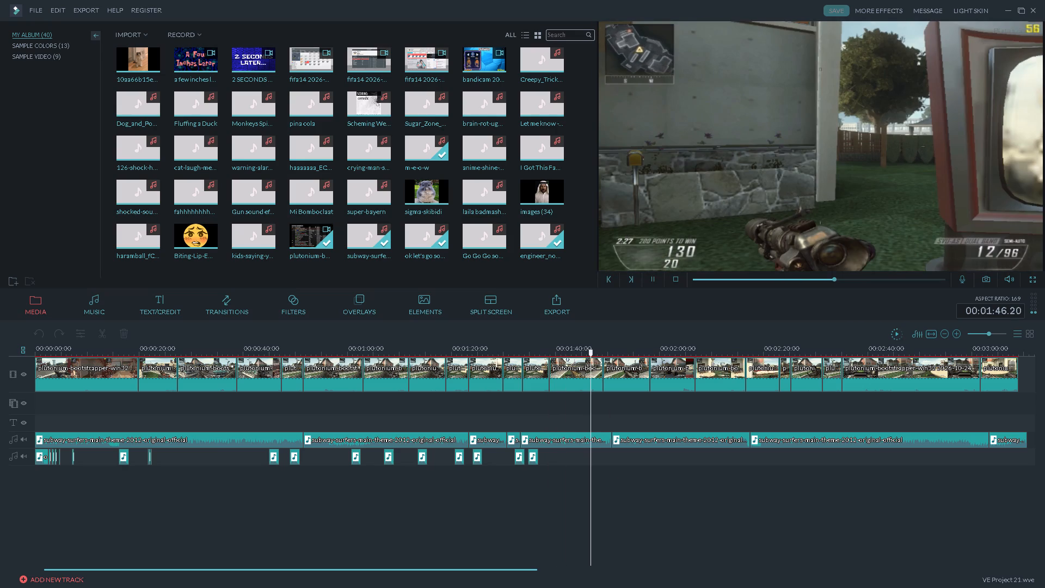
key(space)
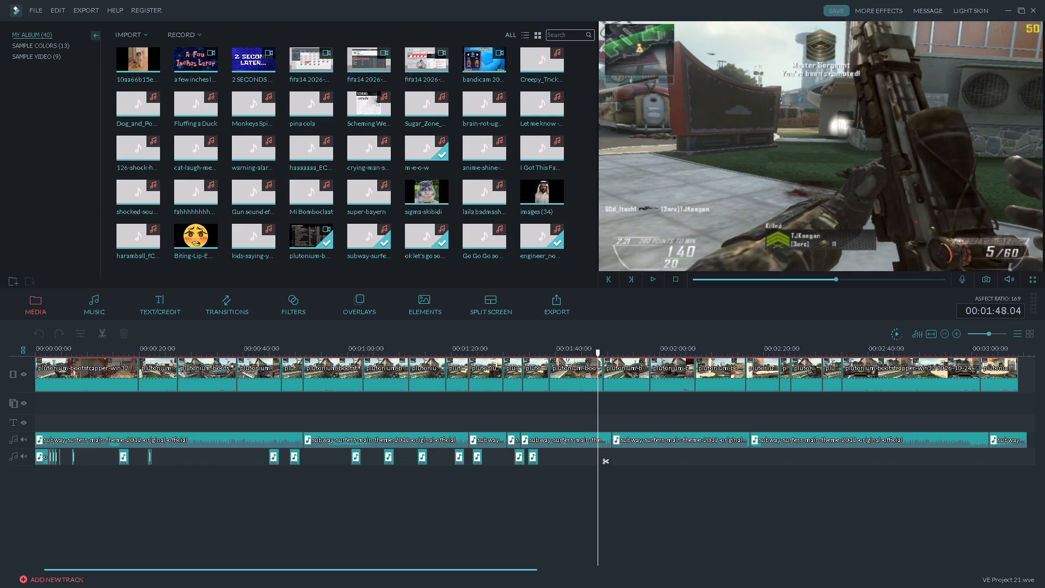
click(591, 356)
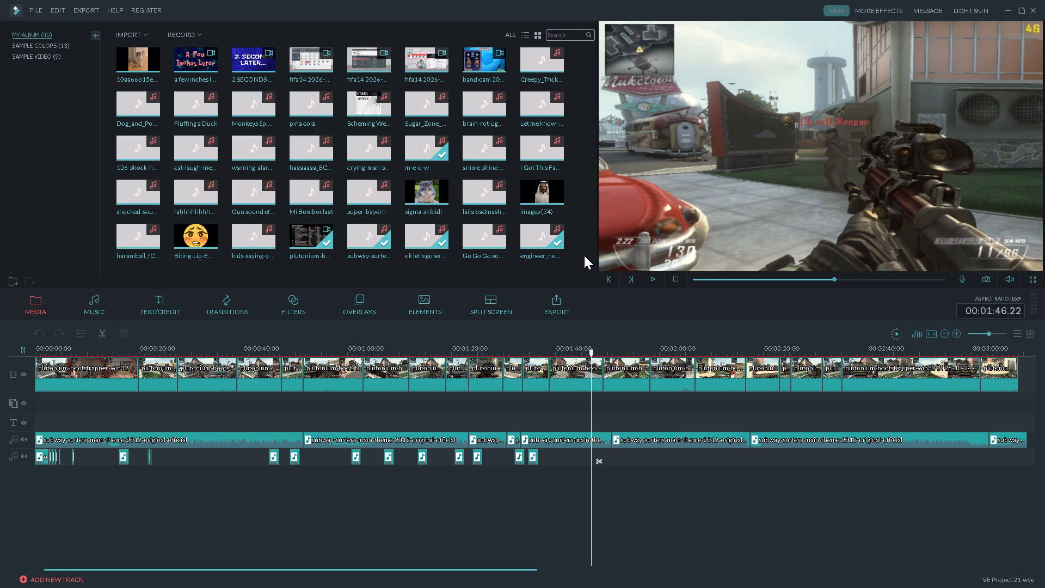
key(space)
key(space)
key(ctrl+v)
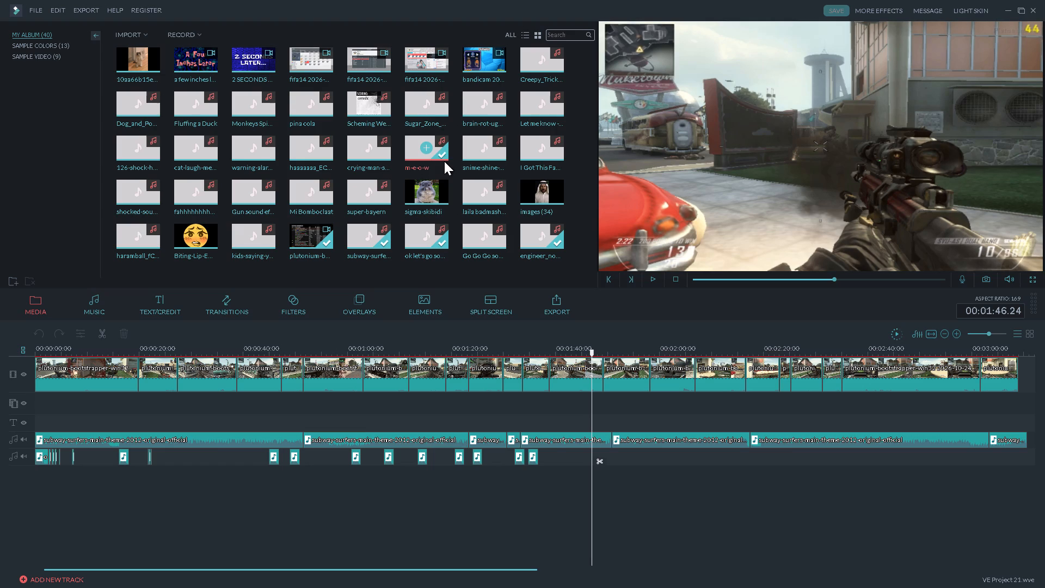
drag(437, 146, 592, 456)
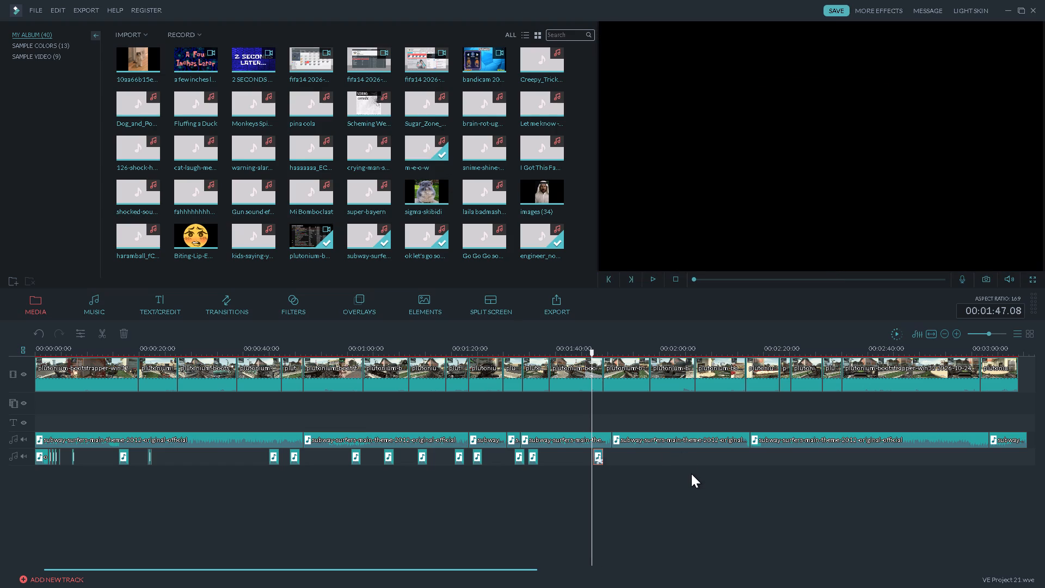
Shift the newly placed m-e-o-w clip about half a second earlier and play from 00:01:45.21 to check its timing.
click(587, 351)
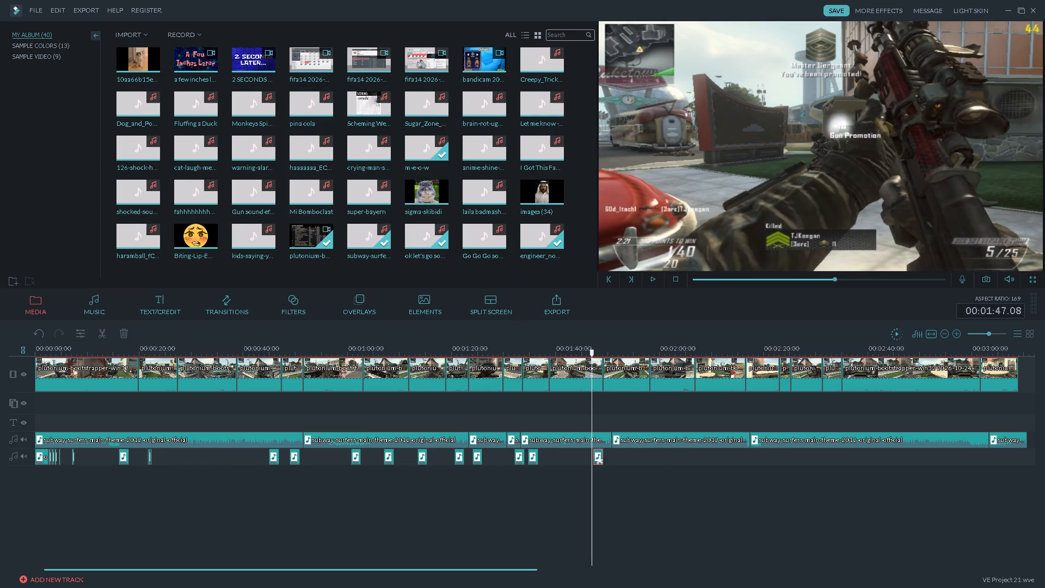
click(588, 353)
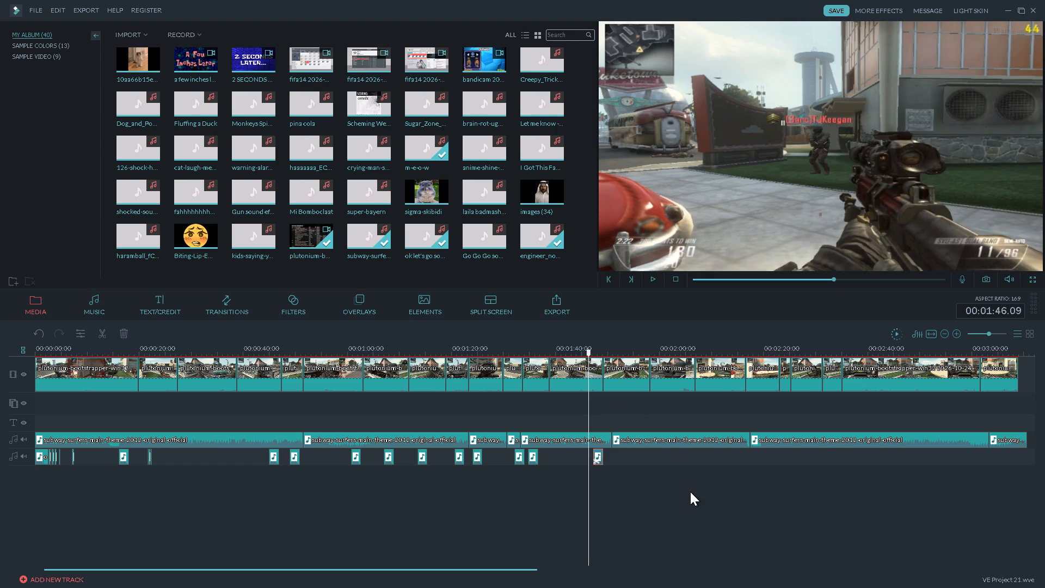
key(space)
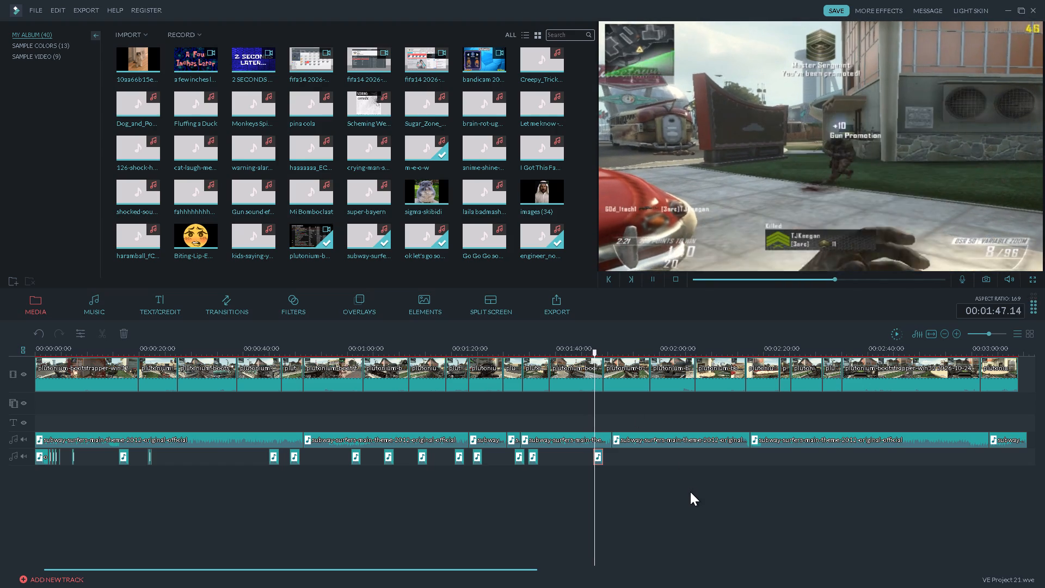
key(space)
click(993, 332)
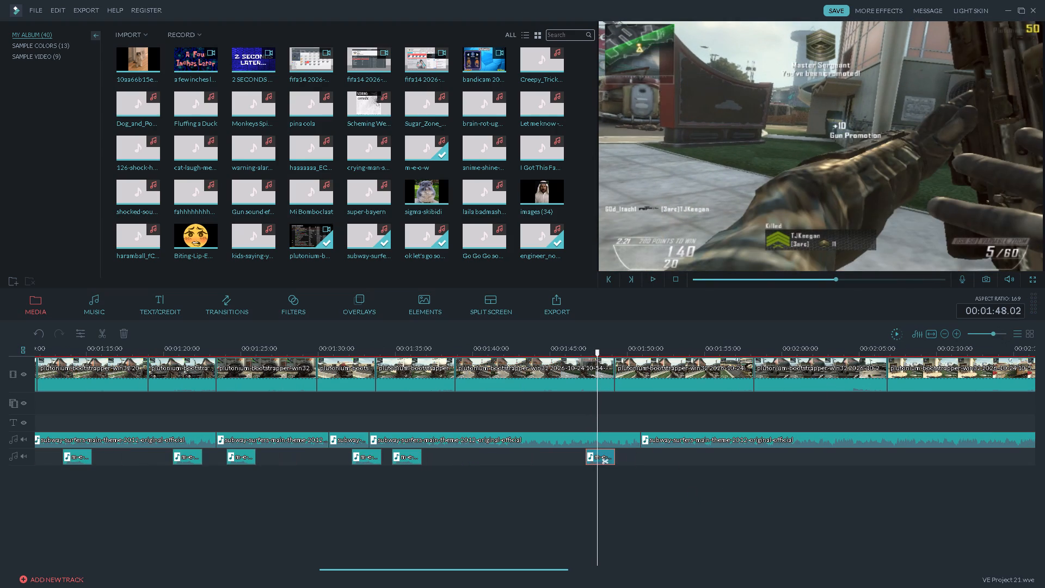
drag(591, 457, 582, 458)
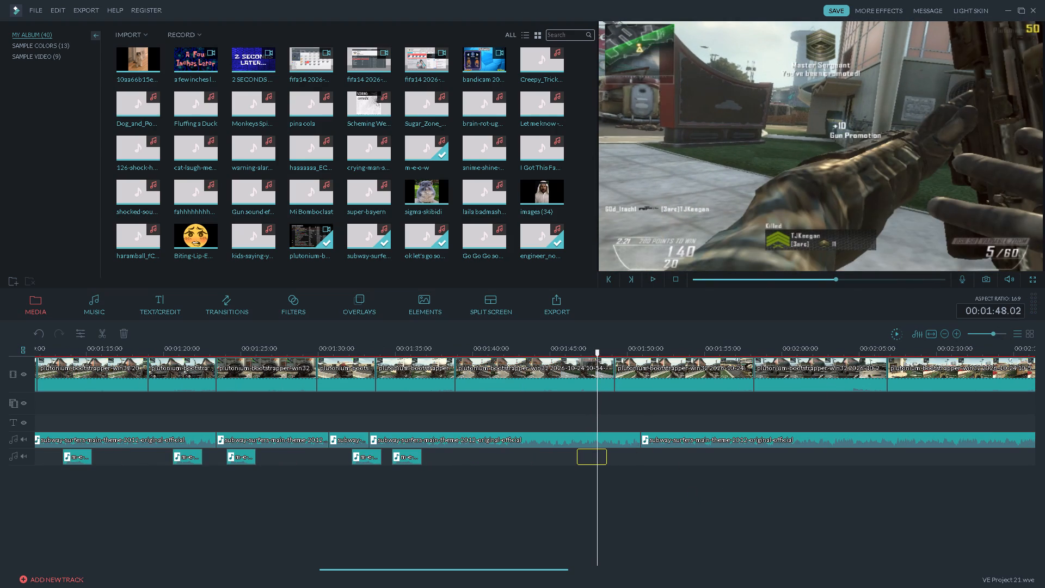
click(563, 351)
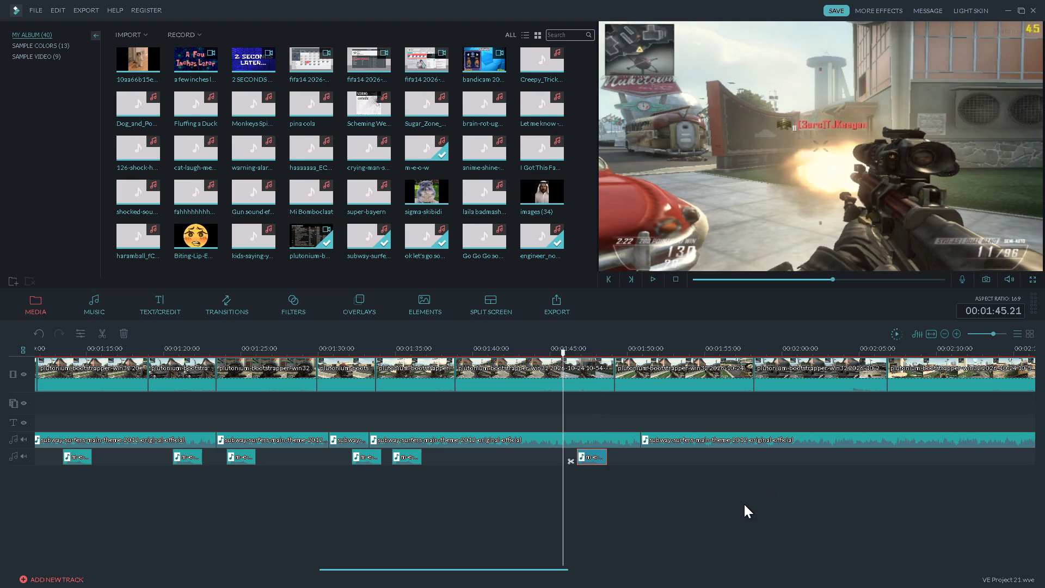
key(space)
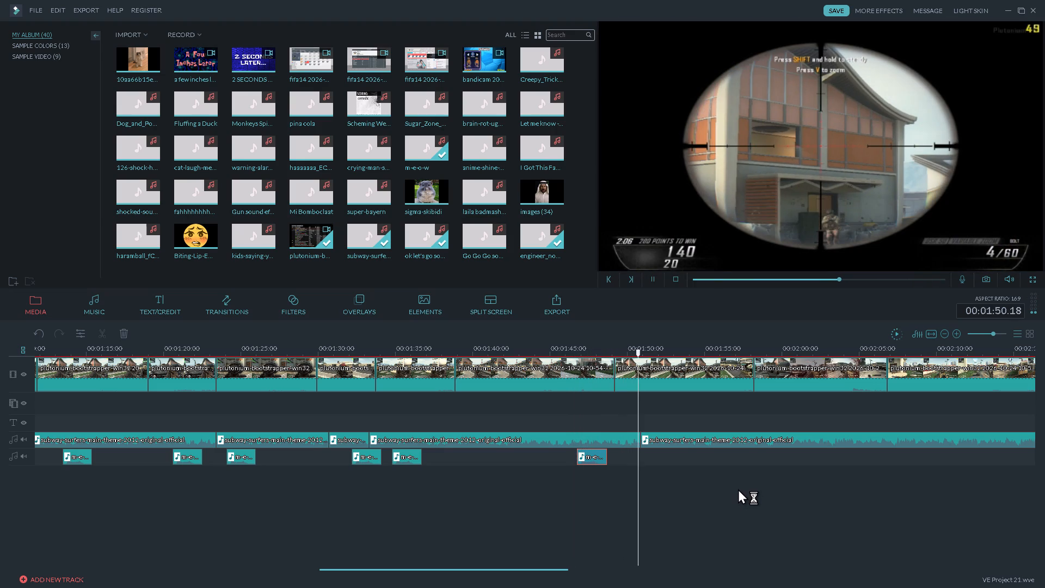
Place the Mi Bomboclaat sound at 00:01:50.04 on the lower audio track and trim its start to leave a duration of 00:00:01:09.
key(space)
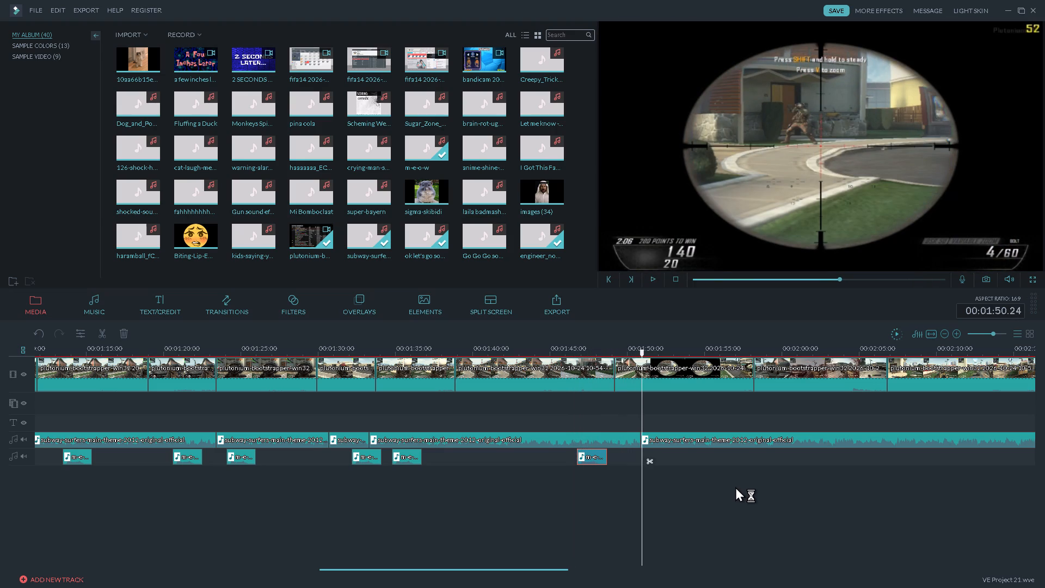
key(space)
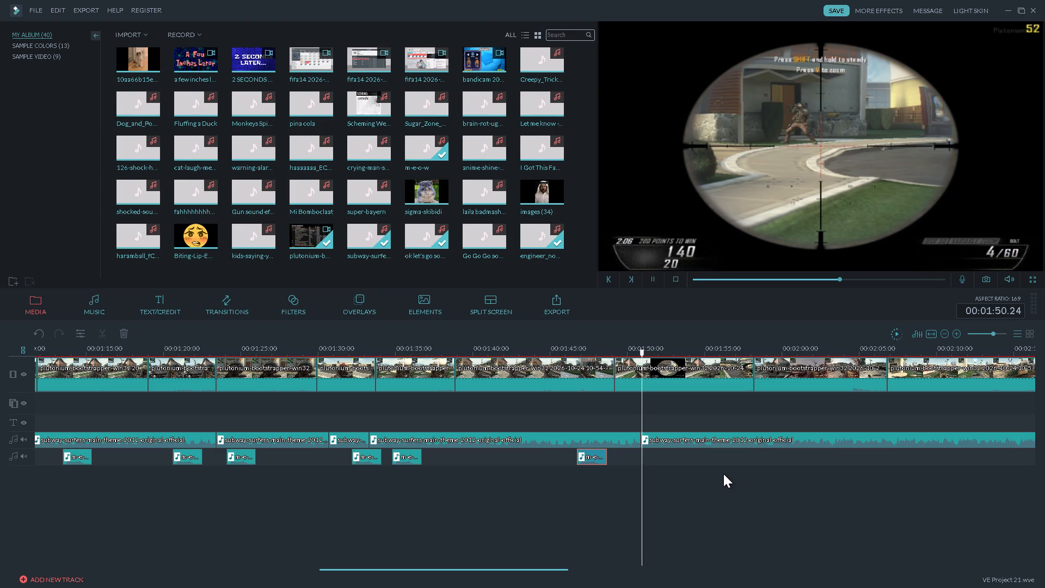
key(space)
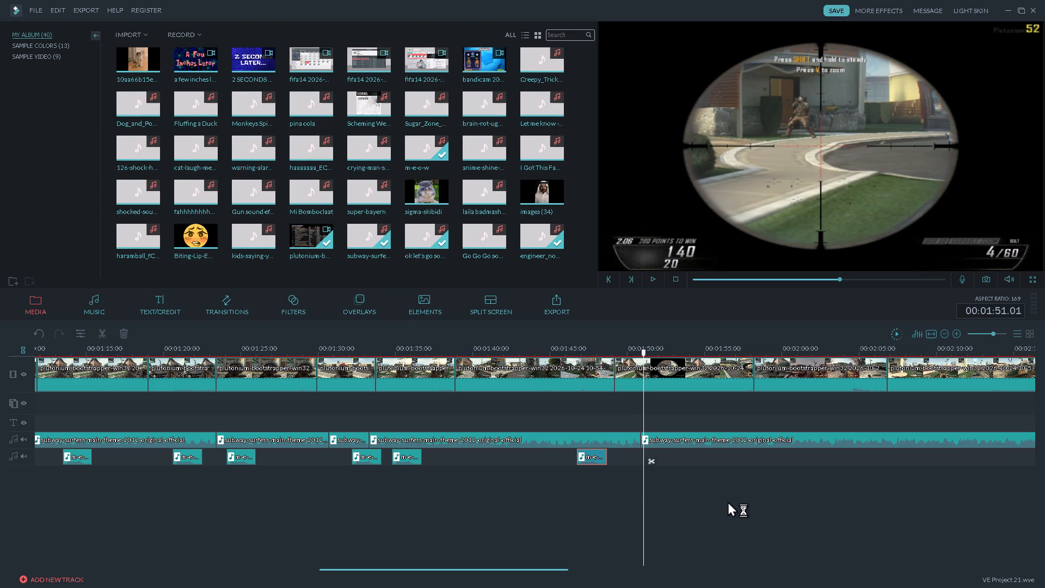
click(635, 353)
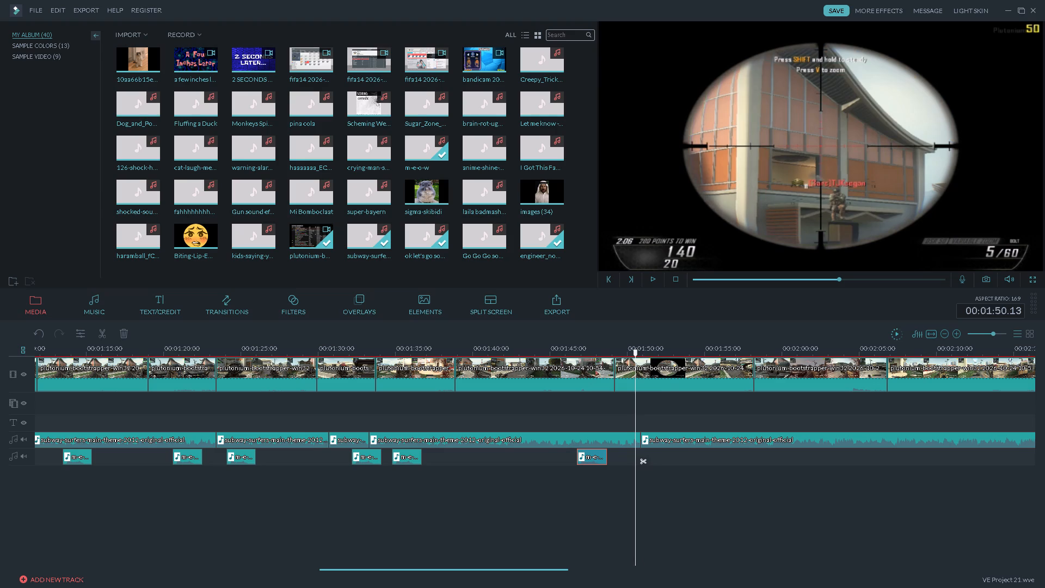
click(631, 354)
click(629, 354)
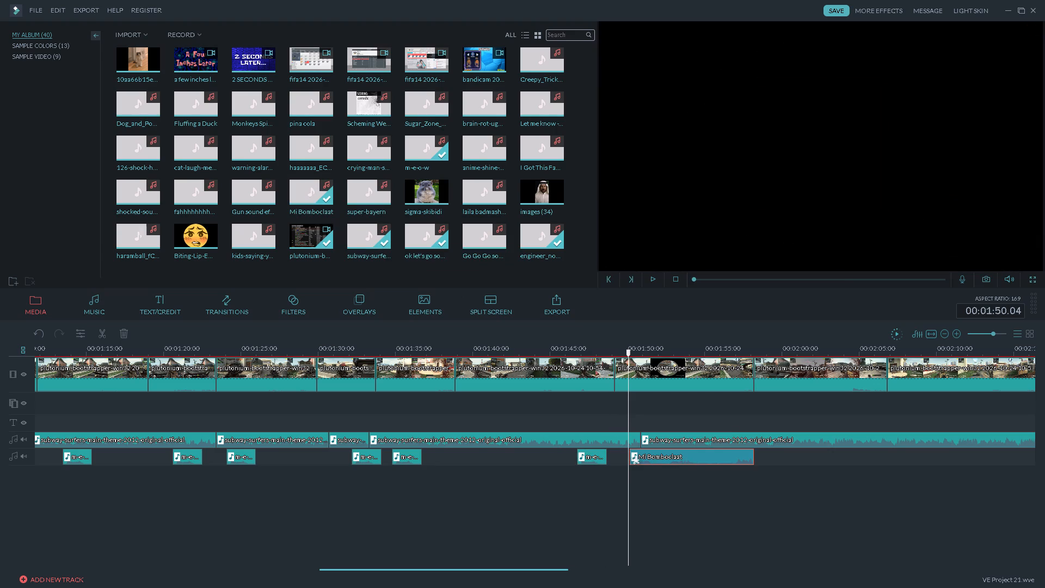
drag(631, 451, 734, 476)
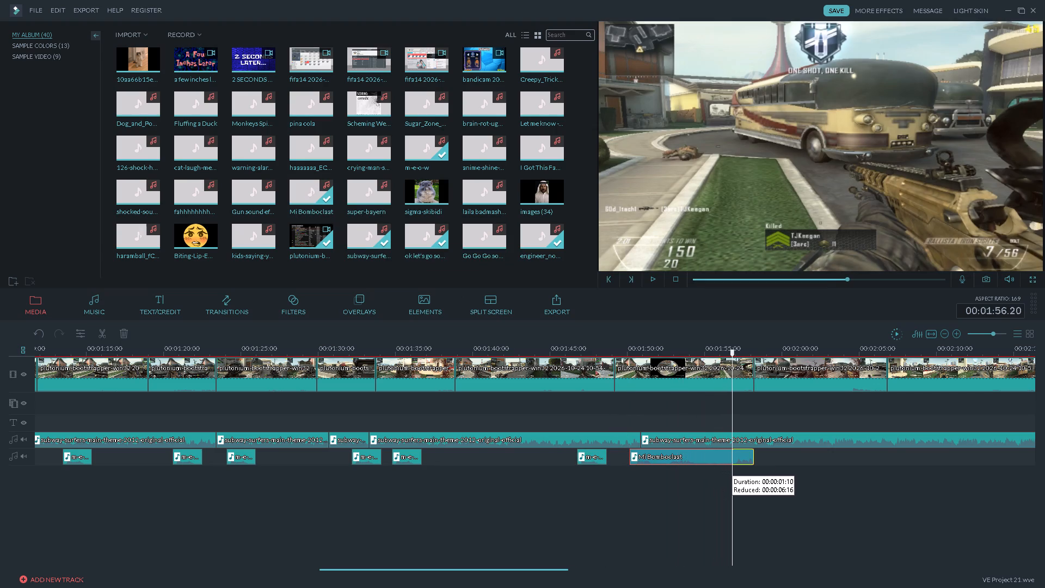
drag(734, 476, 734, 476)
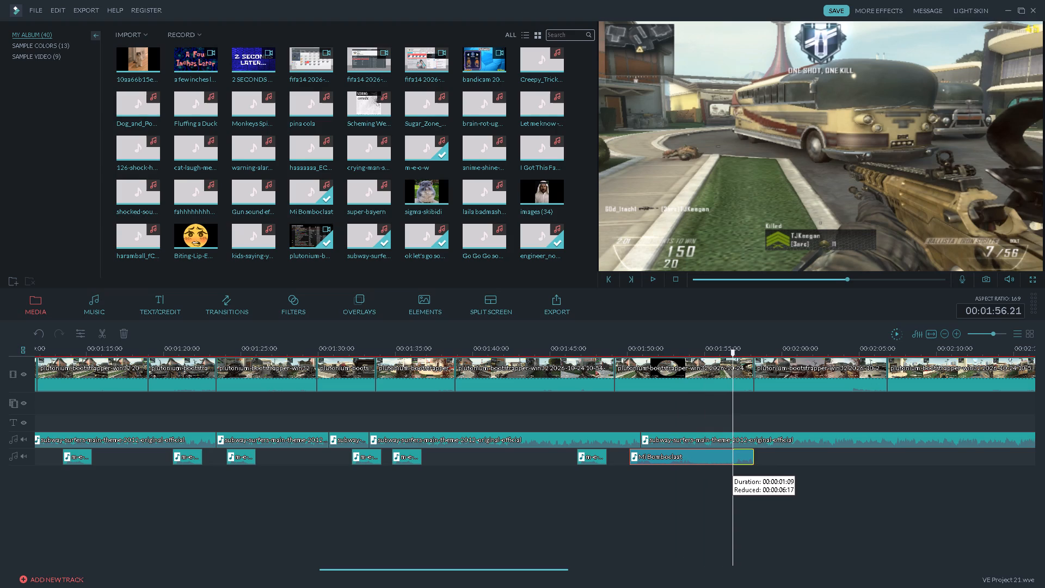
Move the trimmed Mi Bomboclaat clip back so that it starts at 00:01:49.15.
drag(742, 459, 684, 458)
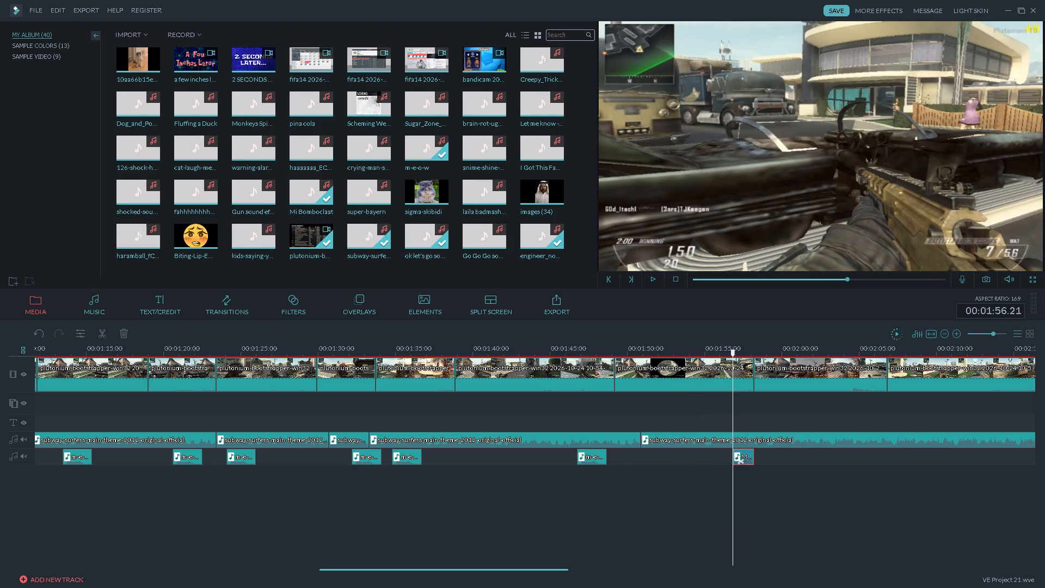
drag(746, 454, 656, 455)
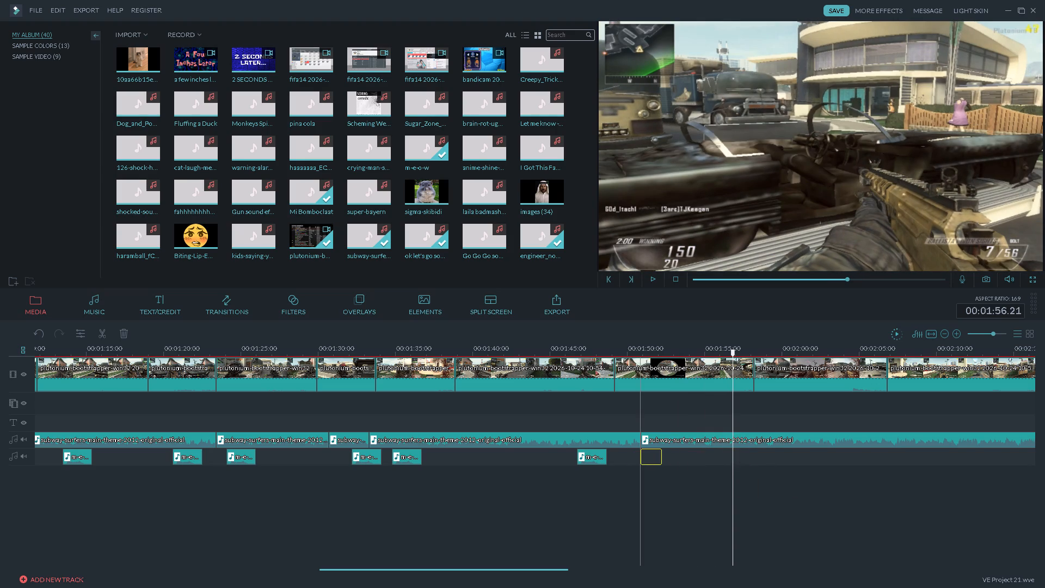
click(621, 351)
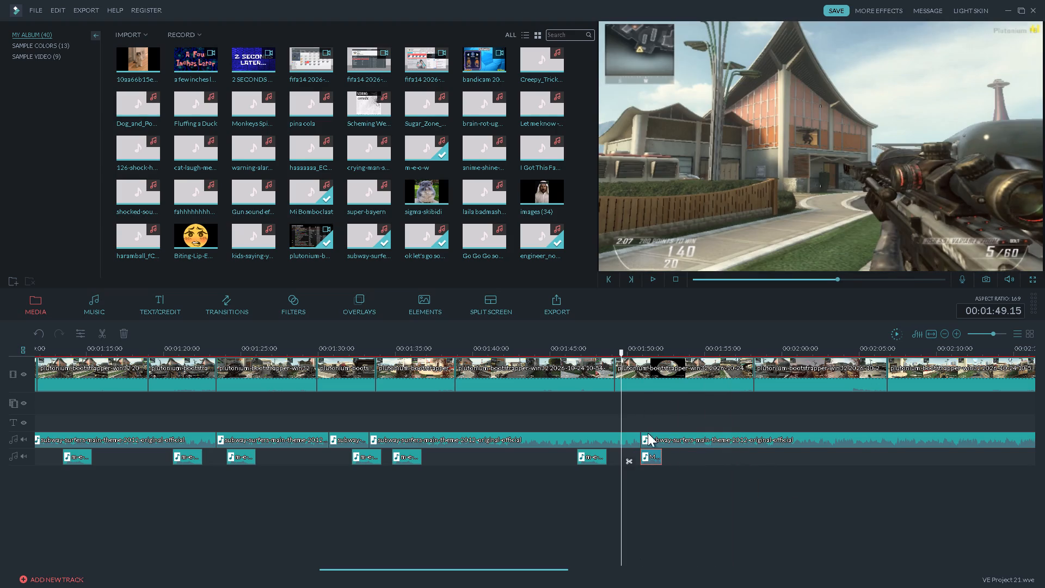
drag(650, 455, 635, 456)
Play on to the next kill and place the m-e-o-w sound at 00:01:53.03 on the lower audio track.
key(space)
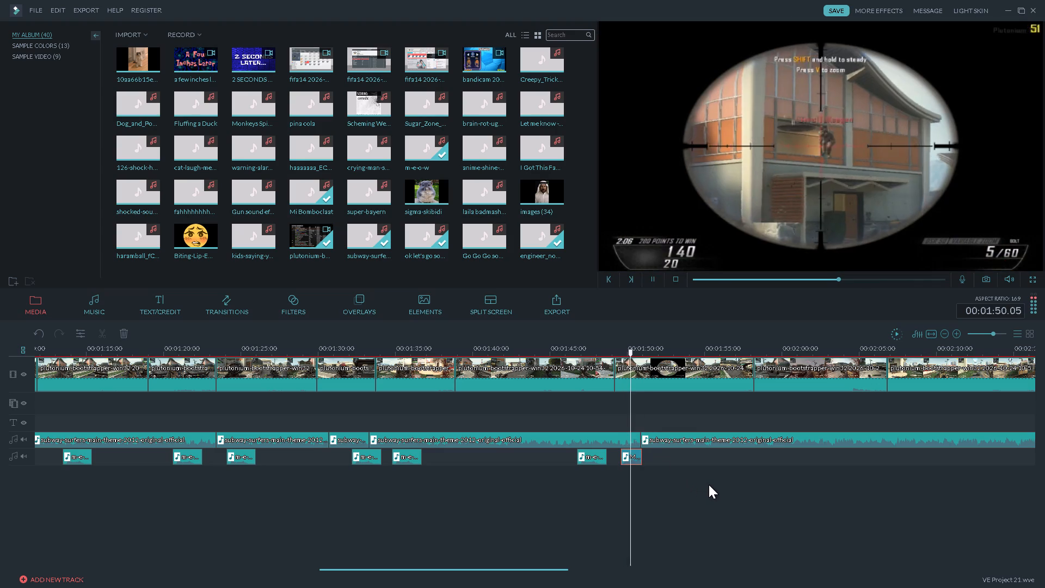
key(space)
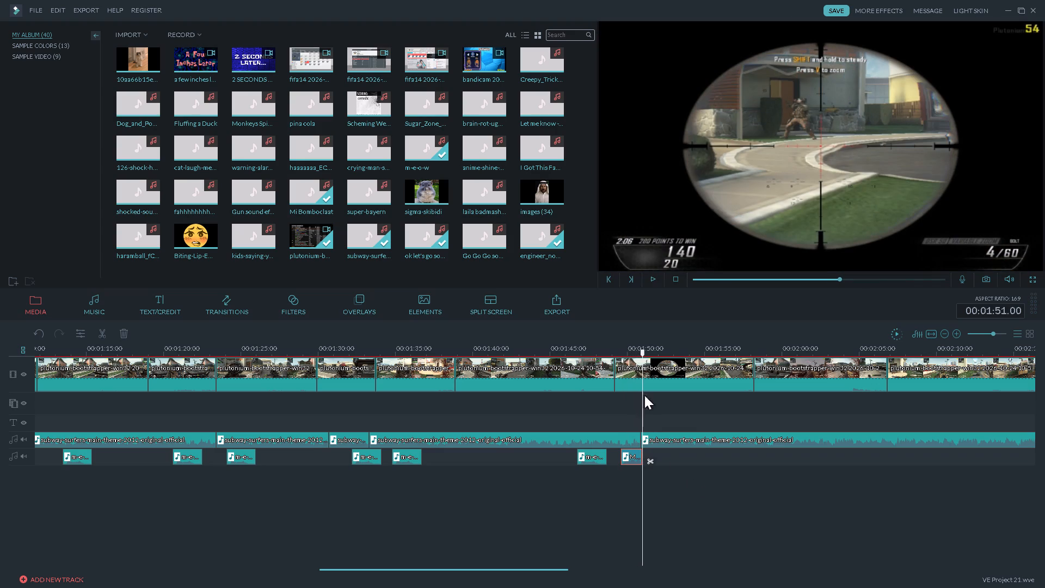
key(space)
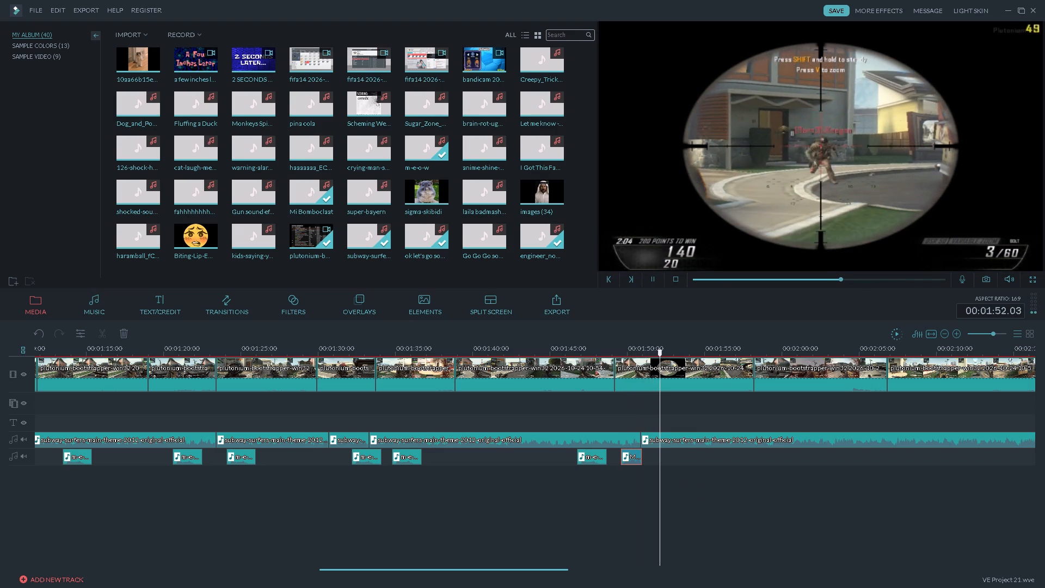
key(space)
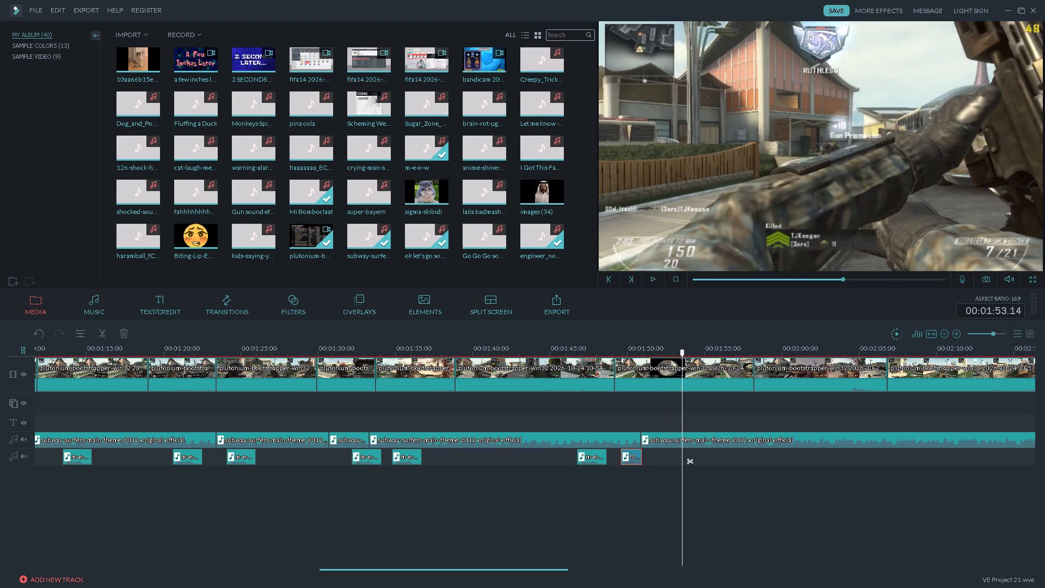
click(675, 356)
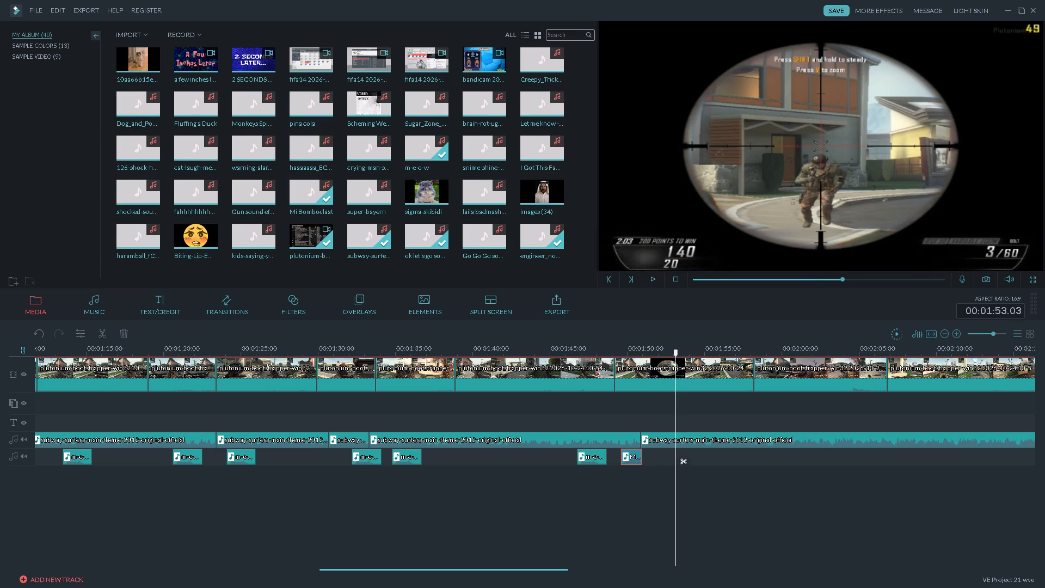
key(ctrl+v)
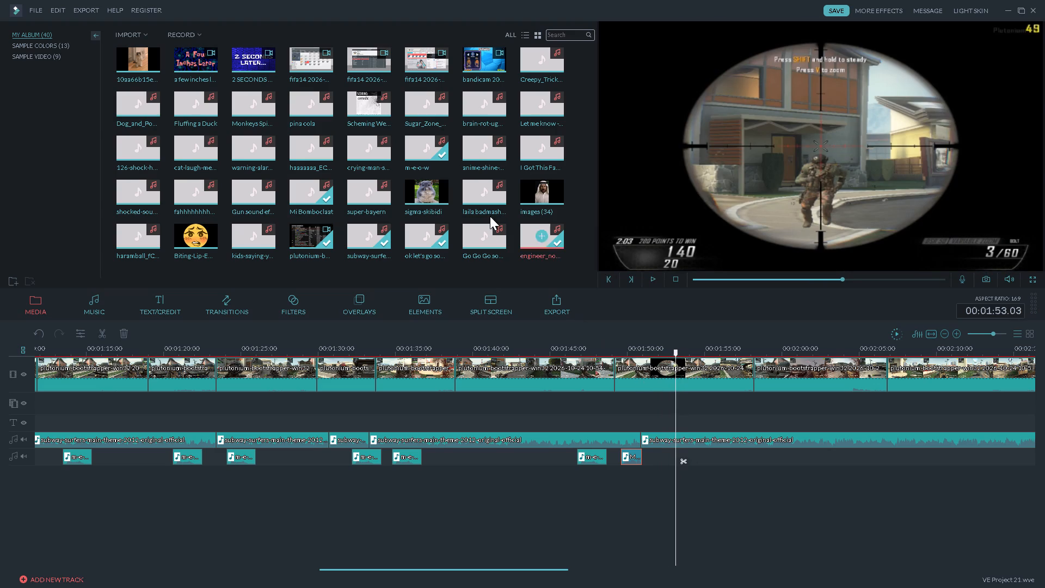
drag(436, 150, 672, 454)
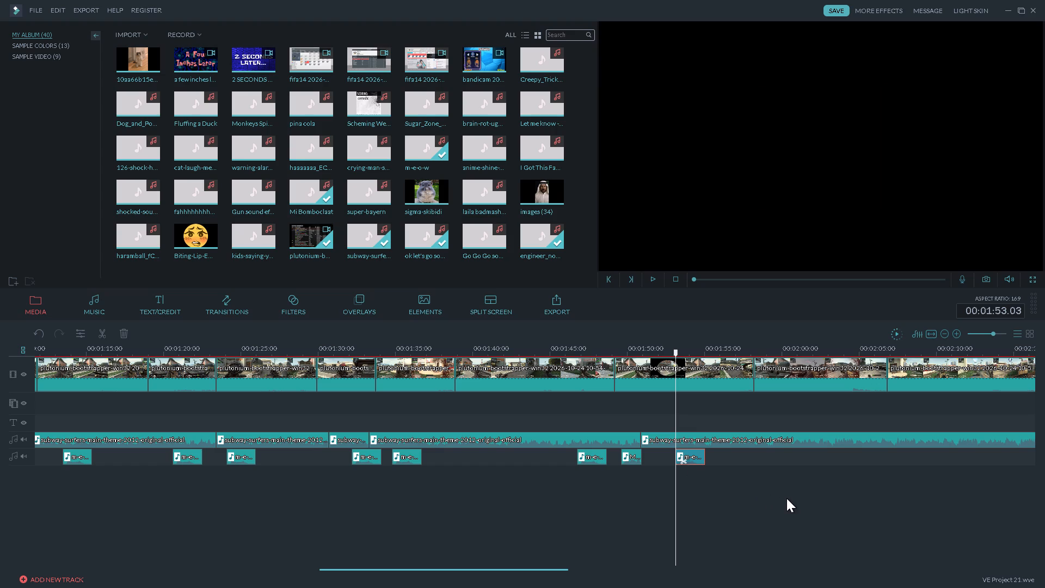
Play on from 00:01:53.03 to check the new sound, copy its m-e-o-w clip and save the project.
key(space)
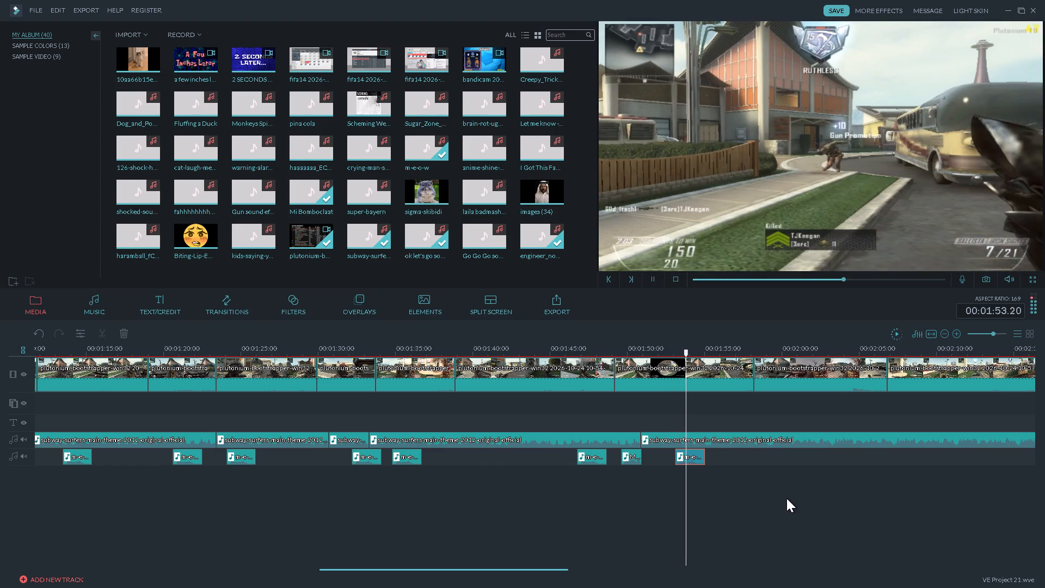
key(ctrl+c)
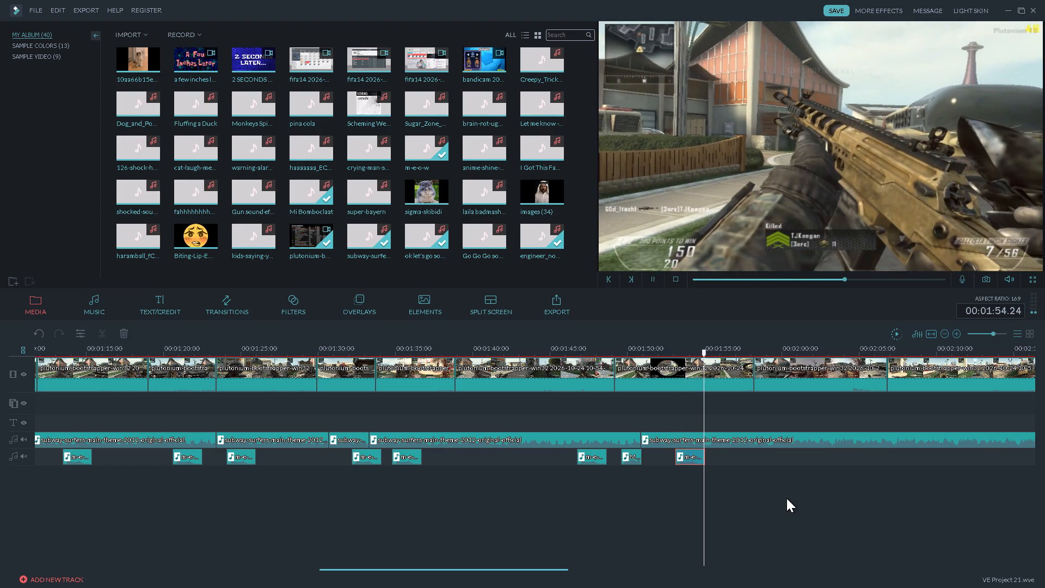
key(ctrl+s)
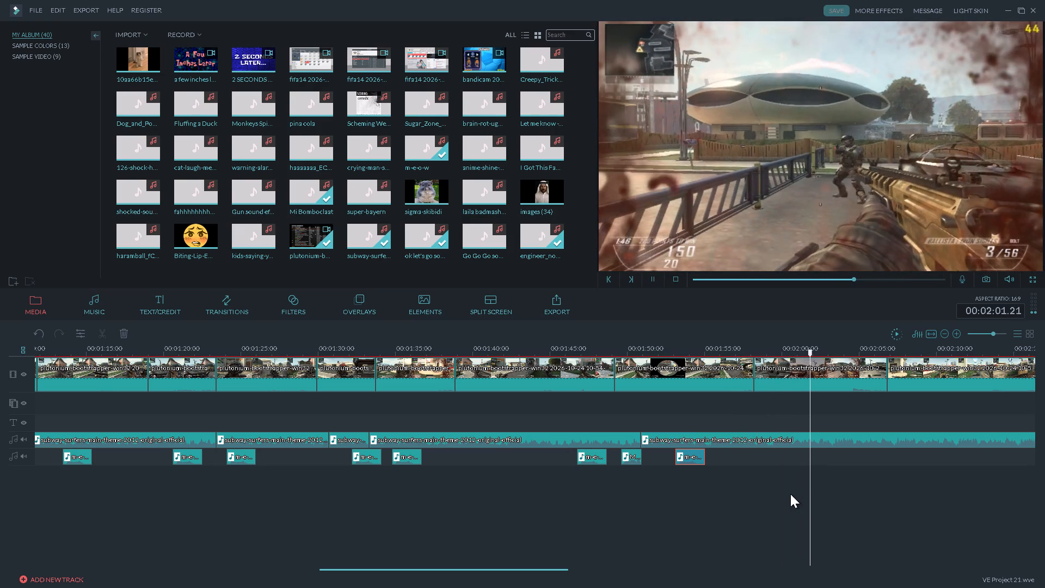
Stop playback at the player's death and place the haaaaaaa sound at 00:02:02.19 on the lower audio track.
key(space)
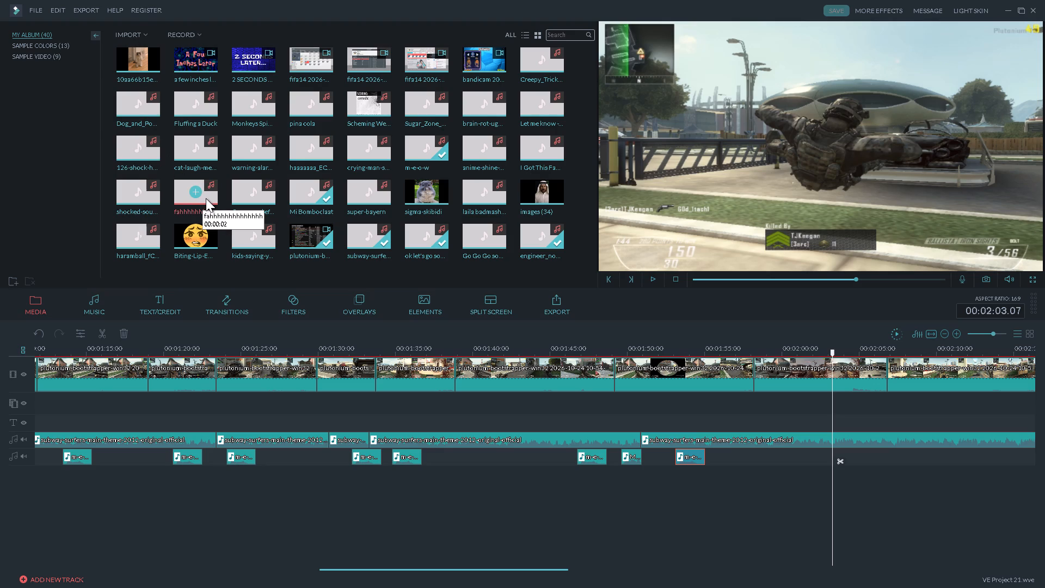
drag(321, 153, 321, 153)
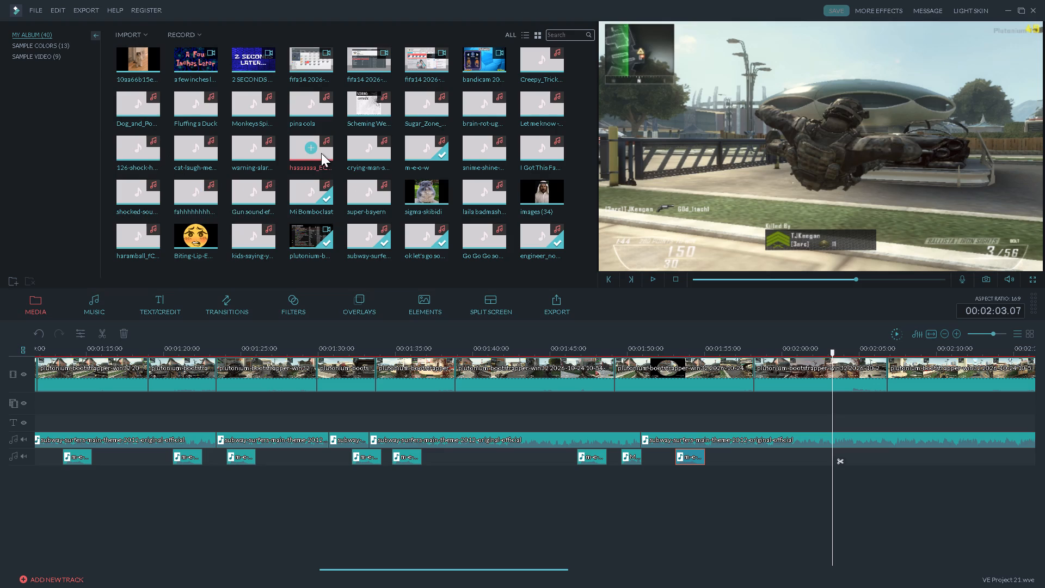
drag(321, 153, 825, 458)
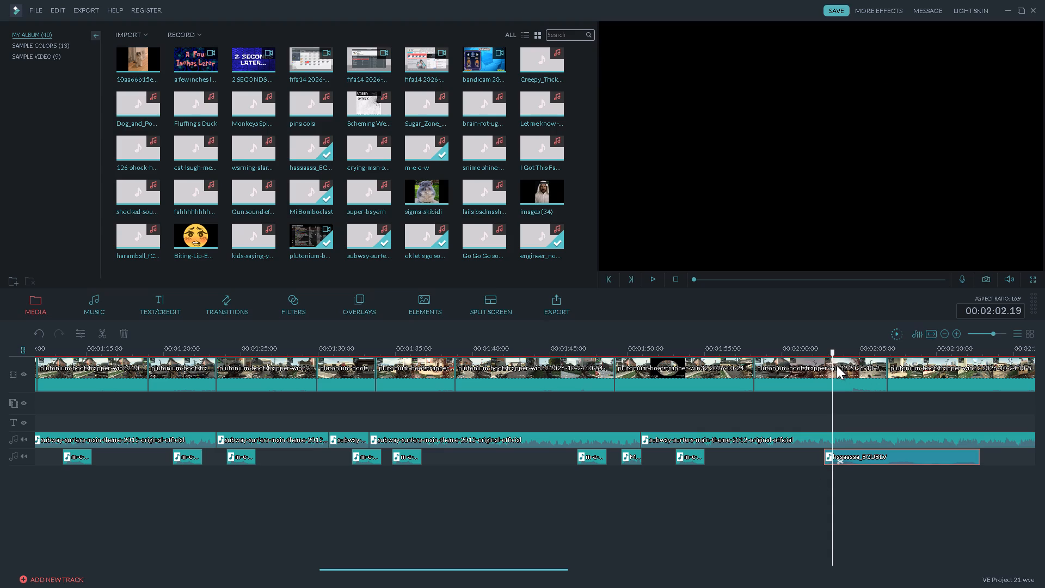
Play the haaaaaaa sound from just before its start, split it at 00:02:05.03 and delete the remainder.
click(821, 353)
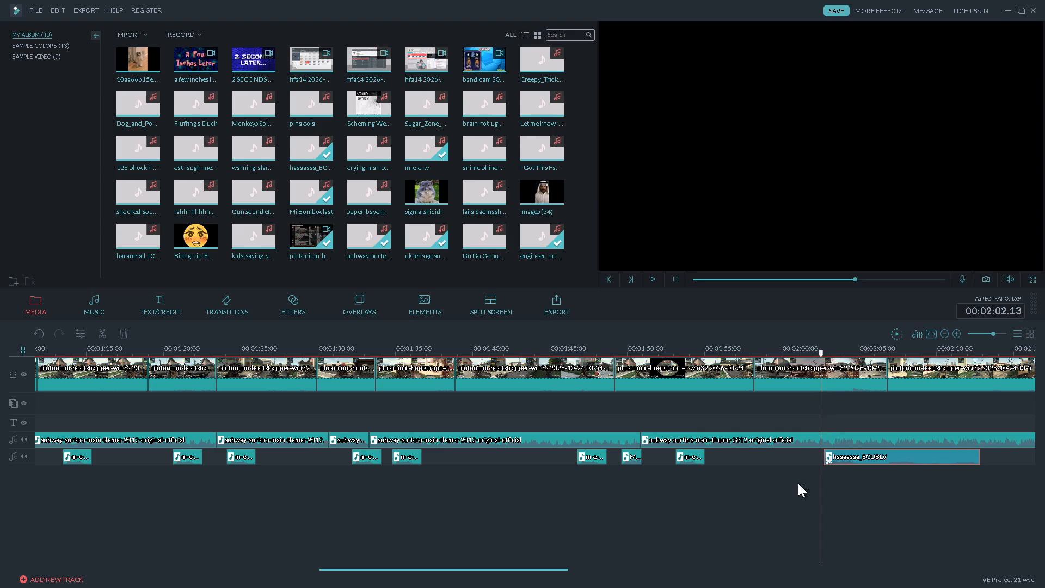
key(space)
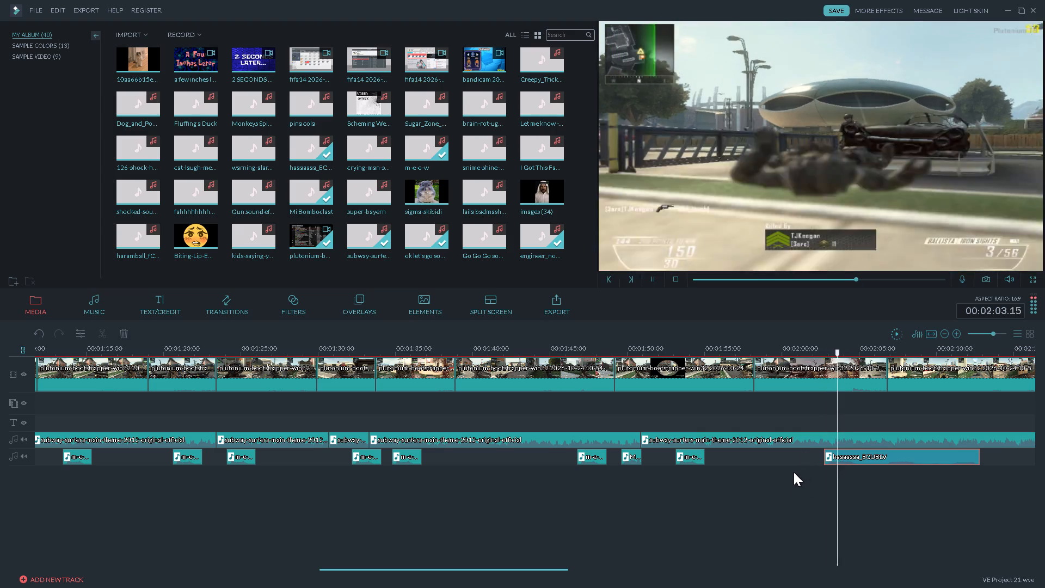
key(space)
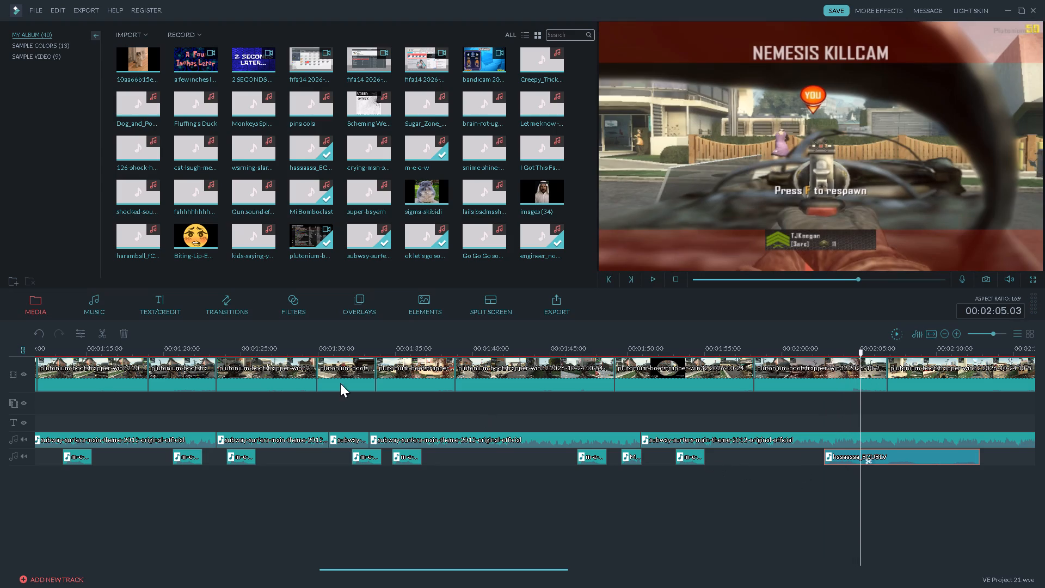
click(102, 331)
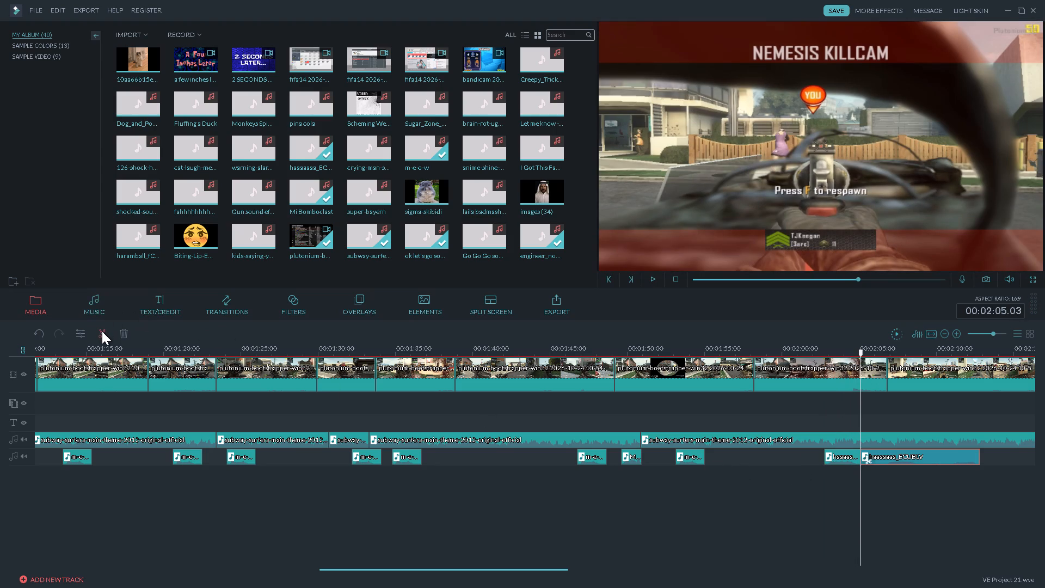
key(Delete)
Play on to the next kill, paste the copied m-e-o-w clip there and shift its start to 00:02:11.00.
key(space)
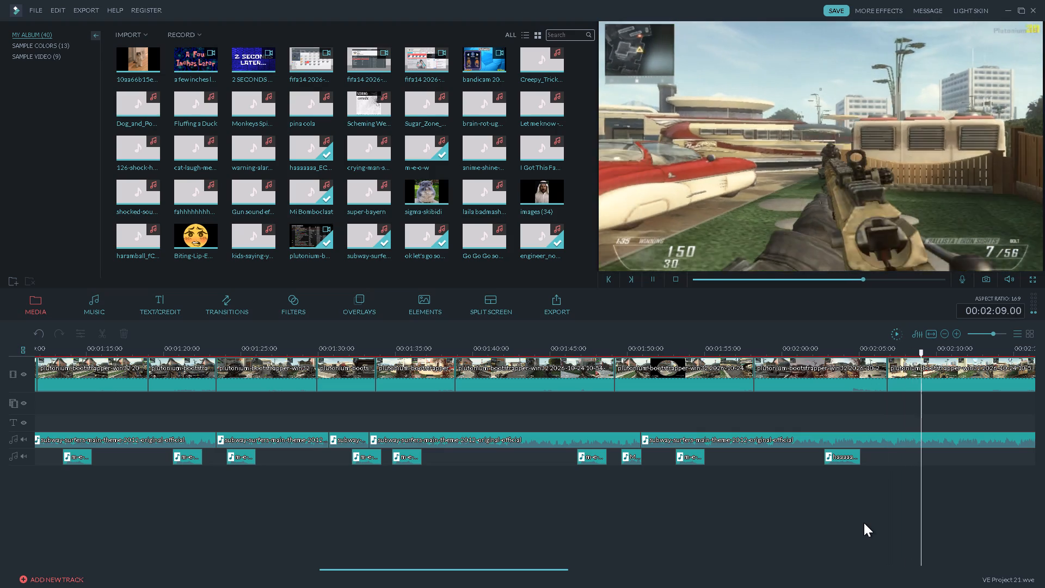
key(space)
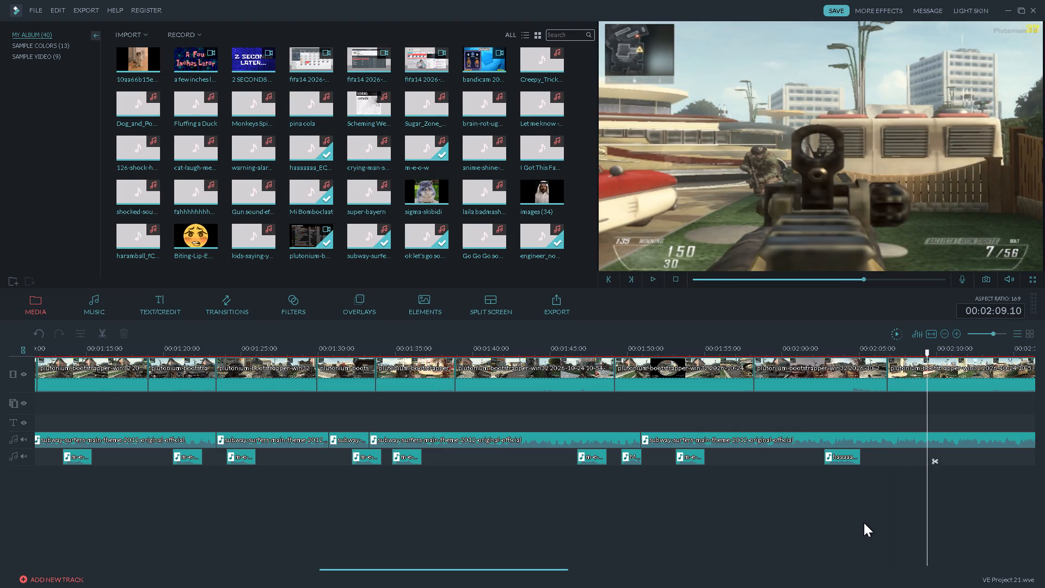
key(ctrl+v)
key(space)
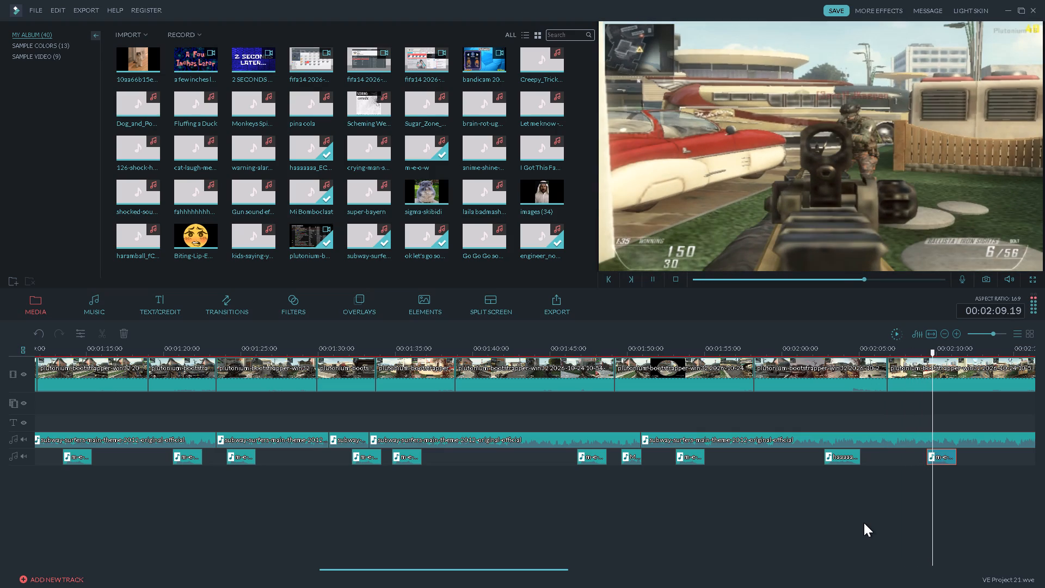
key(space)
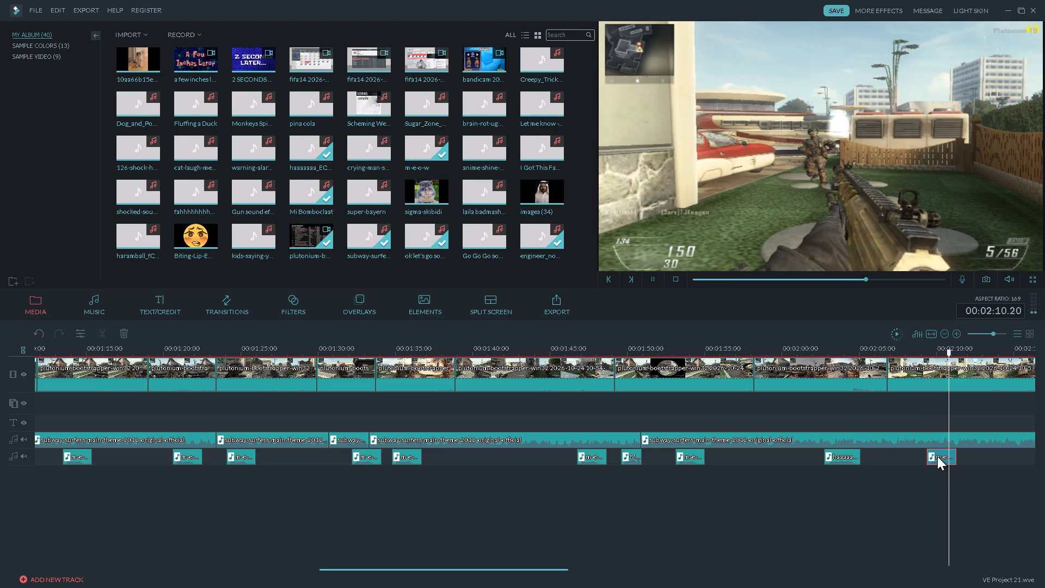
drag(937, 456, 941, 456)
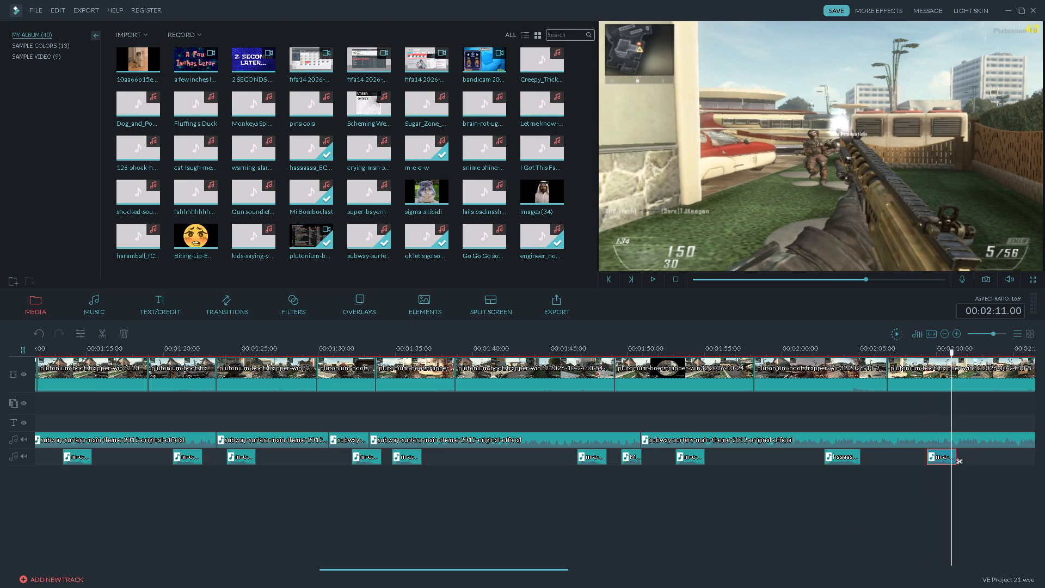
drag(941, 456, 958, 455)
Play on from 00:02:11.00 through the next kill, and return the playhead to about 00:02:17.18 to review that moment.
key(space)
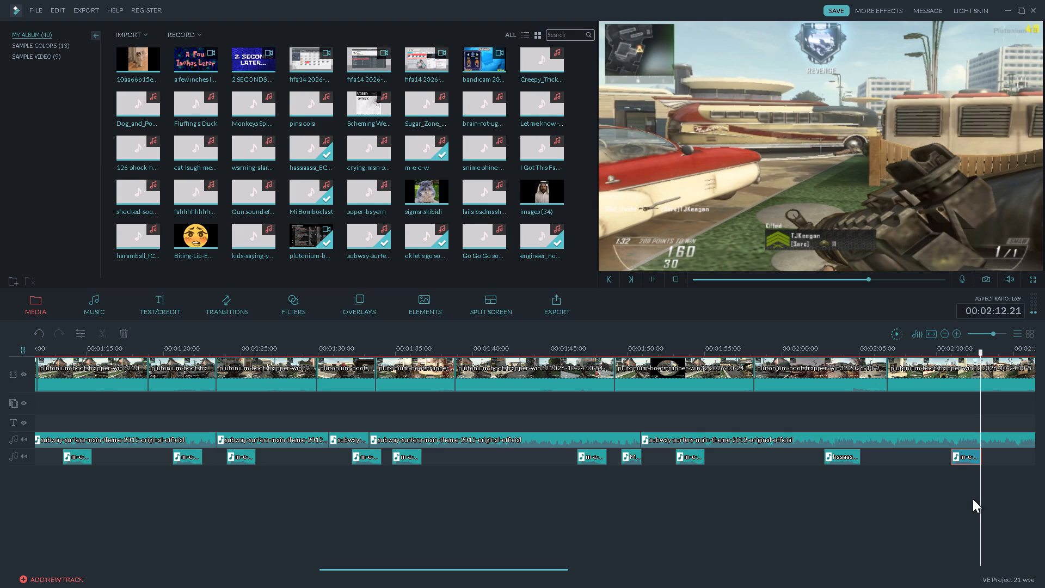
key(space)
key(space)
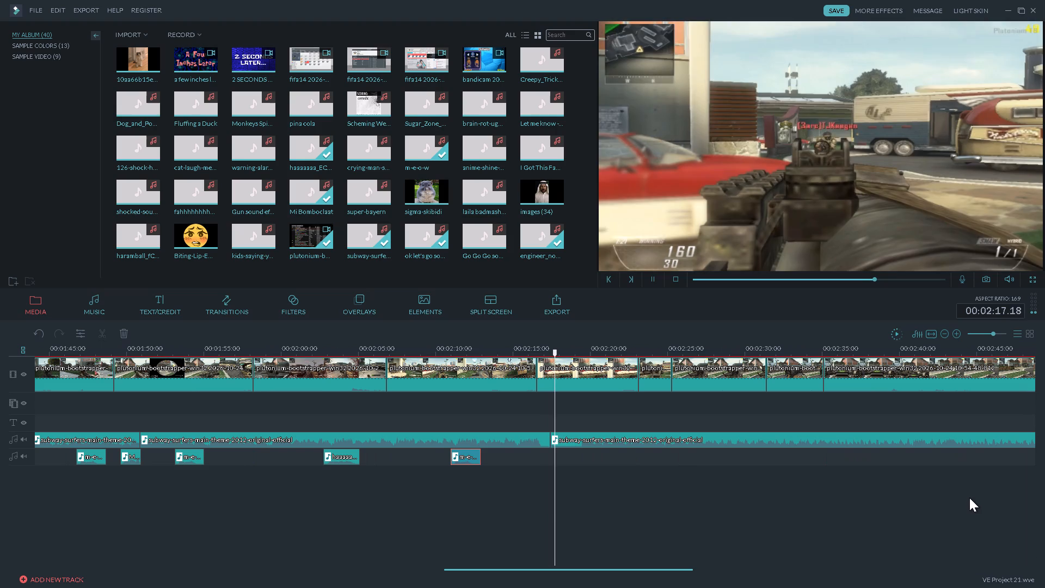
key(space)
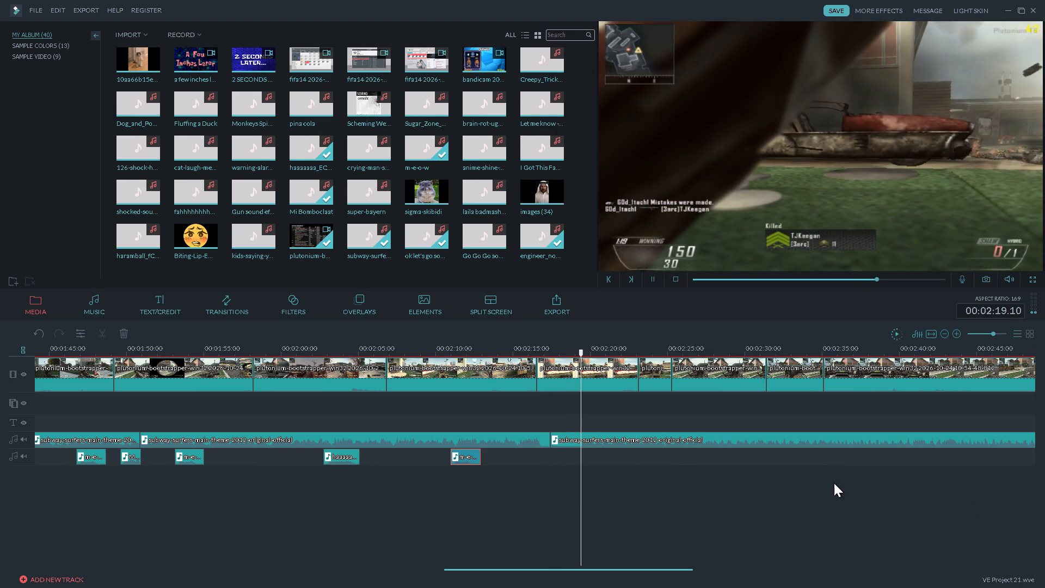
click(555, 352)
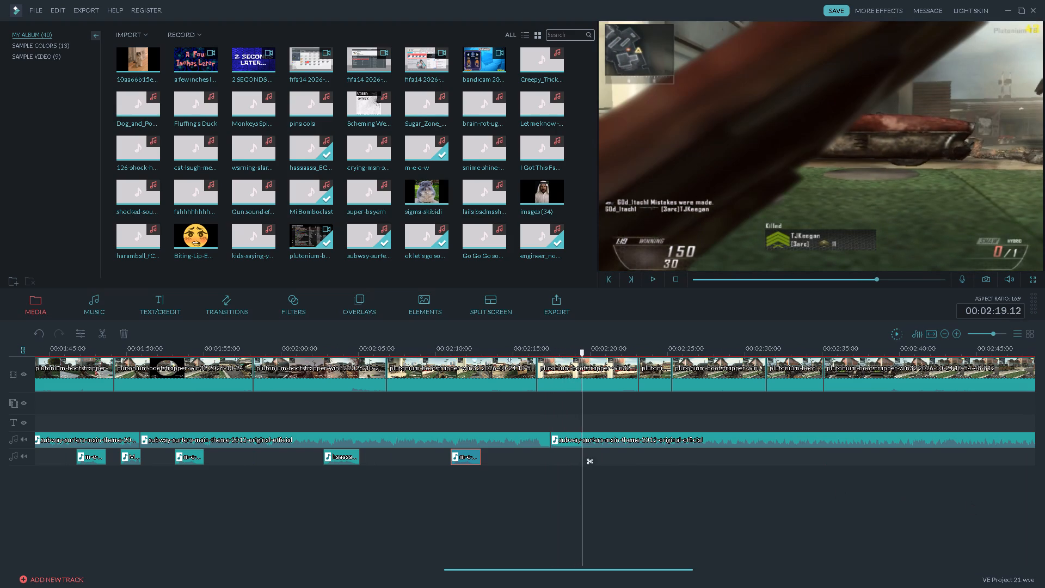
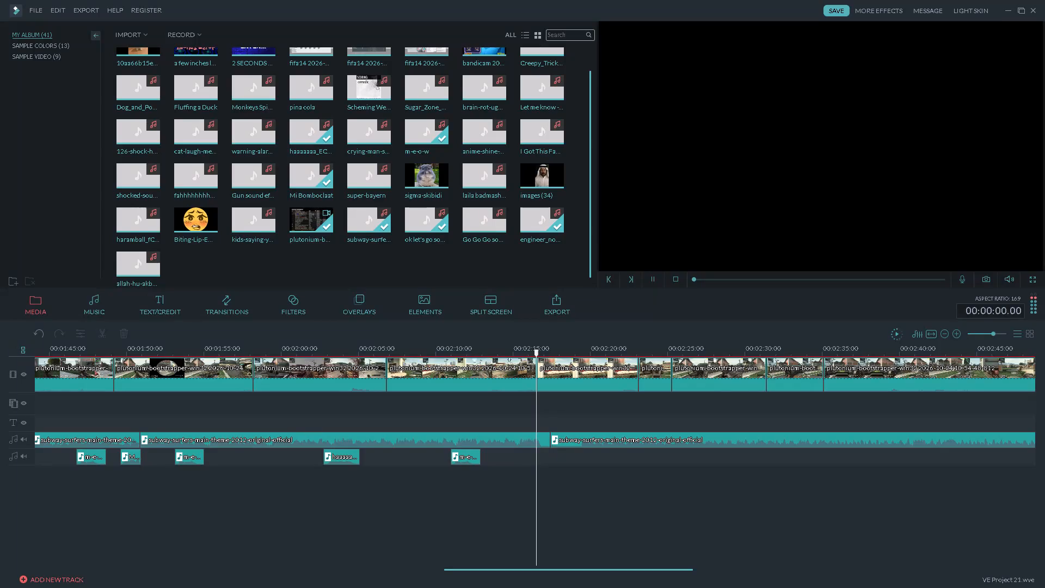
Return the playhead to the clip cut near 00:02:16.14 and save the project.
click(534, 351)
key(space)
key(ctrl+s)
key(ctrl+s)
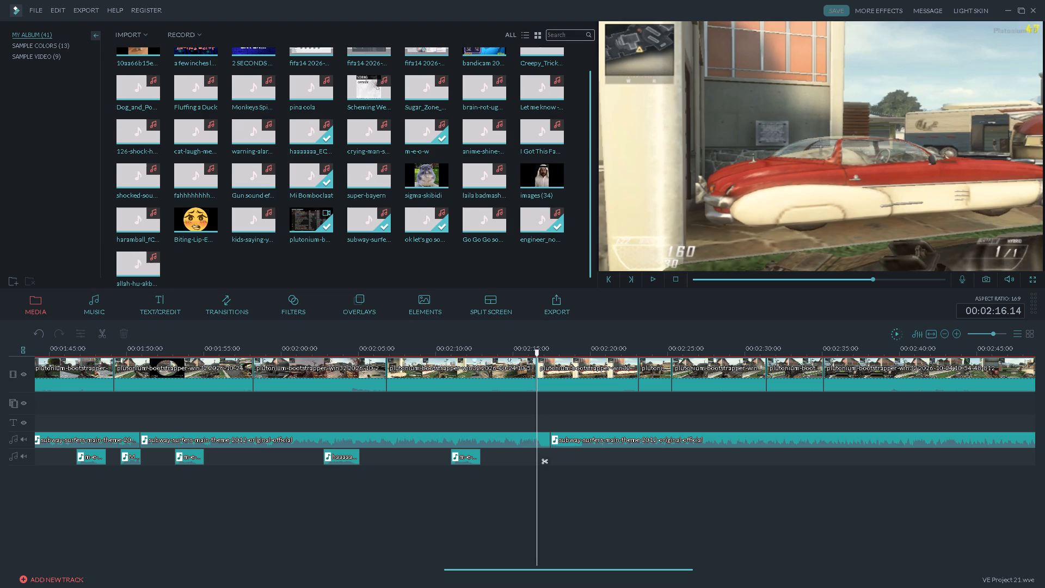
Place the allah-hu-akbar sound on the lower audio track, starting at the cut at 00:02:16.14.
drag(146, 267, 632, 467)
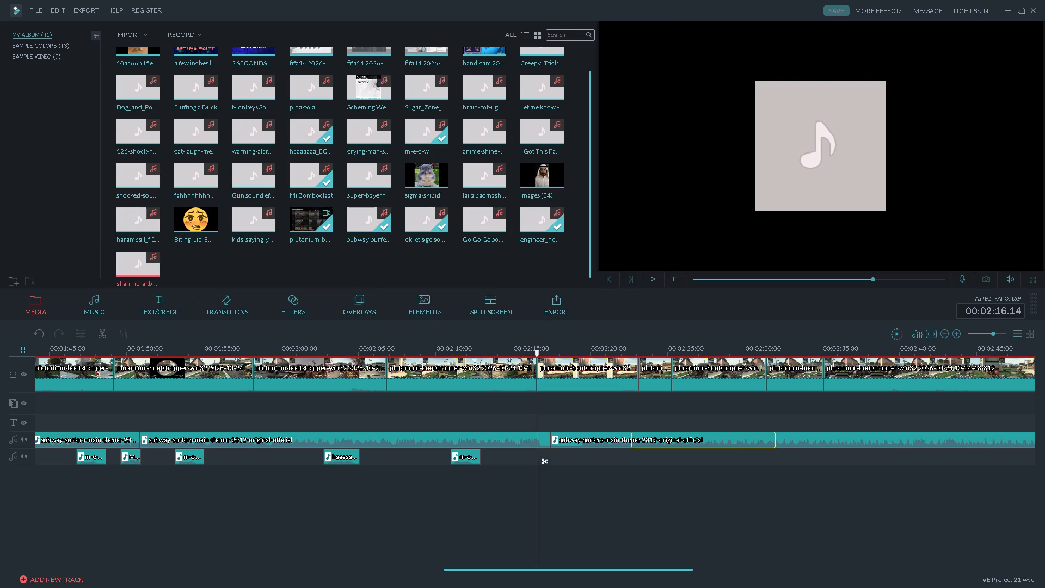
drag(632, 467, 530, 463)
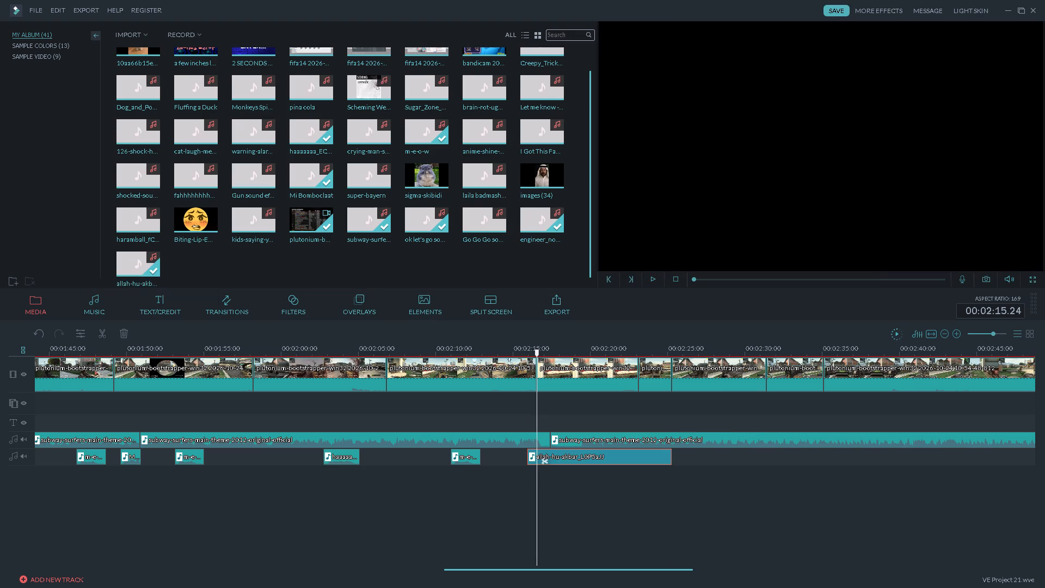
drag(569, 460, 576, 461)
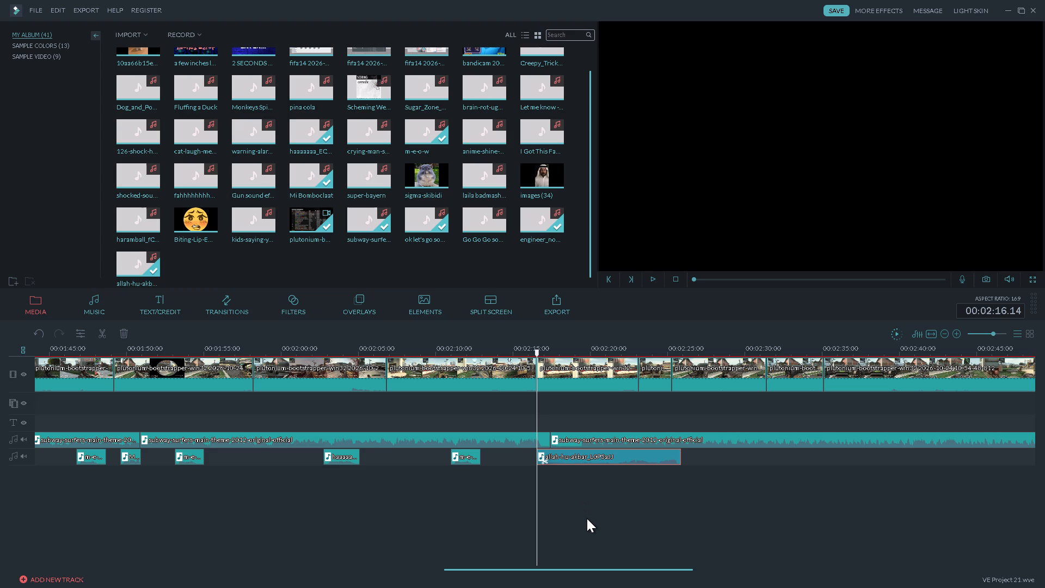
Play through the allah-hu-akbar sound to find its key moment and split it at 00:02:21.23.
key(space)
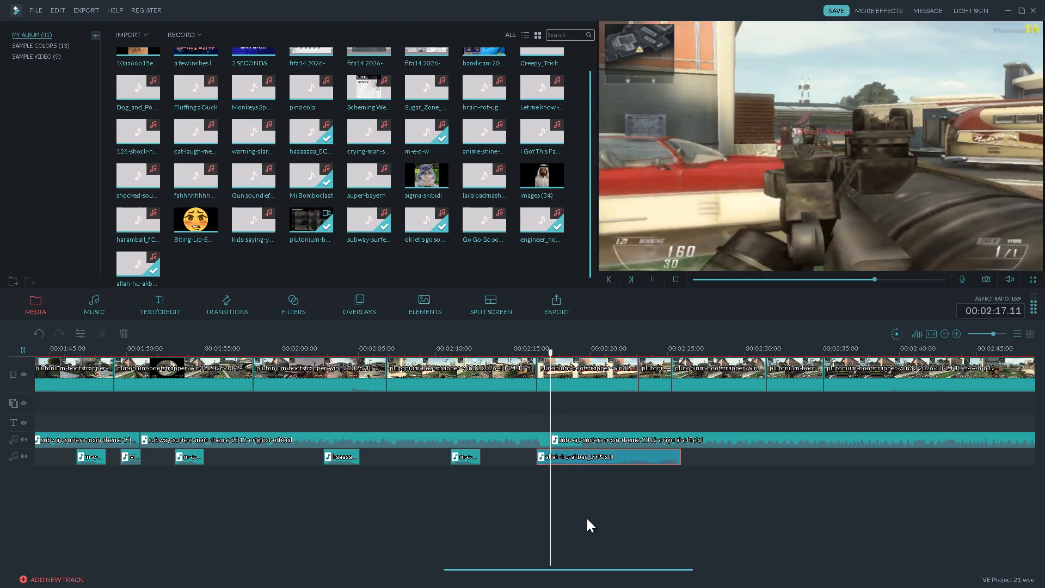
key(space)
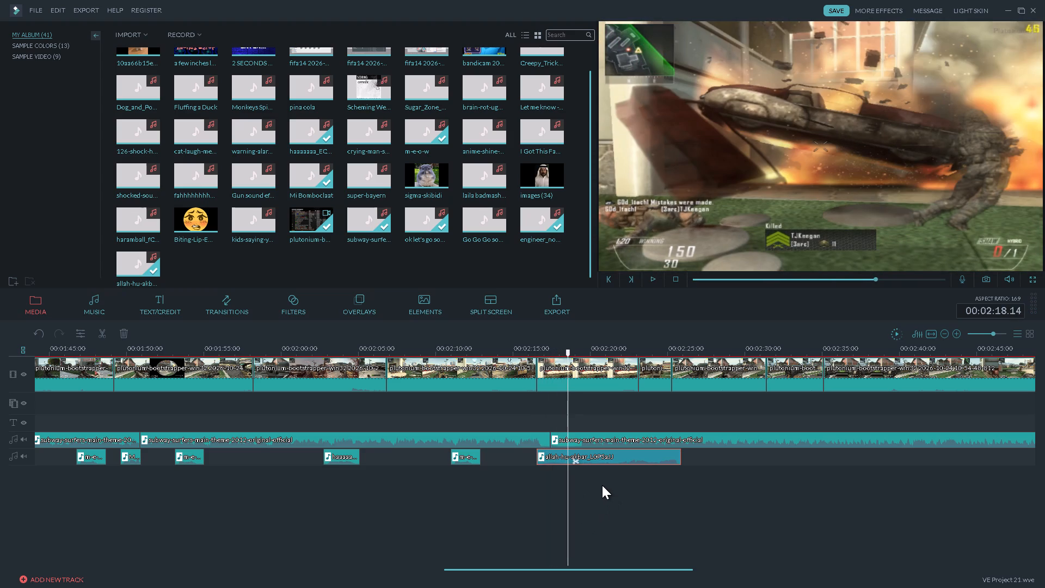
key(space)
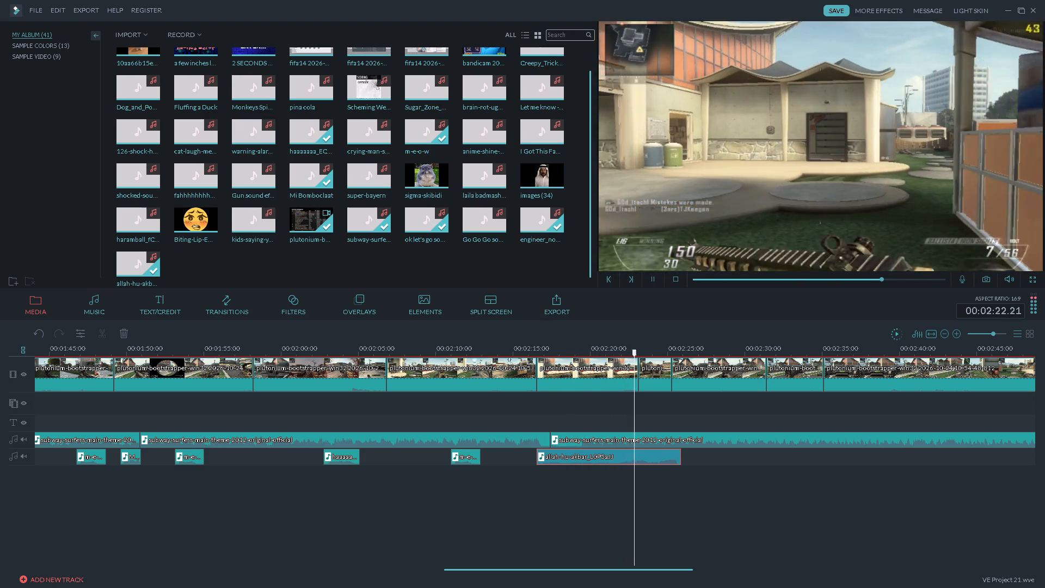
key(space)
key(space)
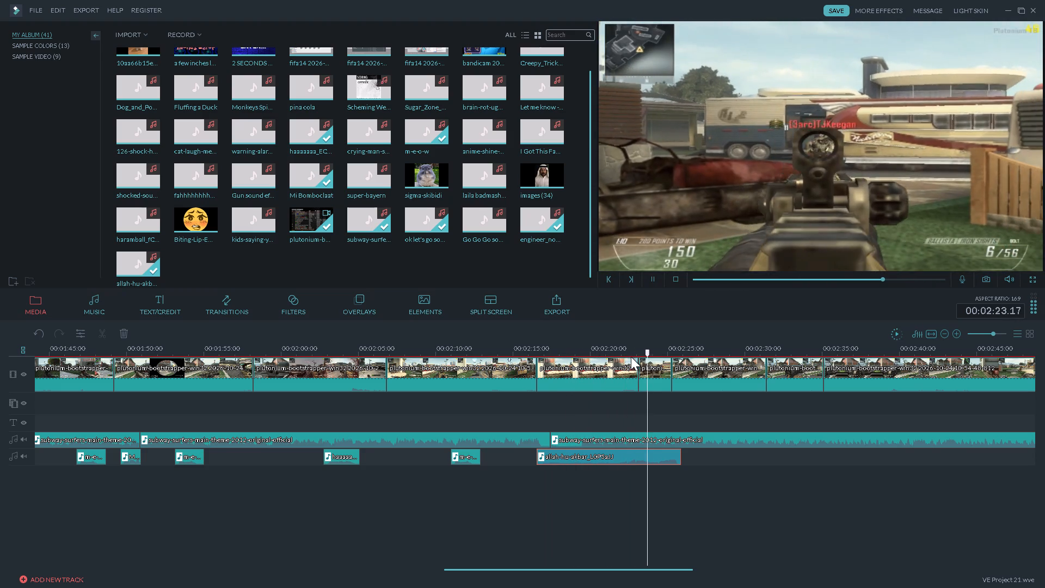
key(space)
click(608, 353)
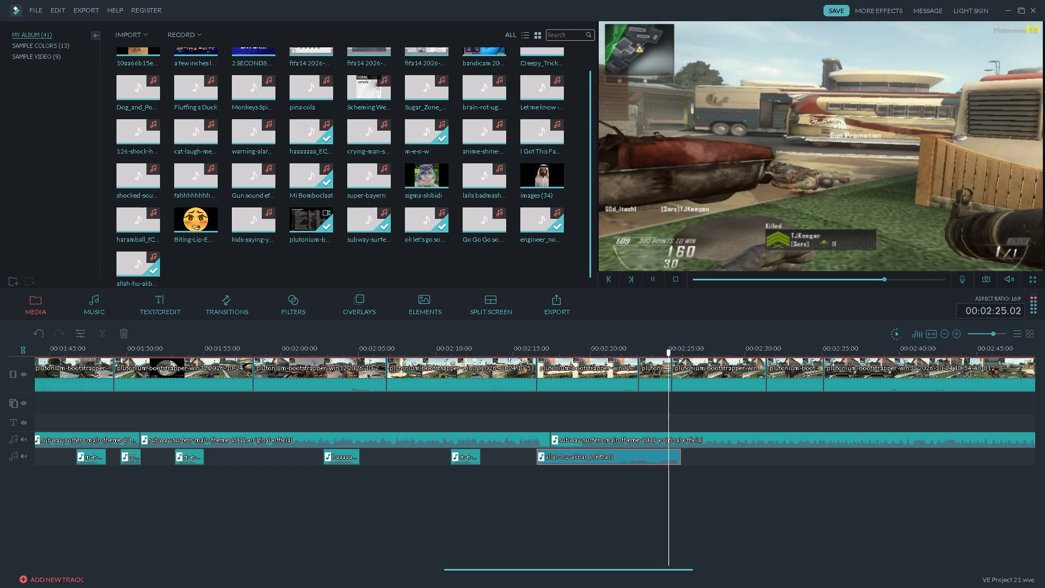
click(609, 353)
key(space)
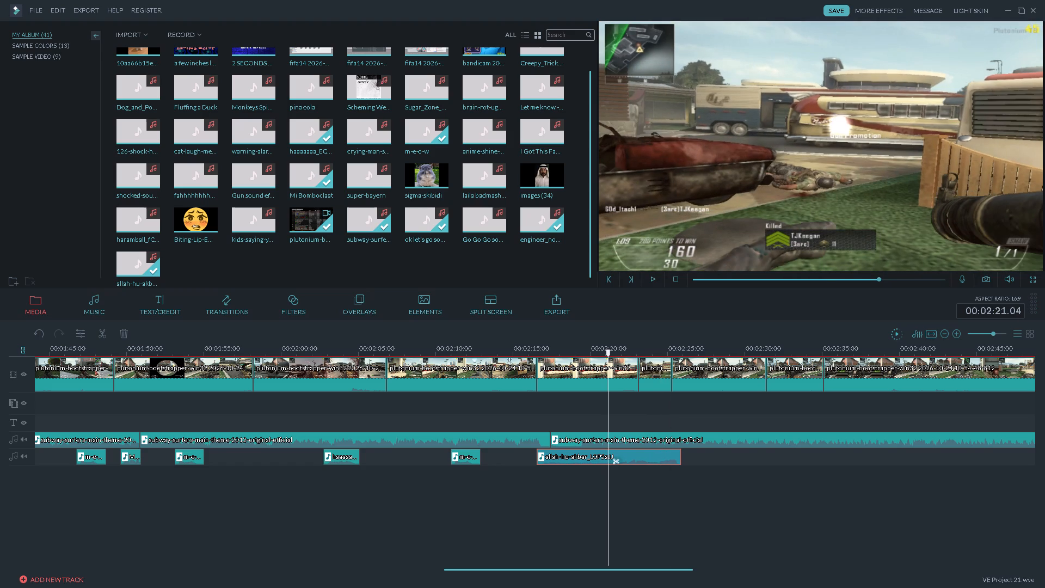
click(605, 351)
key(space)
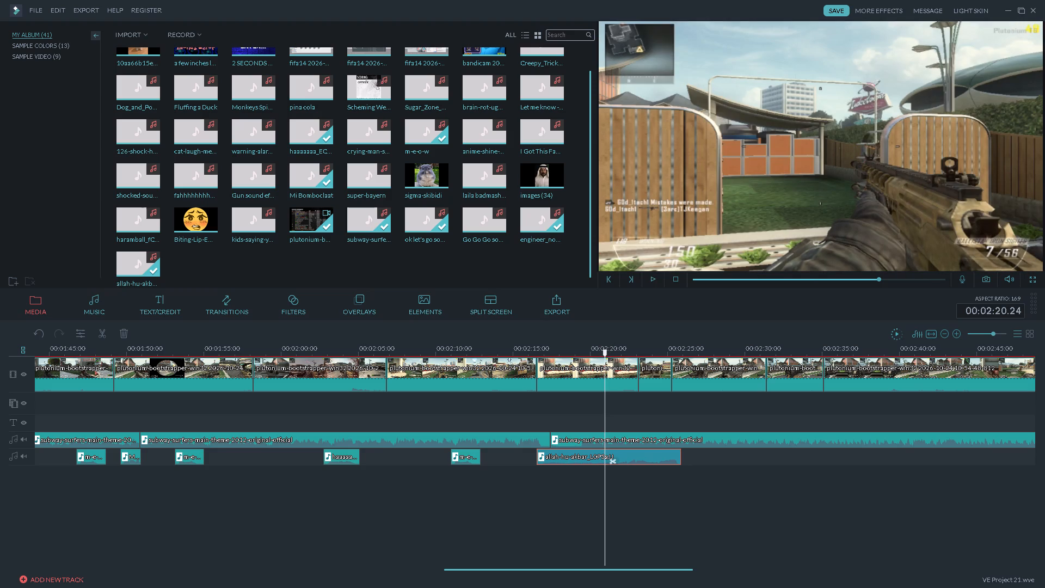
key(space)
key(space)
key(space)
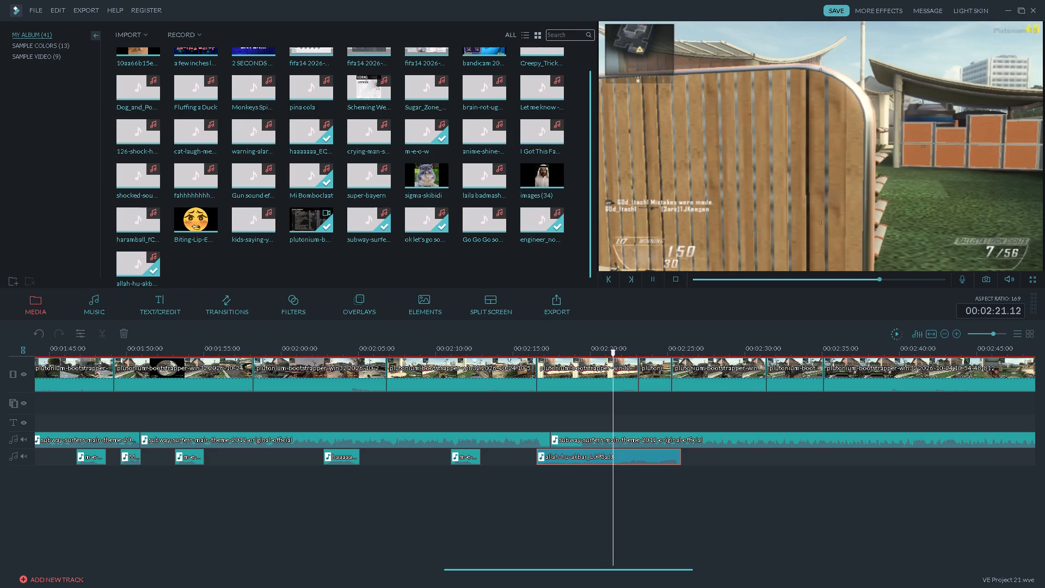
key(space)
key(space)
key(space)
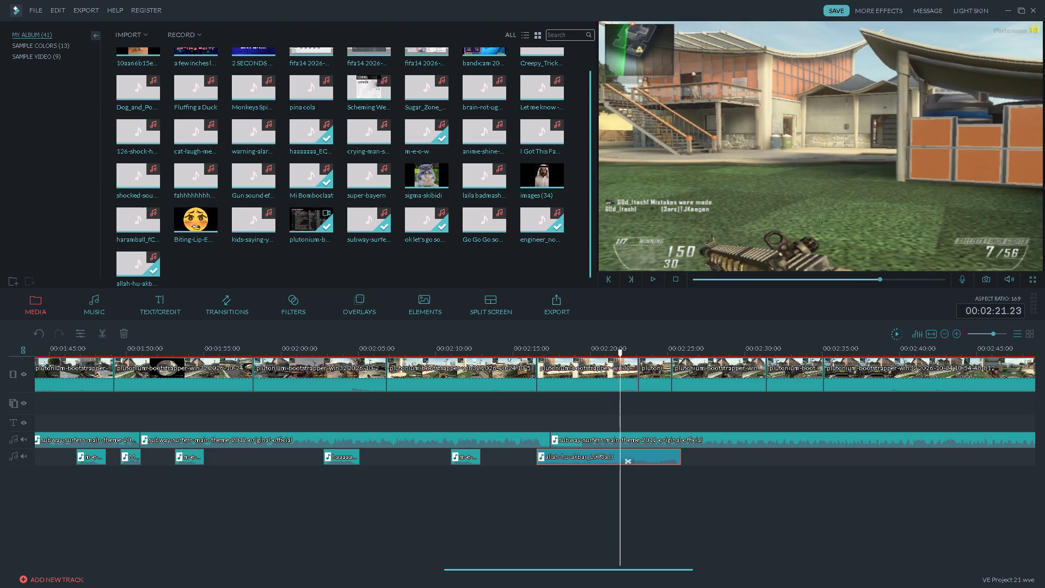
click(104, 335)
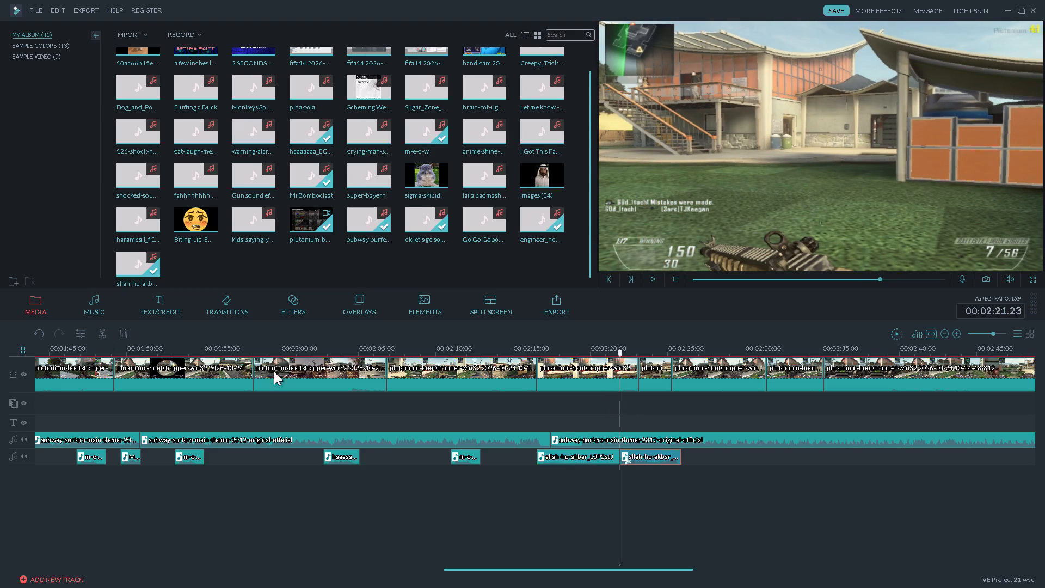
Delete the first part of the split allah-hu-akbar sound and move the remaining part to start at 00:02:16.14.
click(564, 457)
key(Delete)
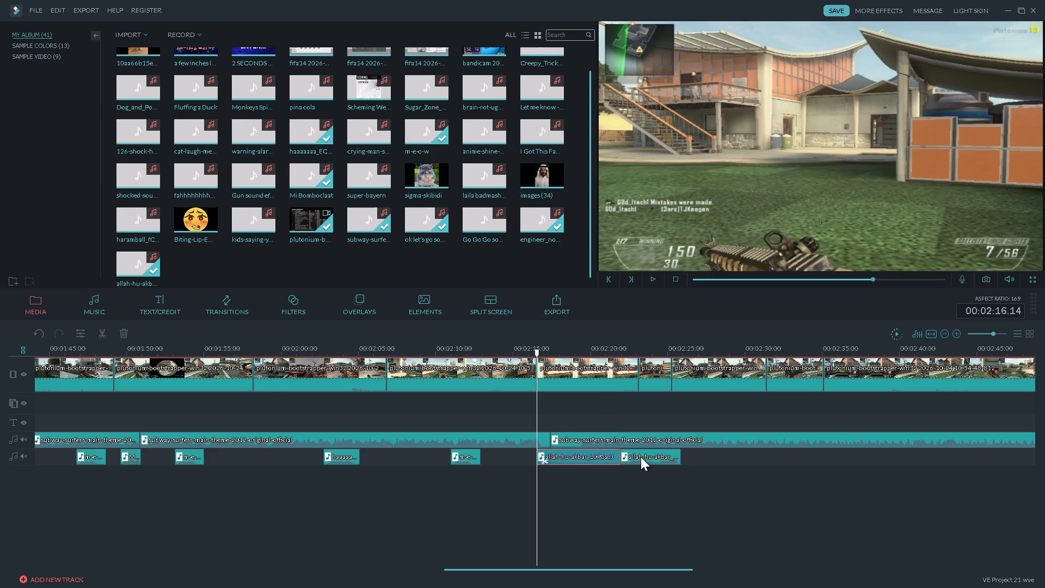
drag(641, 457, 560, 457)
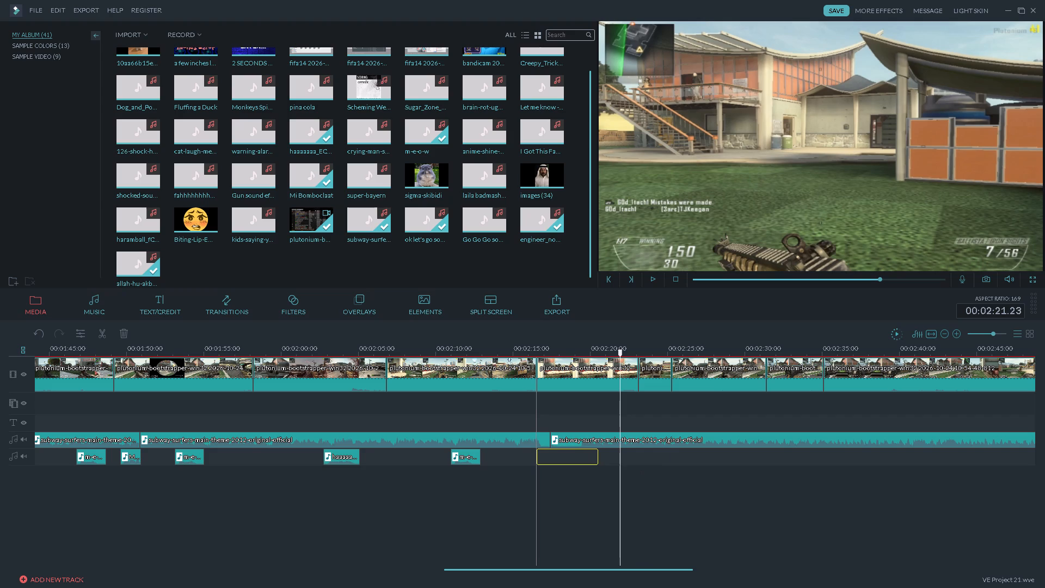
Play from 00:02:15.16 through the trimmed allah-hu-akbar sound and on to the next kill, stopping just after it.
click(522, 352)
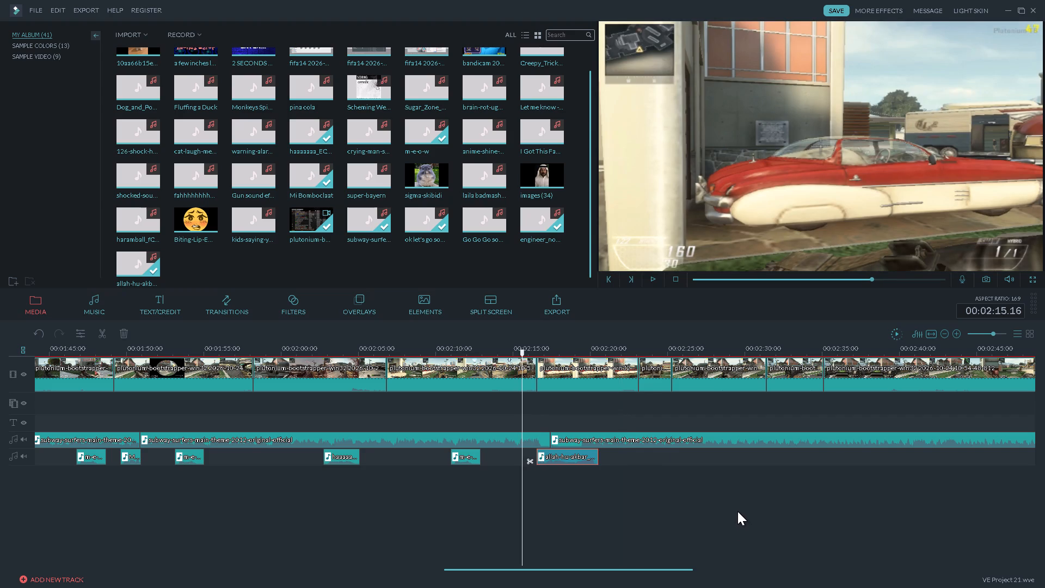
key(space)
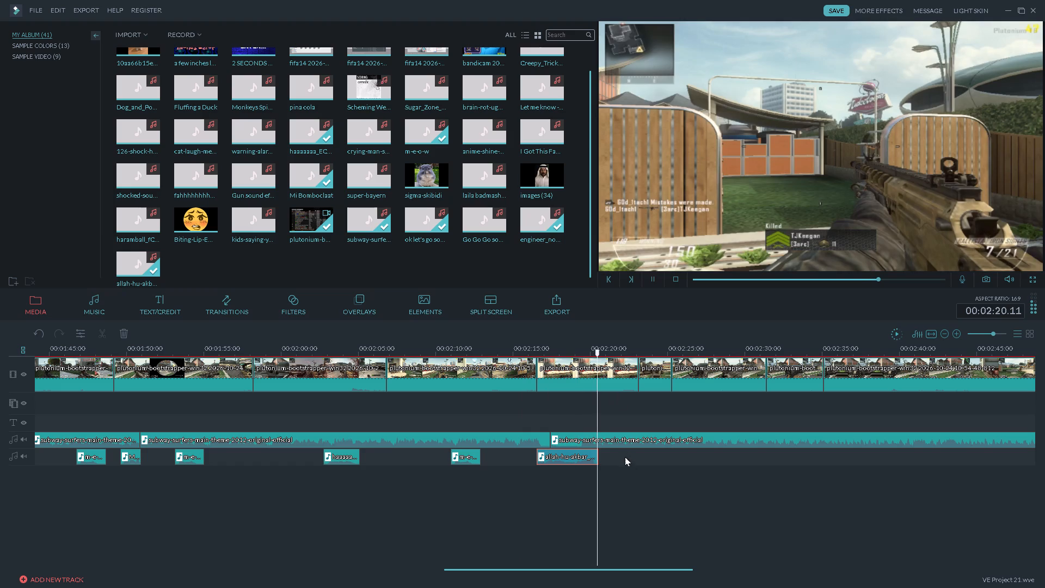
key(space)
key(space)
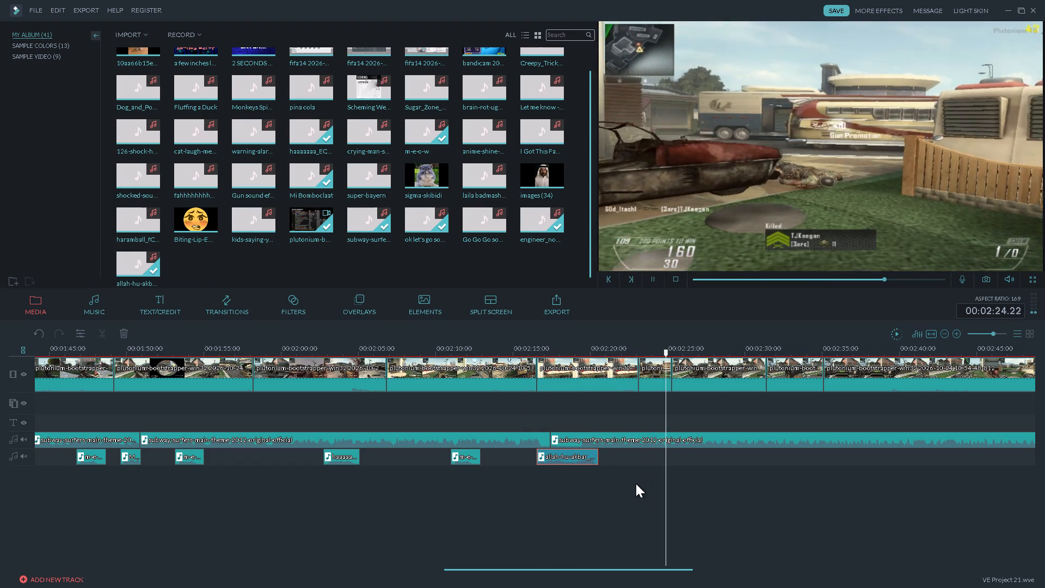
key(space)
Step back to the moment of the kill and paste the copied m-e-o-w clip at about 00:02:24.07.
click(657, 352)
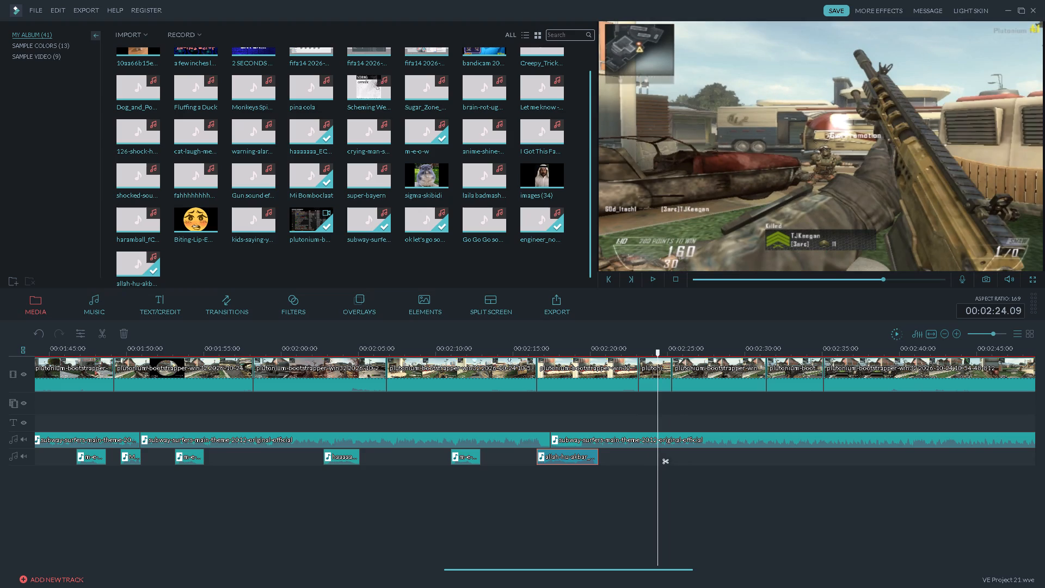
key(Left)
key(Left)
key(Left)
key(Left)
key(Left)
key(Left)
key(Left)
key(Left)
key(Left)
key(Left)
key(Left)
key(Left)
key(Left)
key(Left)
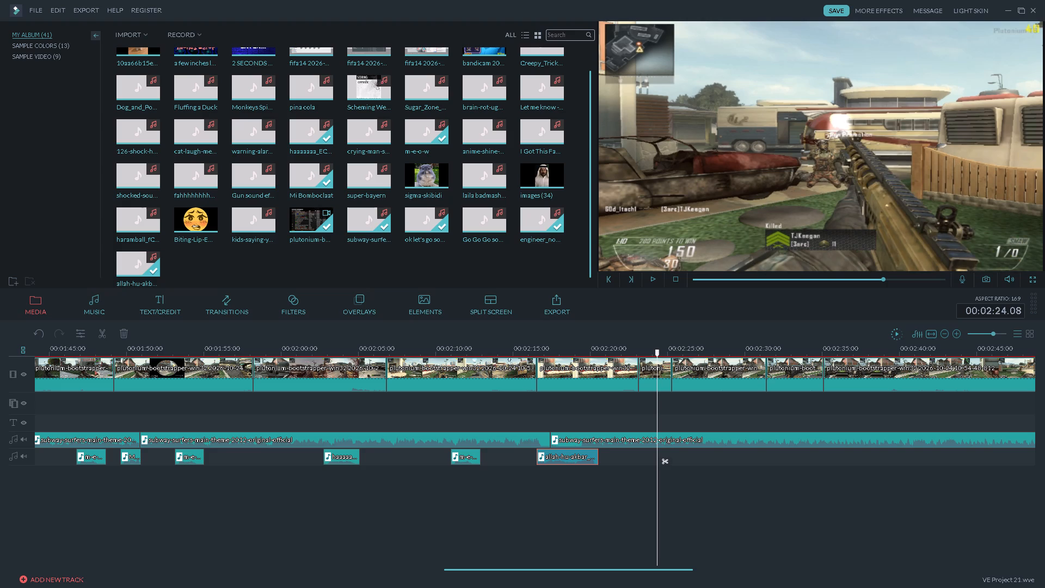
key(ctrl+v)
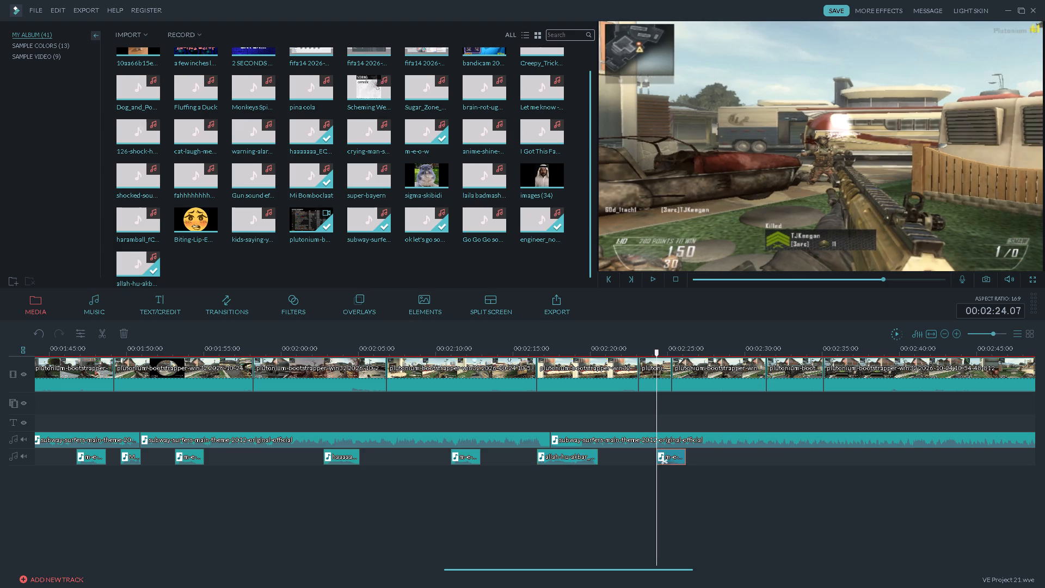
Review the pasted m-e-o-w, play on to the next explosive shot and paste another copy at 00:02:29.04.
key(space)
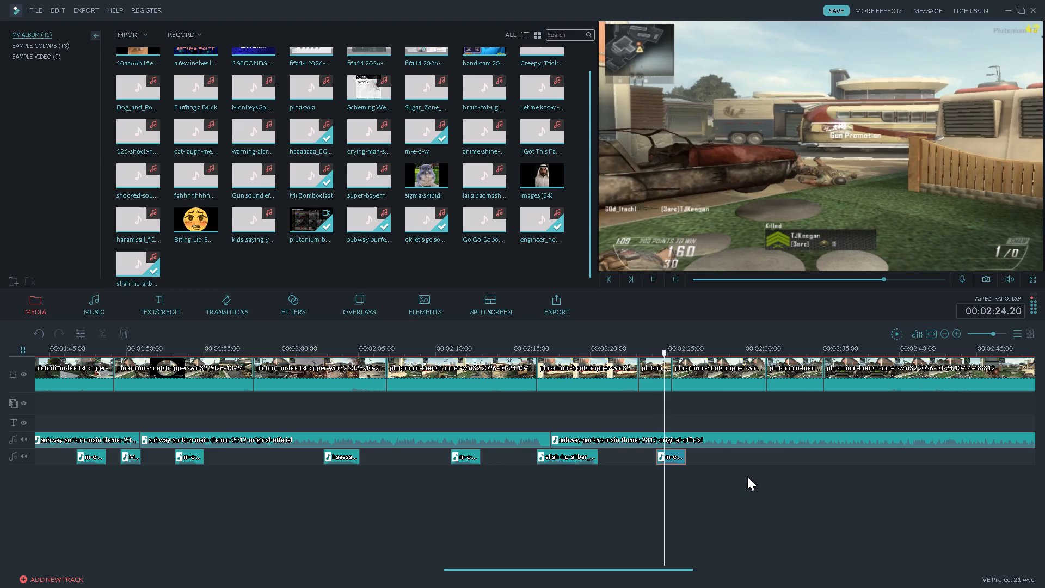
click(651, 350)
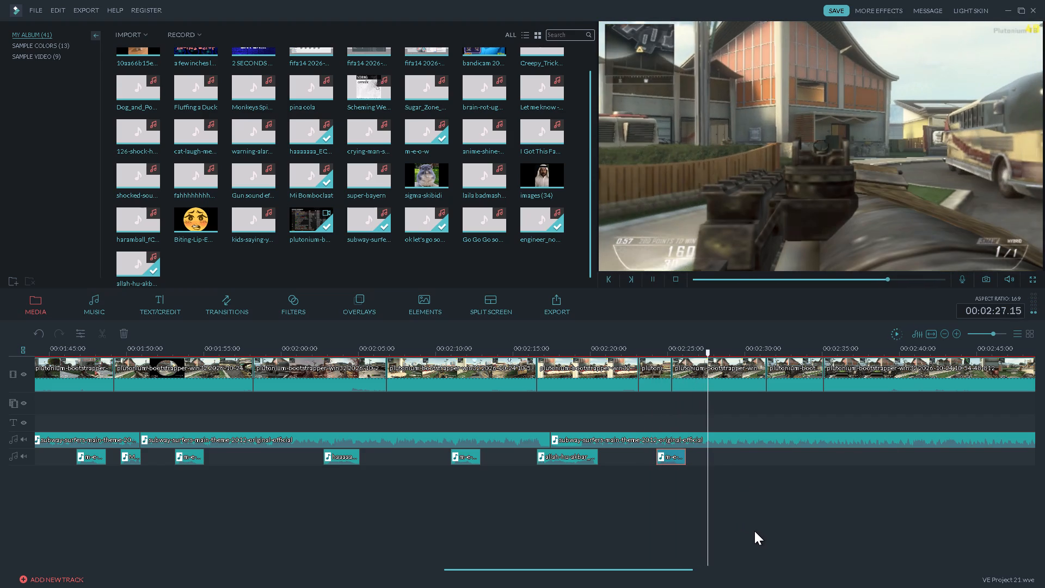
key(space)
key(space)
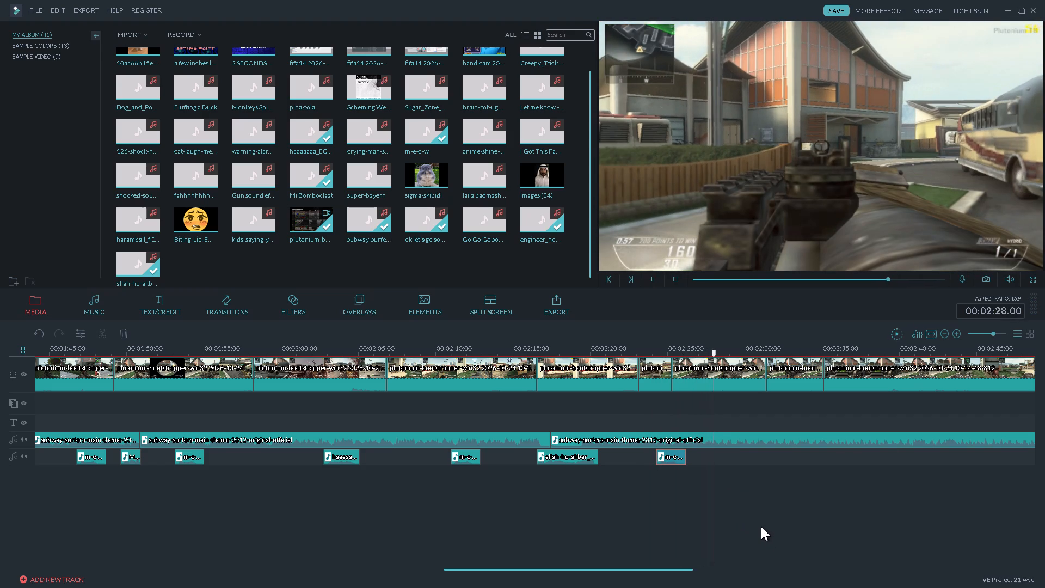
key(space)
key(ctrl+v)
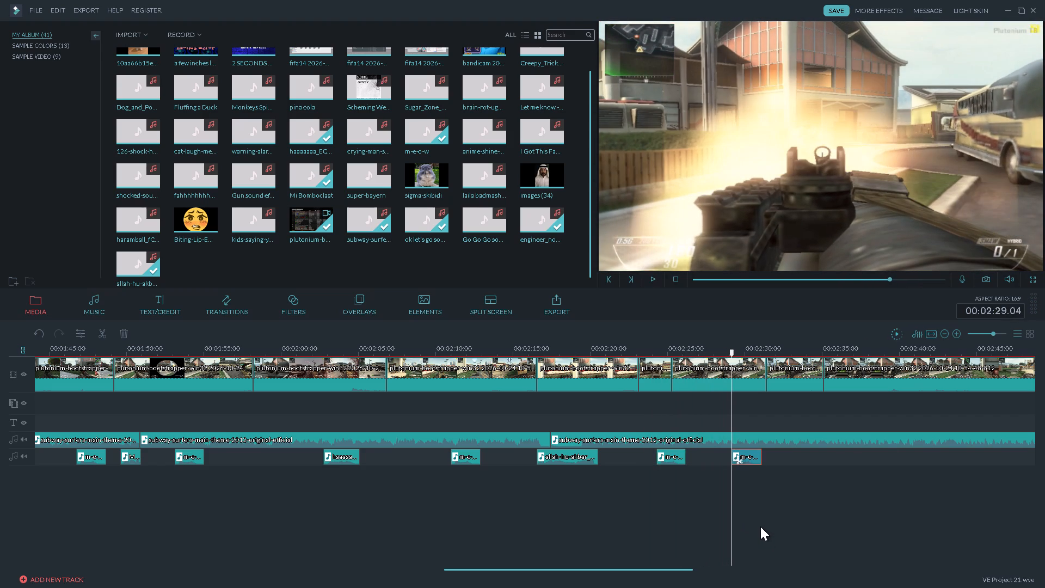
Play on to the following shot and paste another m-e-o-w clip at 00:02:32.07.
key(space)
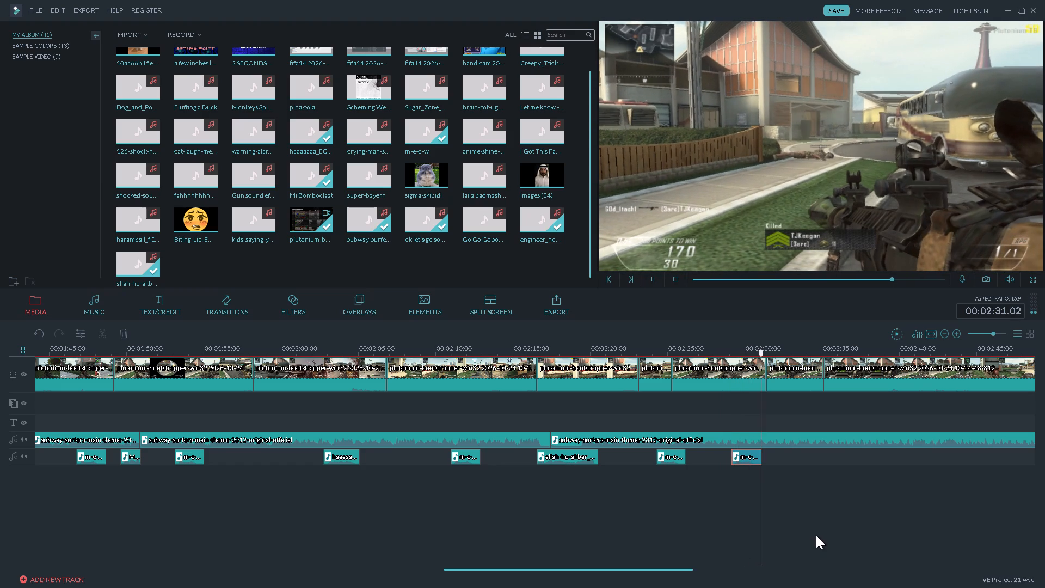
key(space)
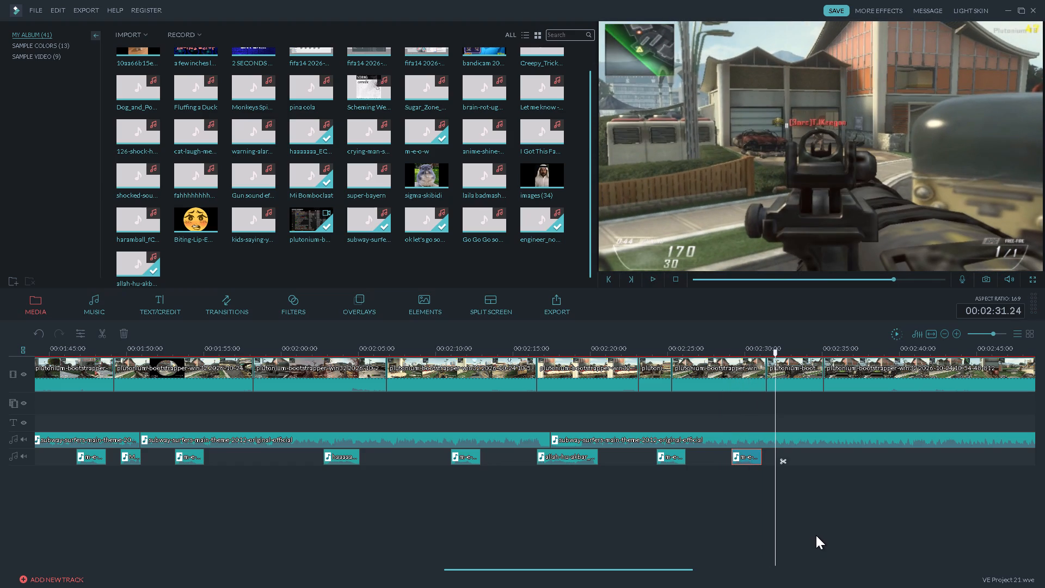
key(space)
key(space)
key(ctrl+v)
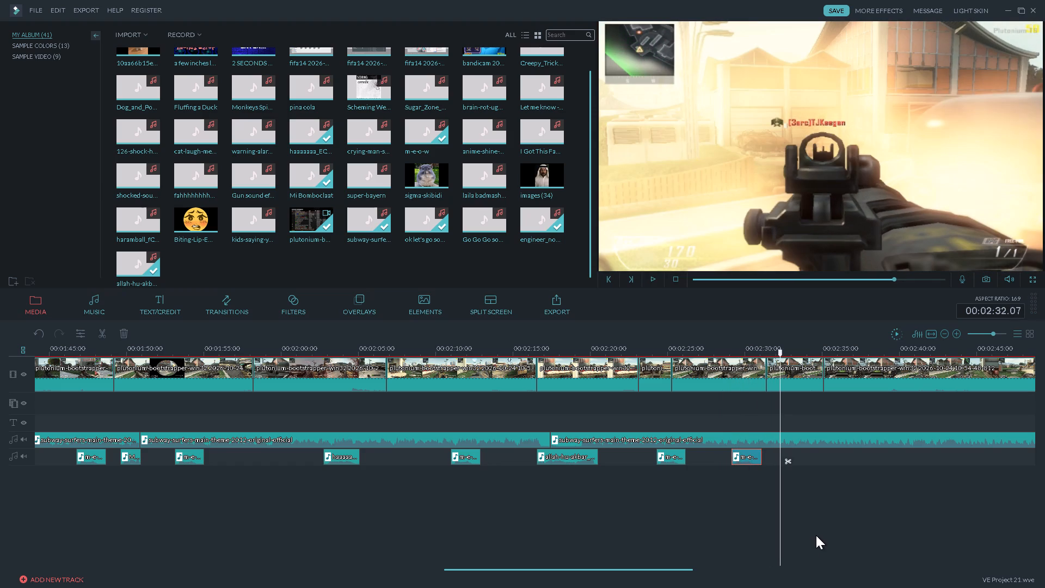
Play on to the next crossbow shot and paste another m-e-o-w clip at 00:02:37.18.
key(space)
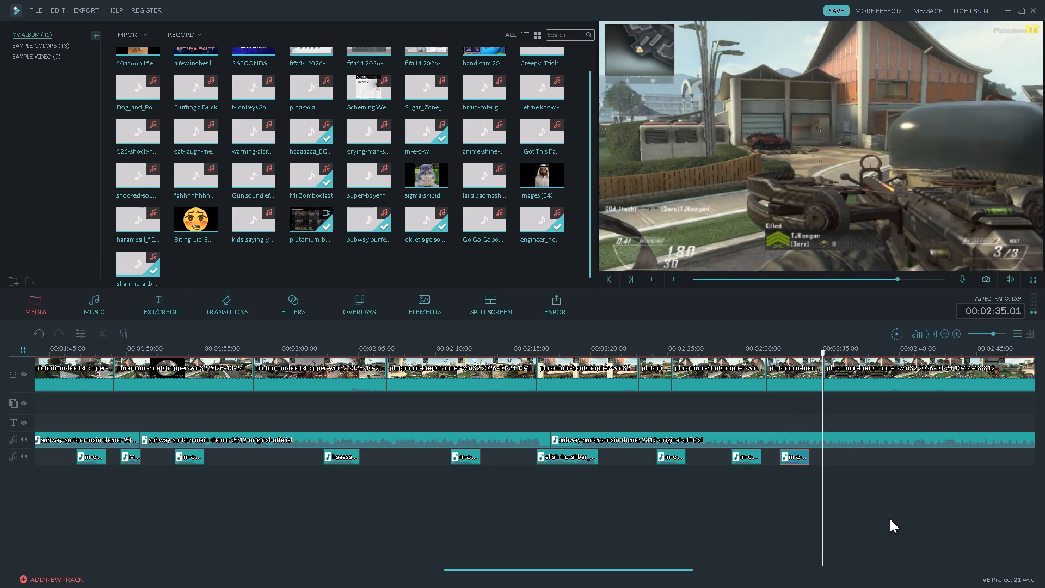
key(space)
key(space)
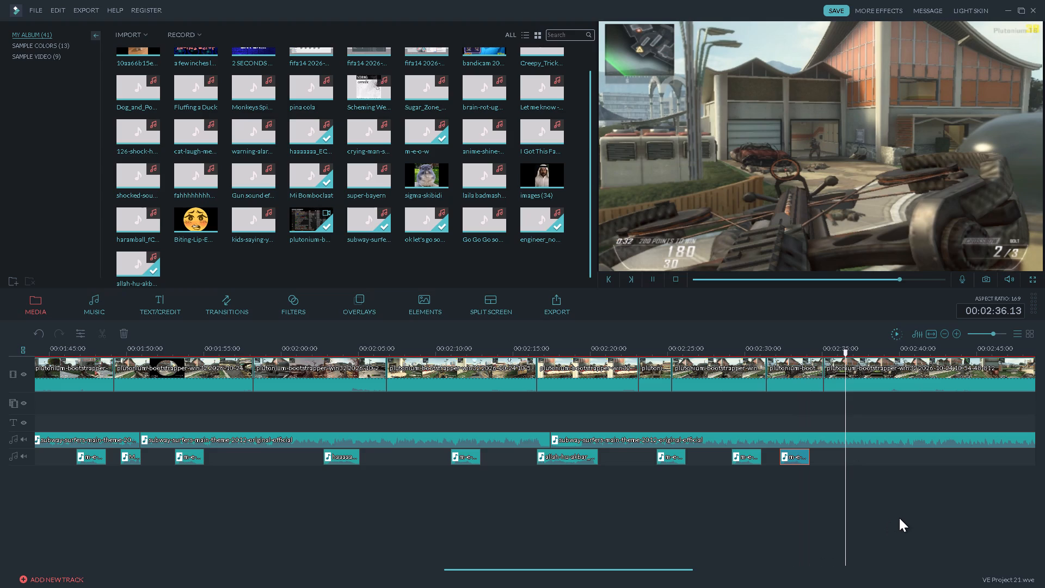
click(852, 353)
key(space)
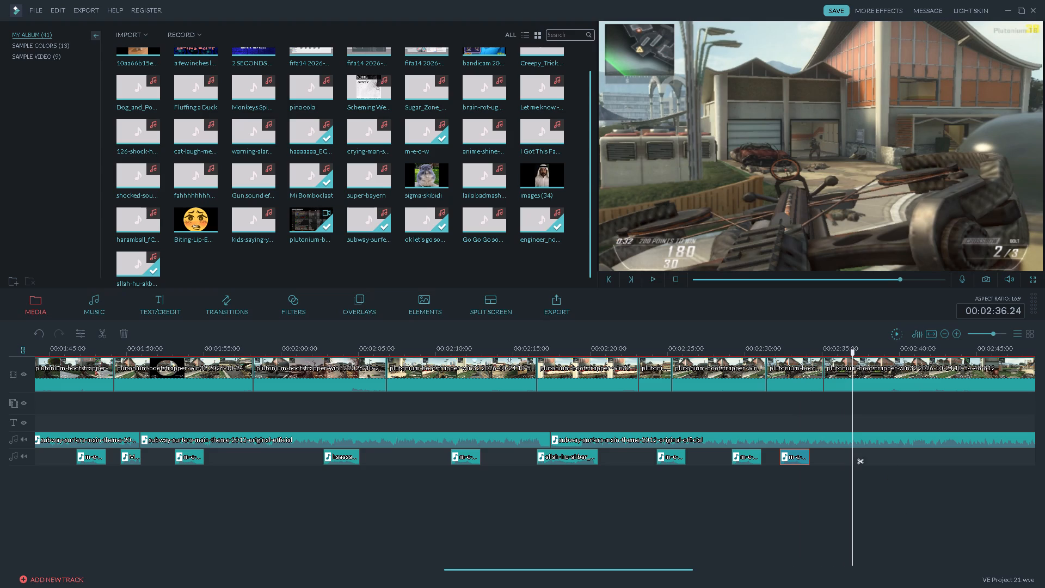
key(space)
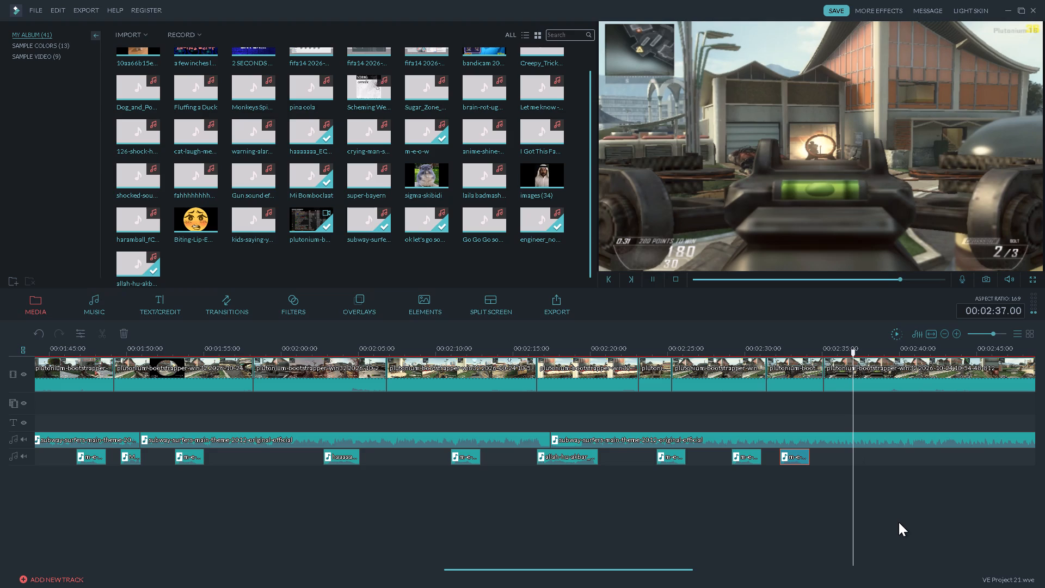
key(space)
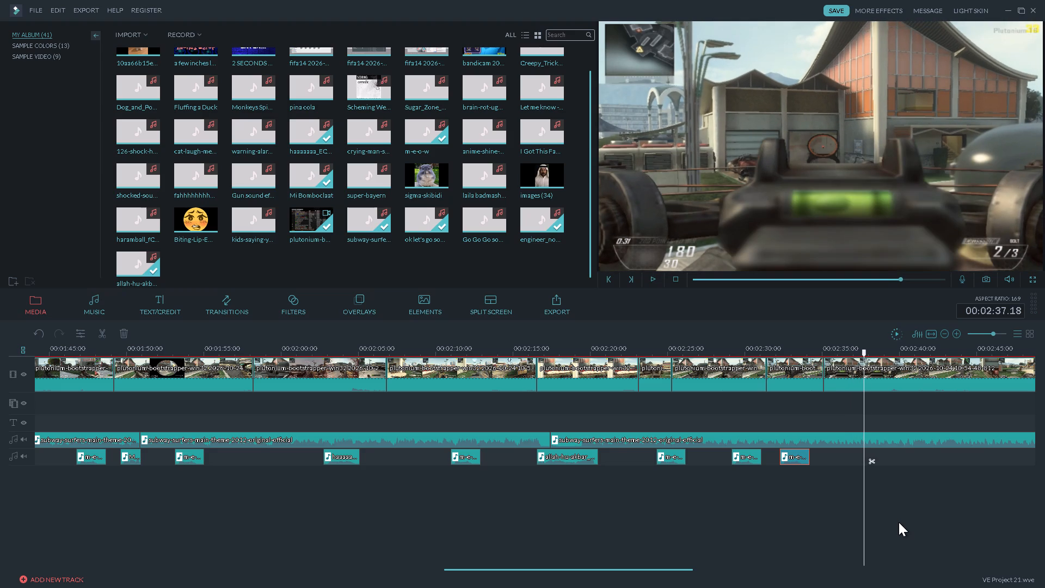
key(ctrl+v)
Play back the pasted m-e-o-w and shift the clip to start at 00:02:38.20, closer to the explosion.
key(space)
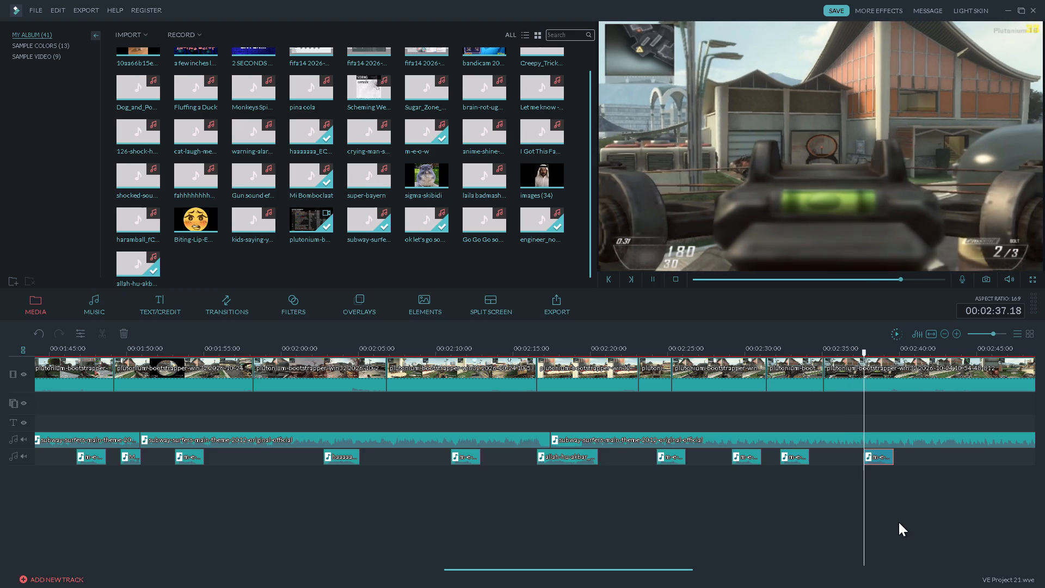
key(space)
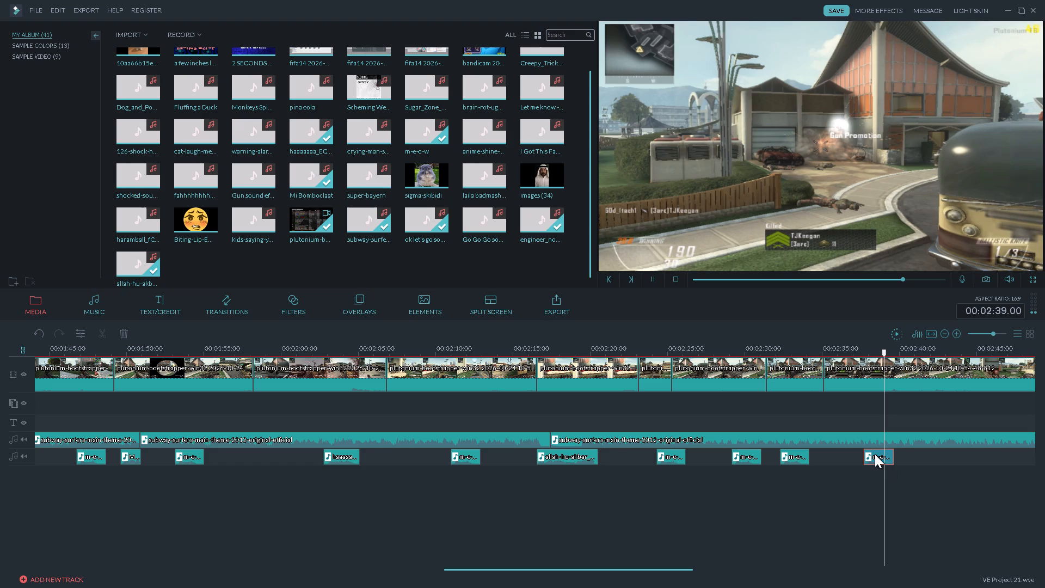
click(875, 454)
drag(875, 454, 892, 455)
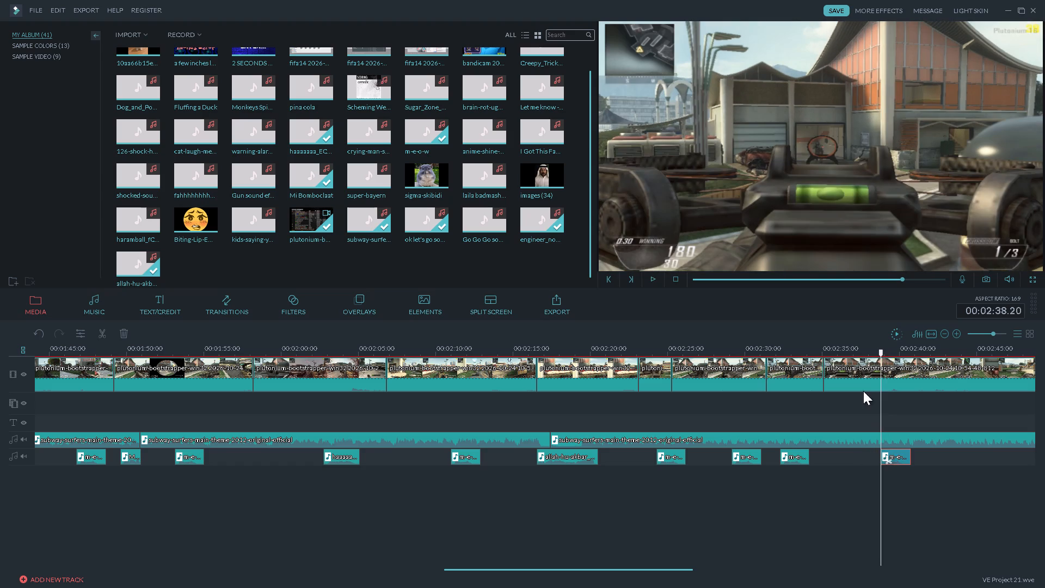
Review the shifted m-e-o-w, skip ahead to 00:02:41.09 and play on, stopping shortly after 00:02:45.16.
key(space)
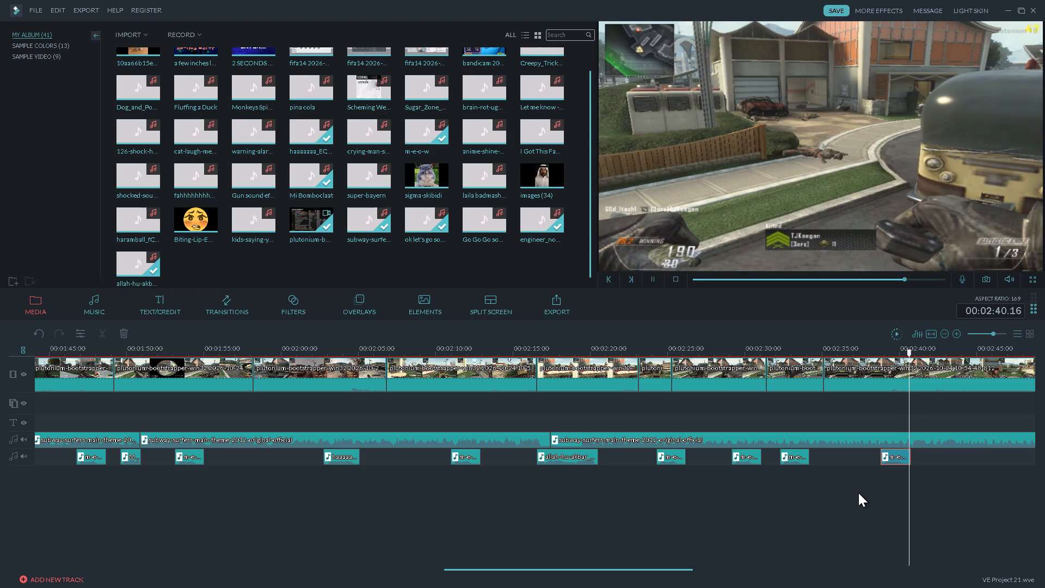
click(920, 351)
key(space)
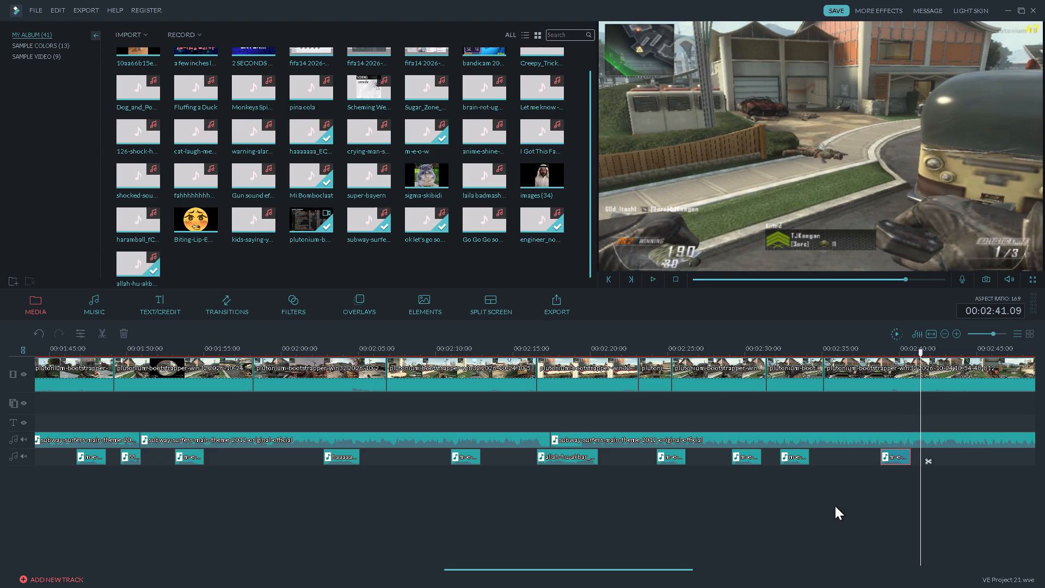
key(space)
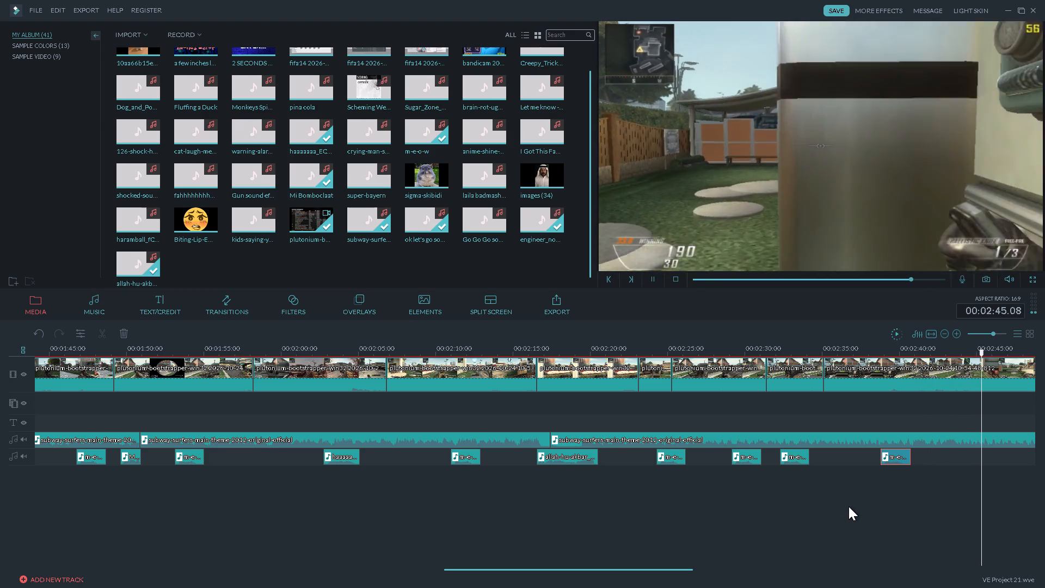
key(space)
key(space)
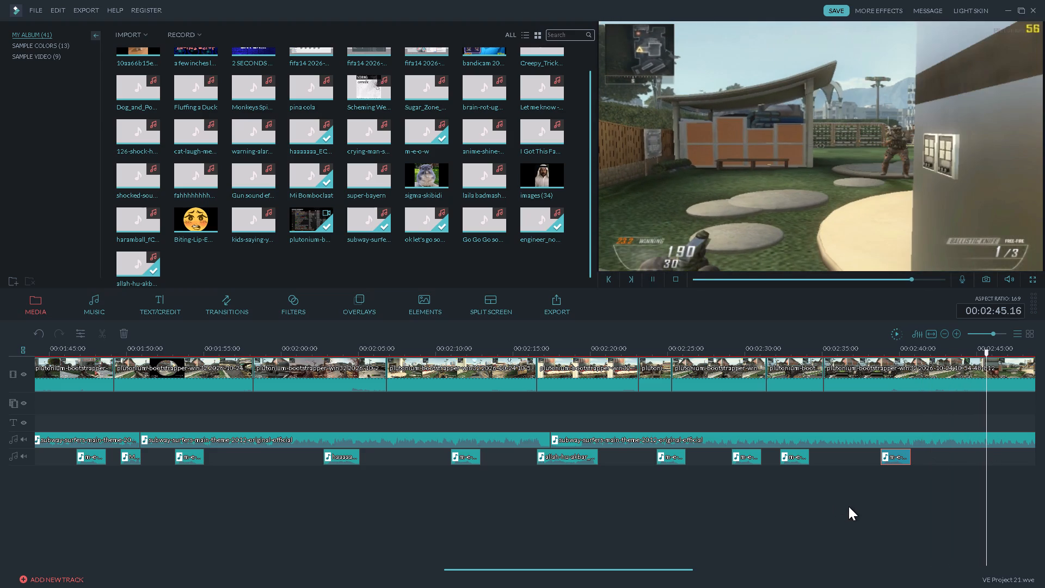
key(space)
Save the project.
key(ctrl+s)
Copy the haaaaaaa clip from 00:02:02.19 and paste it at the player's death at 00:02:47.07.
key(space)
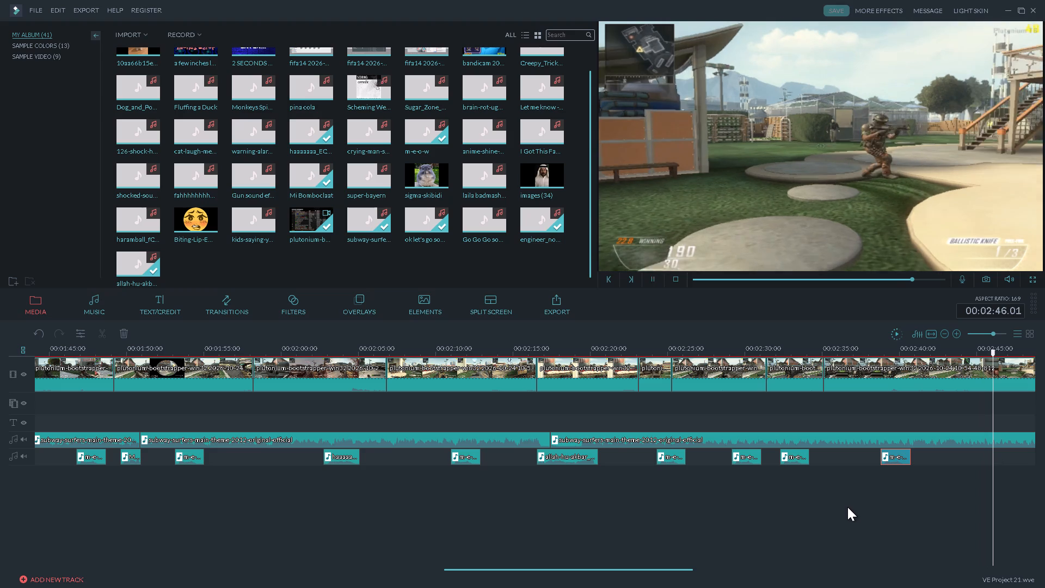
key(space)
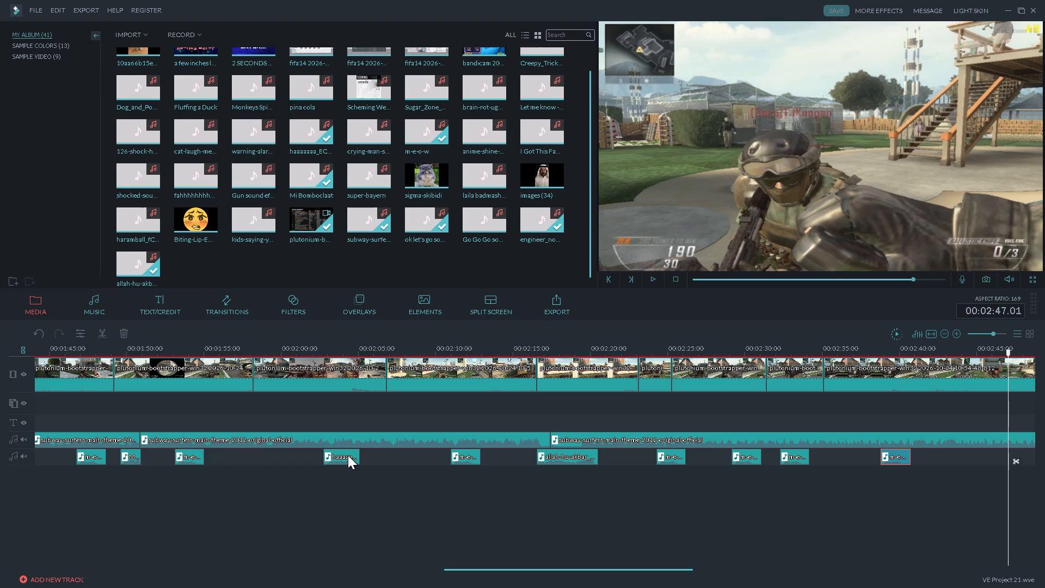
key(ctrl+c)
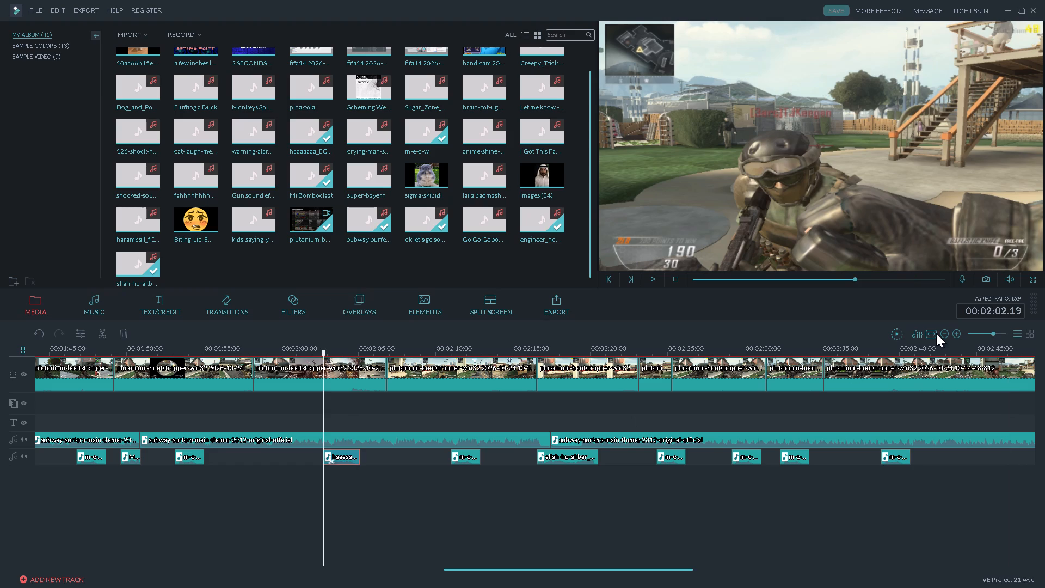
click(973, 353)
click(973, 353)
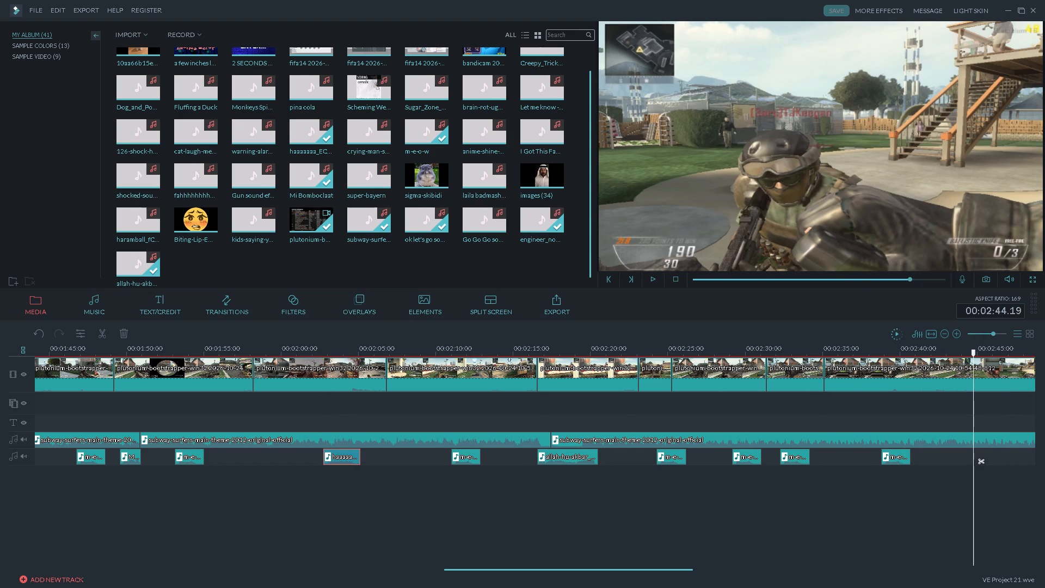
key(space)
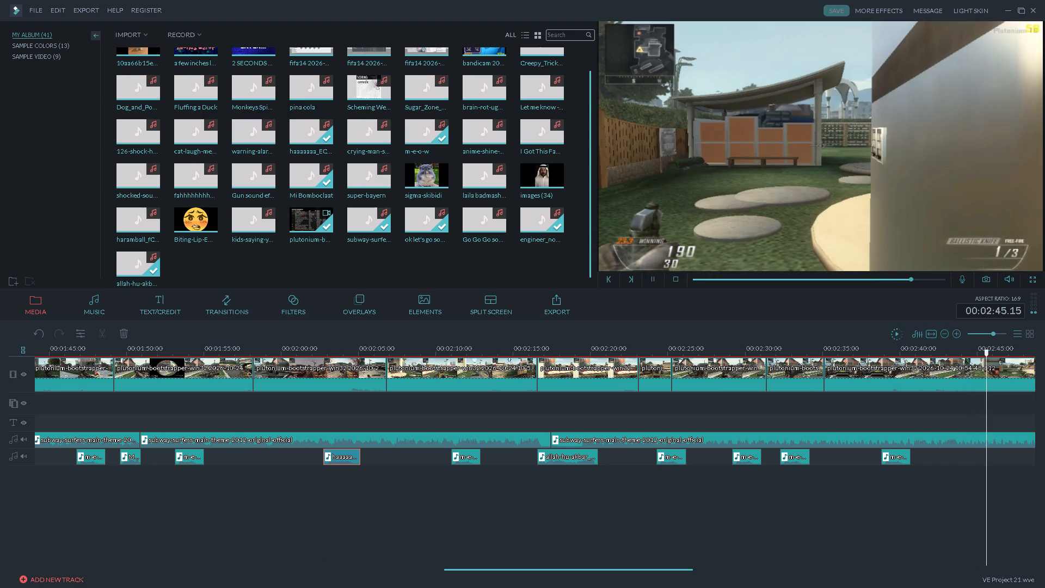
key(space)
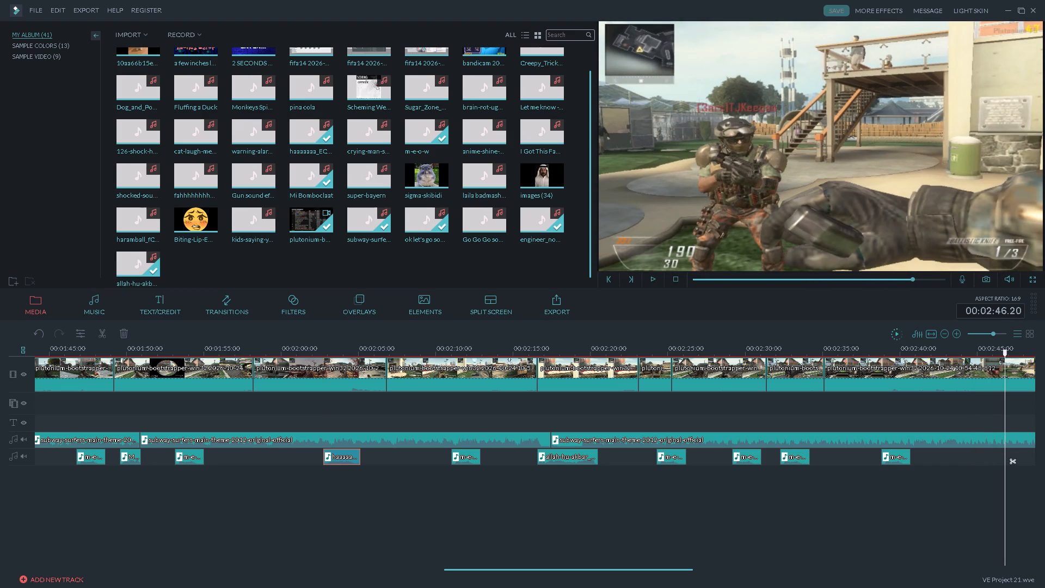
key(space)
key(space)
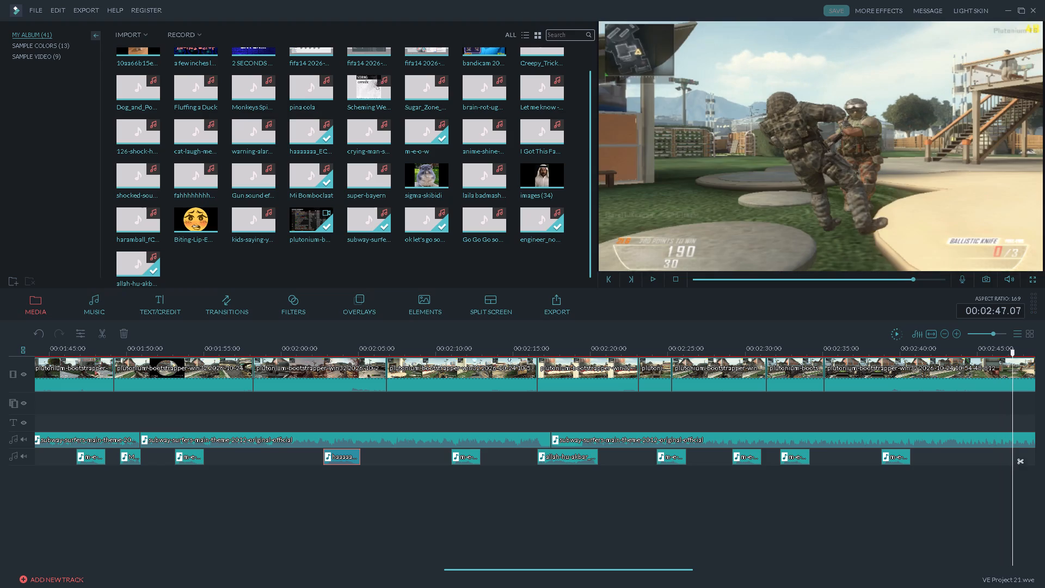
key(ctrl+v)
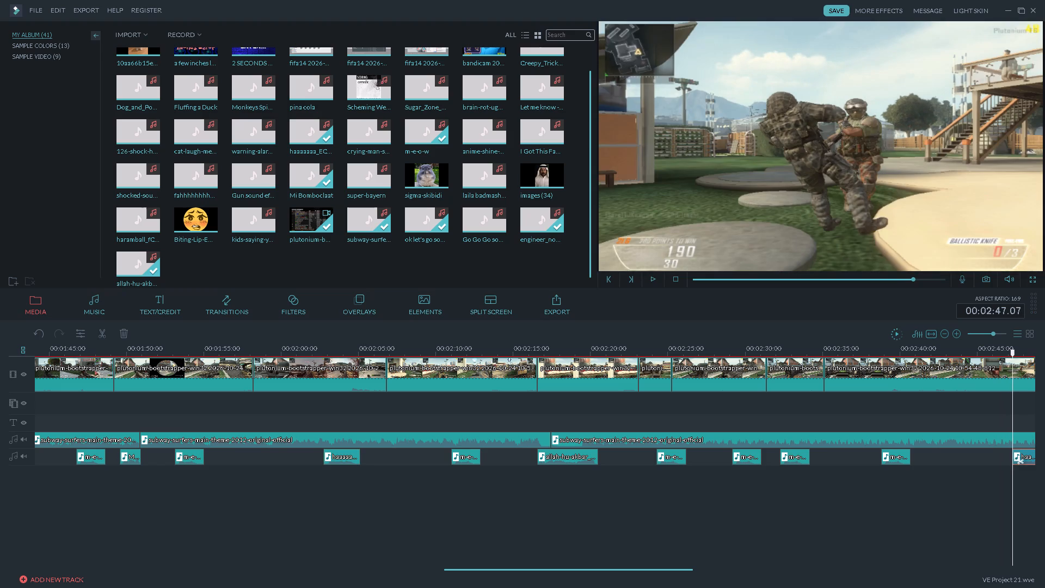
Play on to the next crossbow shot and place the m-e-o-w sound from the album at 00:02:55.01.
key(space)
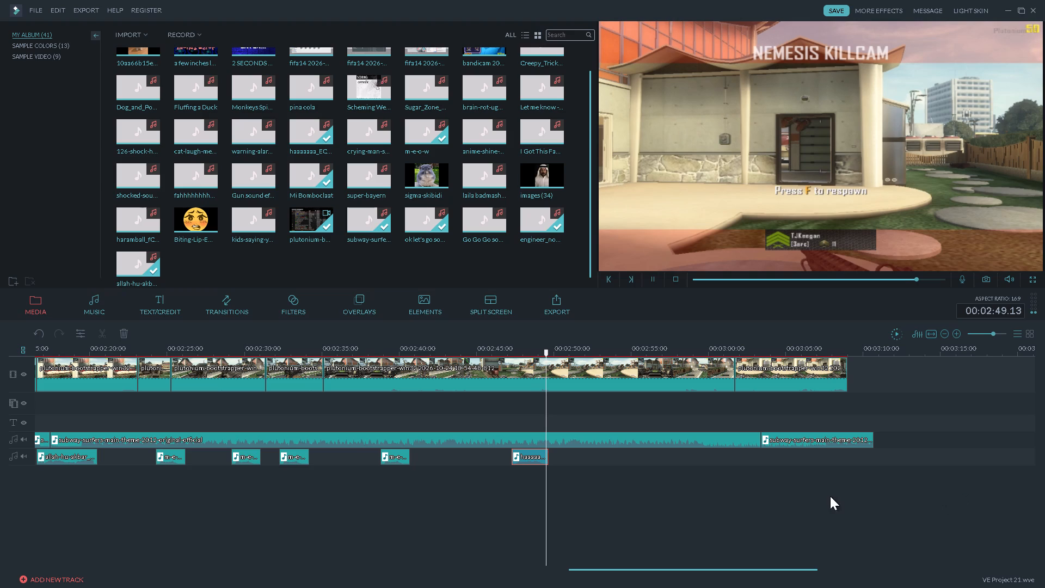
key(space)
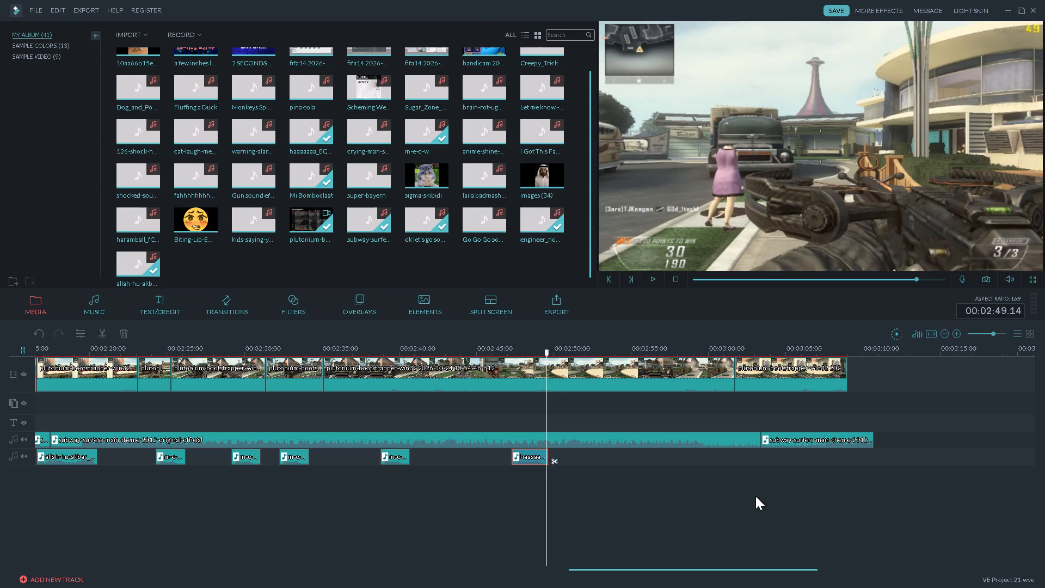
key(space)
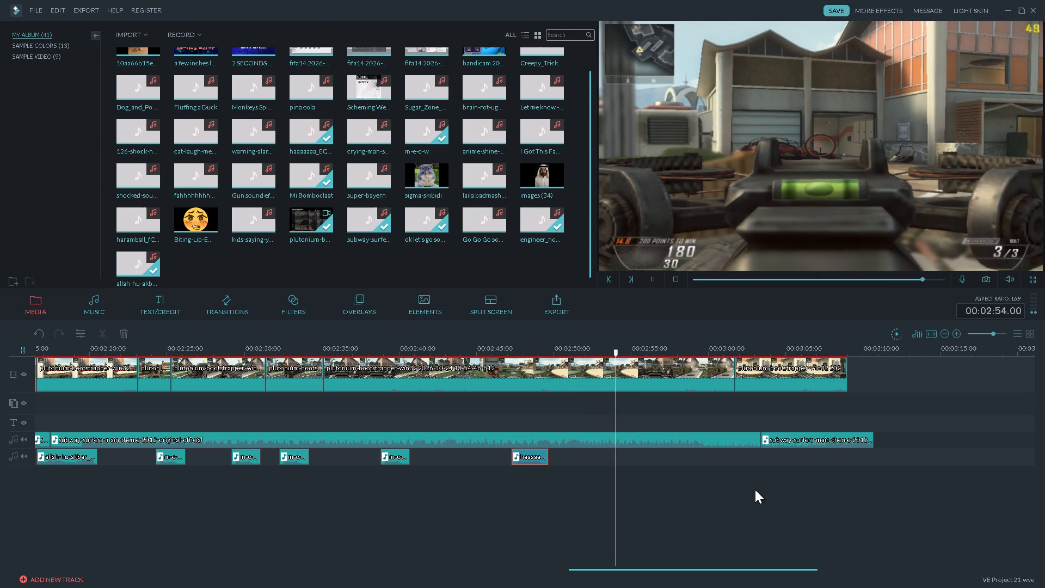
key(space)
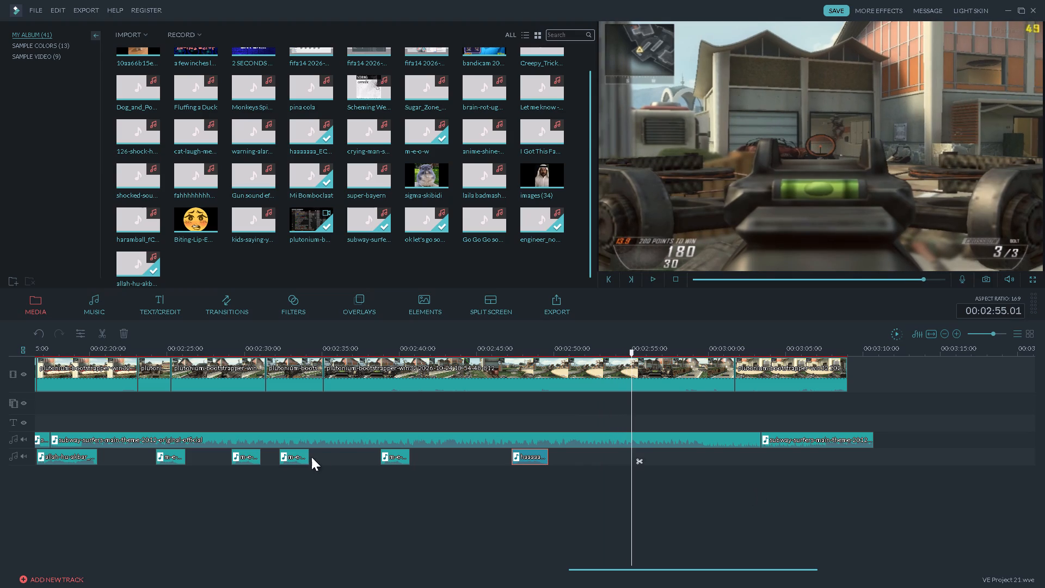
drag(438, 131, 634, 455)
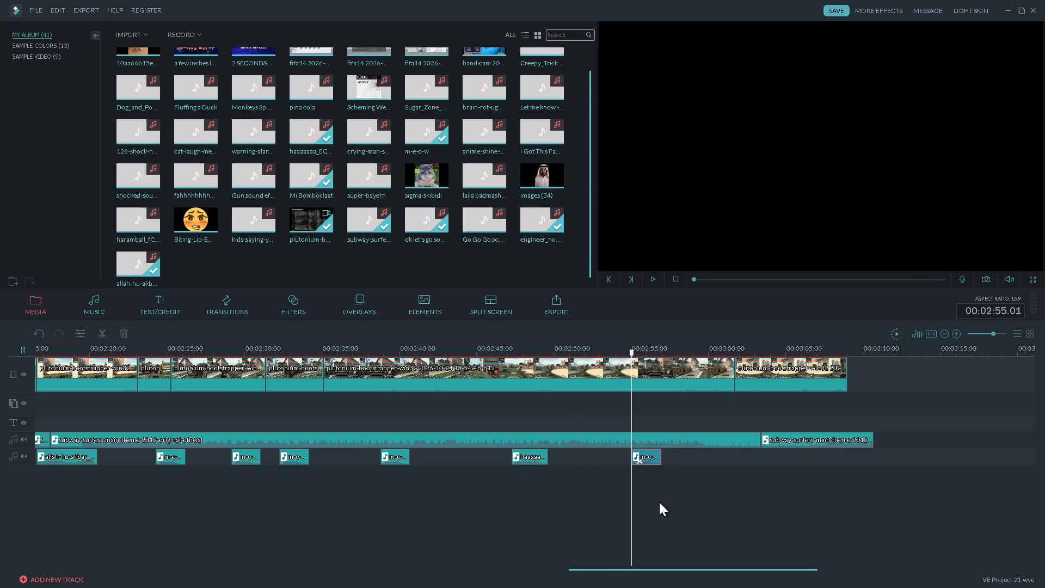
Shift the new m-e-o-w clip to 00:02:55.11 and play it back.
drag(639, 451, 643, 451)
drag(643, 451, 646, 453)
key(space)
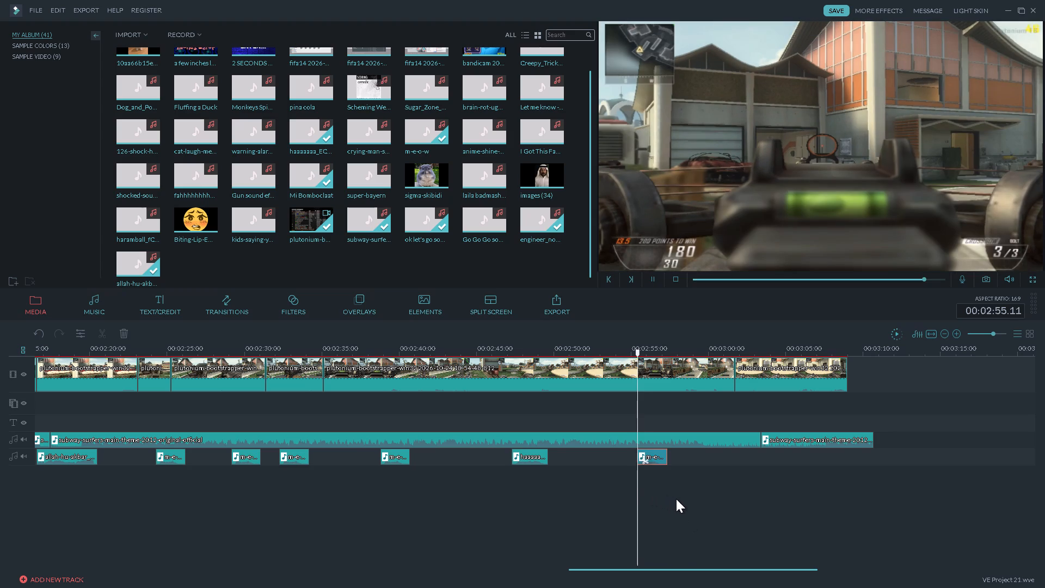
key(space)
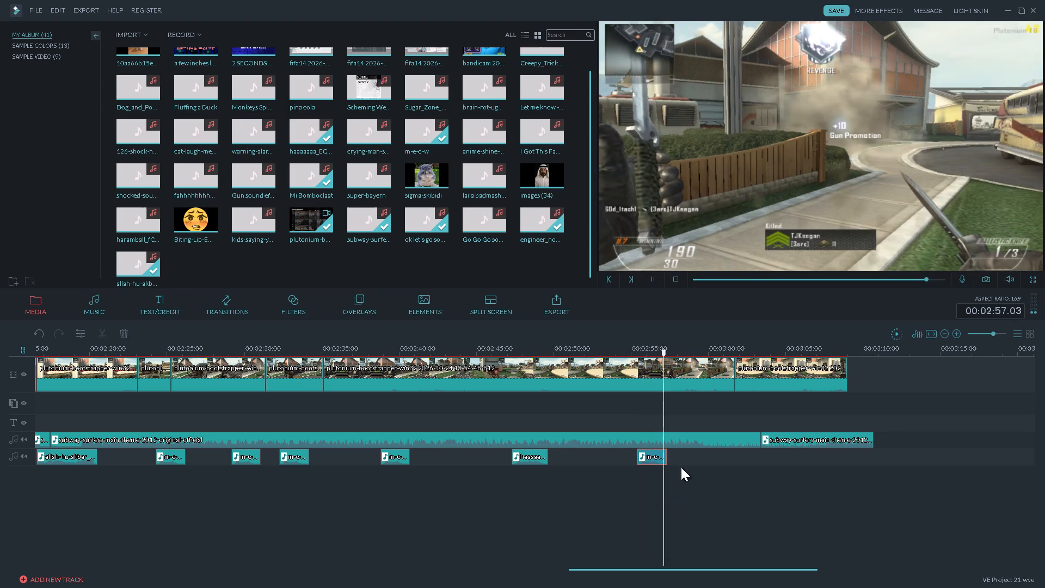
Shift the last m-e-o-w clip to 00:02:55.20 and play it back against the explosion.
click(643, 456)
drag(648, 456, 655, 456)
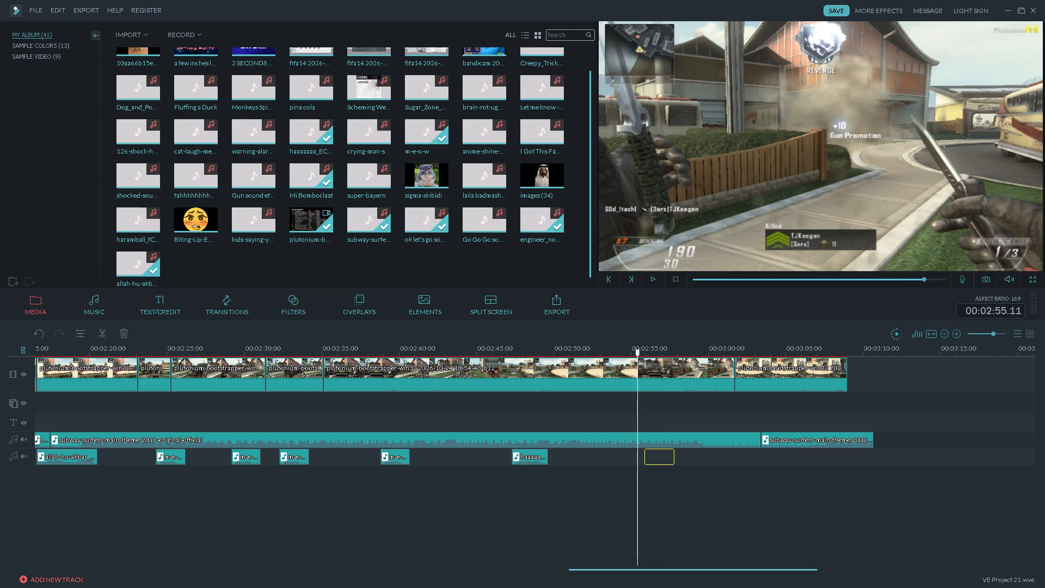
drag(655, 456, 653, 456)
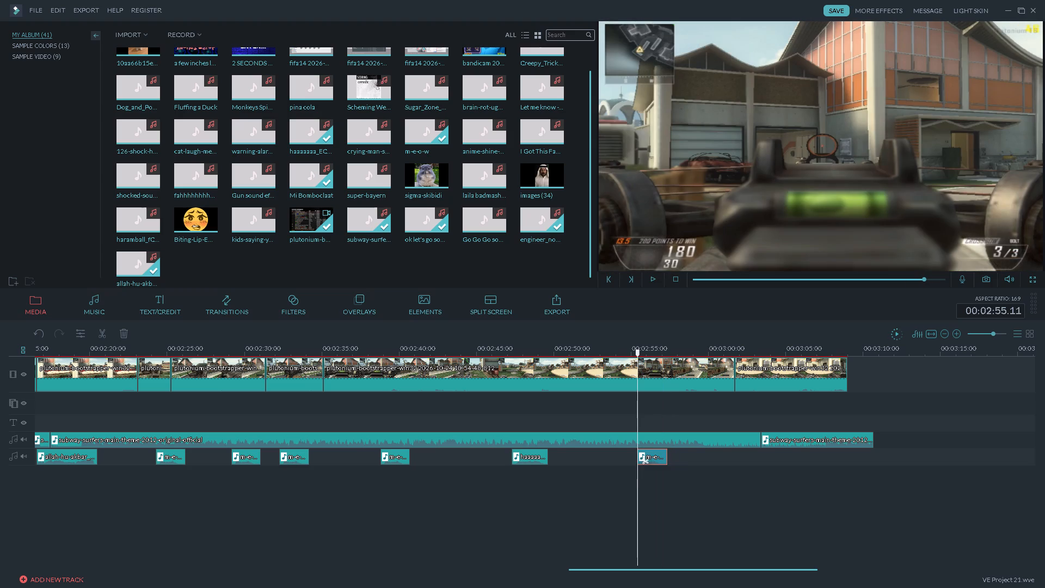
click(652, 455)
drag(655, 455, 658, 455)
drag(658, 455, 661, 455)
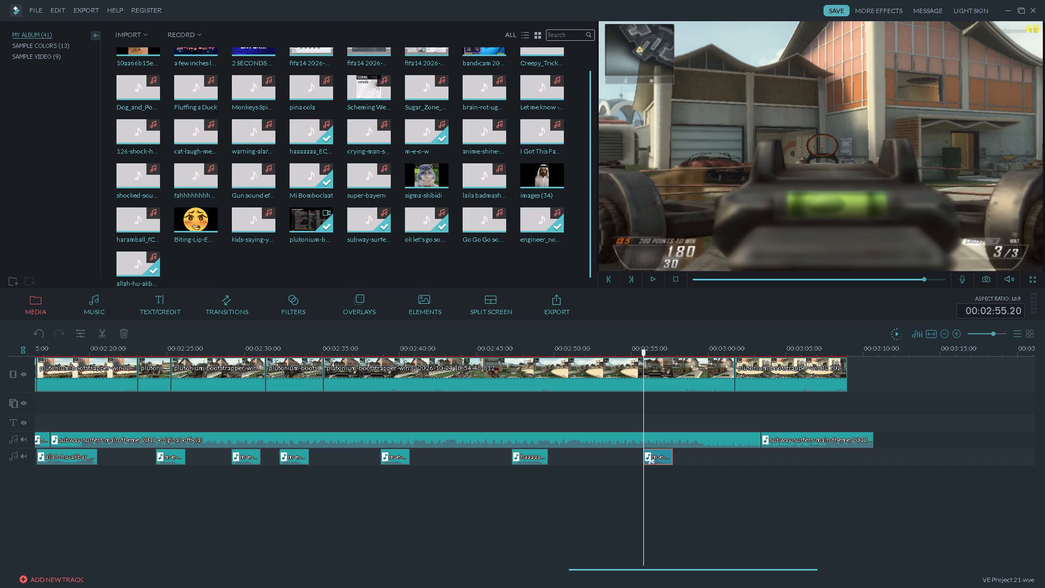
key(space)
key(space)
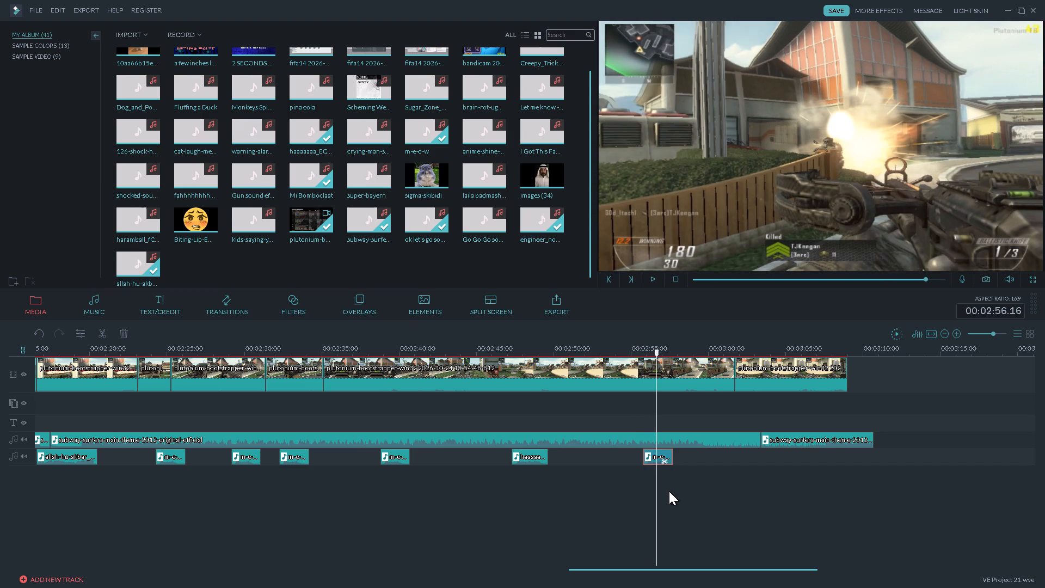
Play on from 00:02:54.15 to the end of the match and place the kids-saying-yay sound from the album at 00:03:03.19.
click(625, 351)
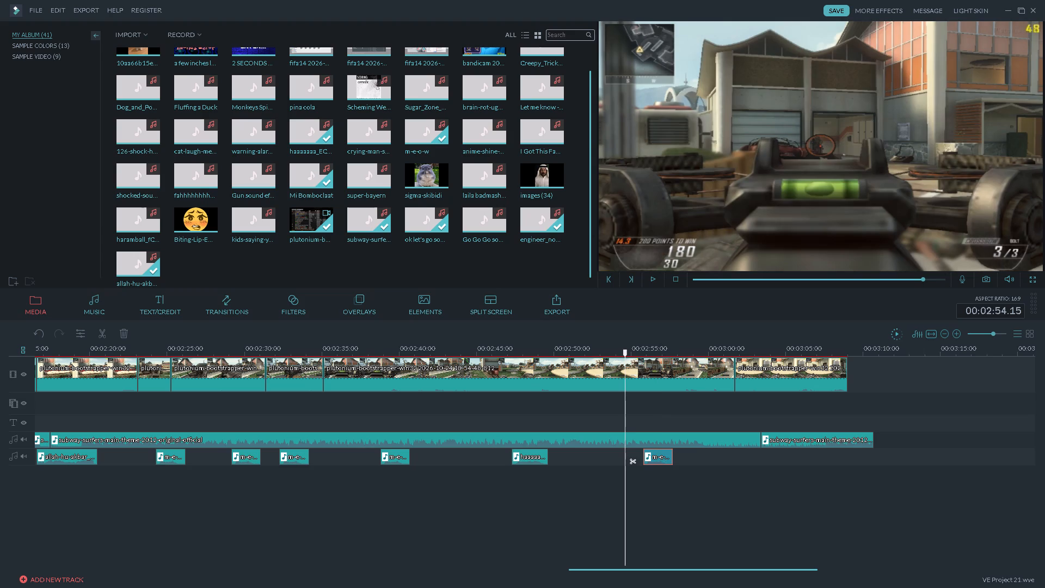
key(space)
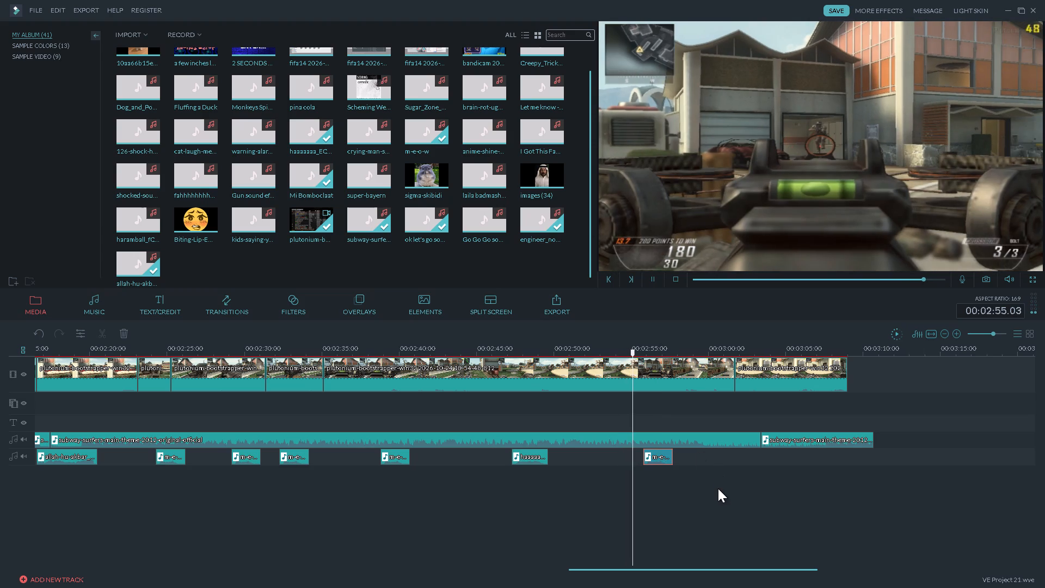
key(space)
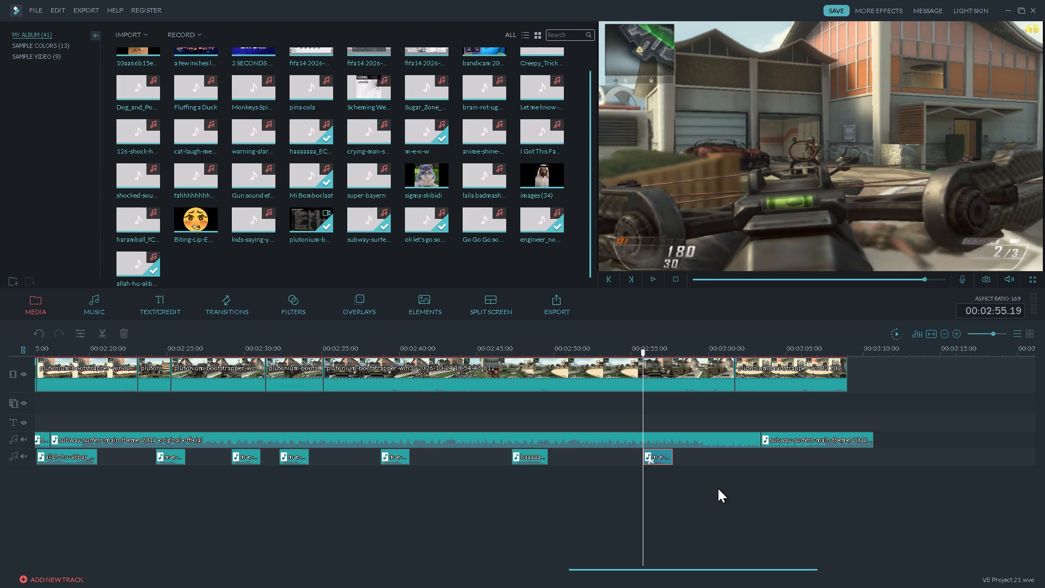
key(space)
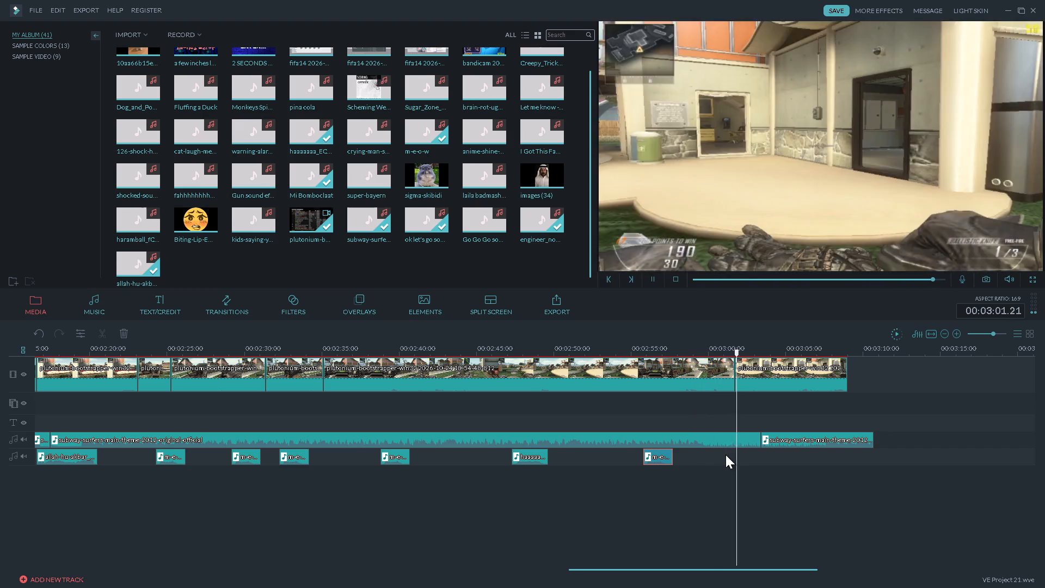
key(space)
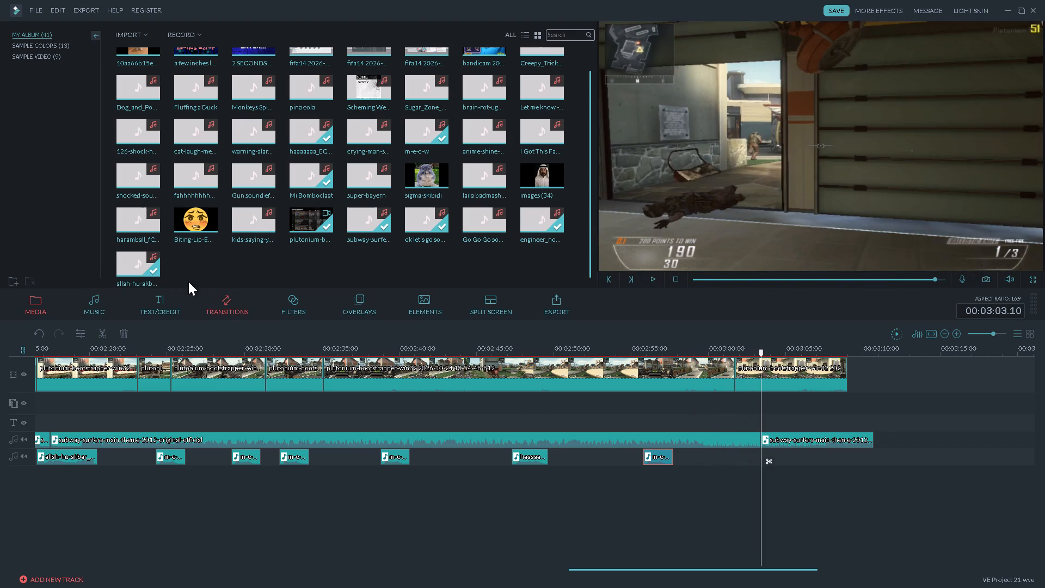
drag(265, 225, 468, 368)
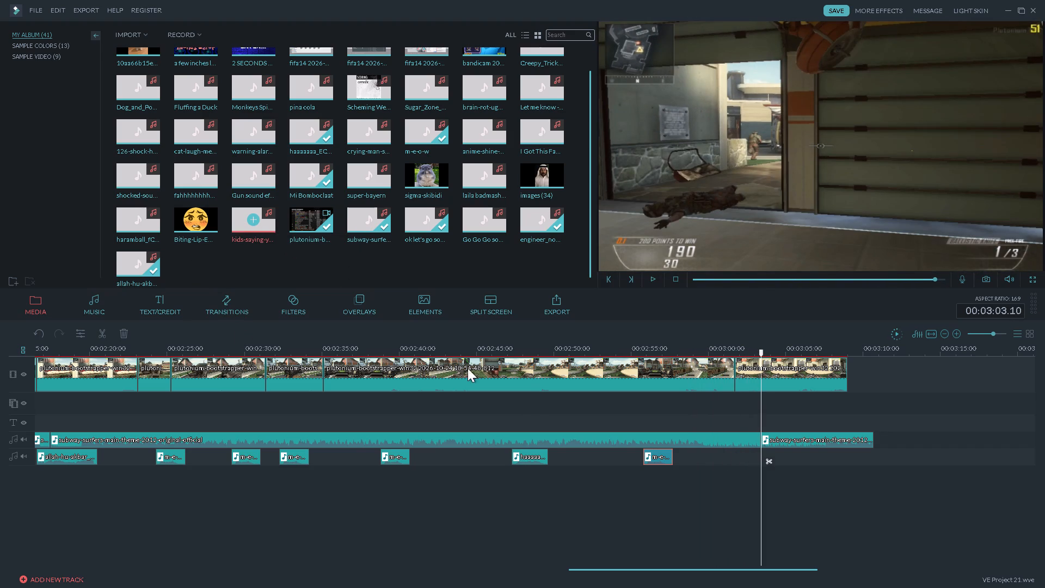
drag(468, 368, 764, 452)
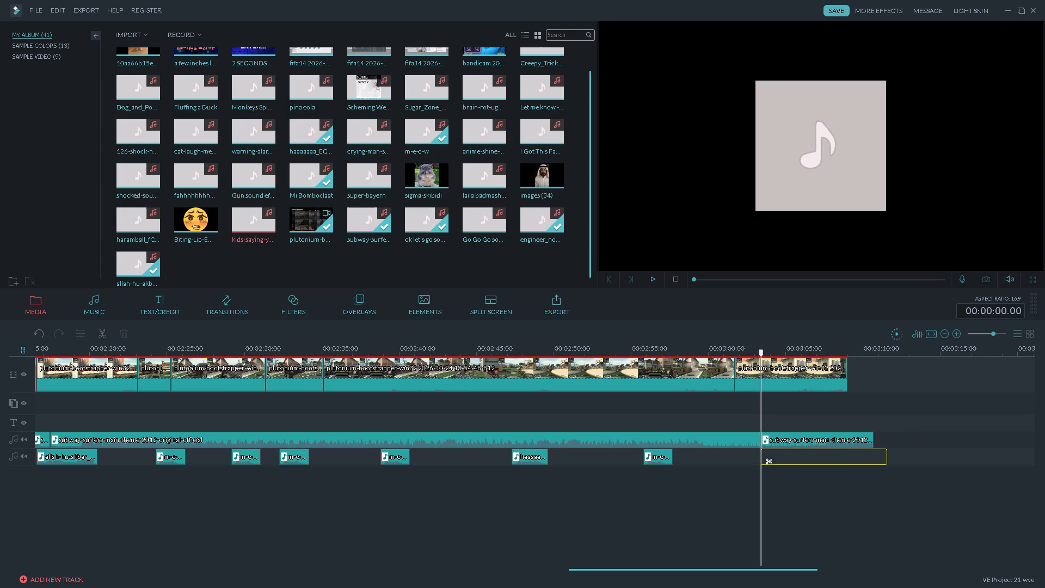
drag(764, 452, 767, 452)
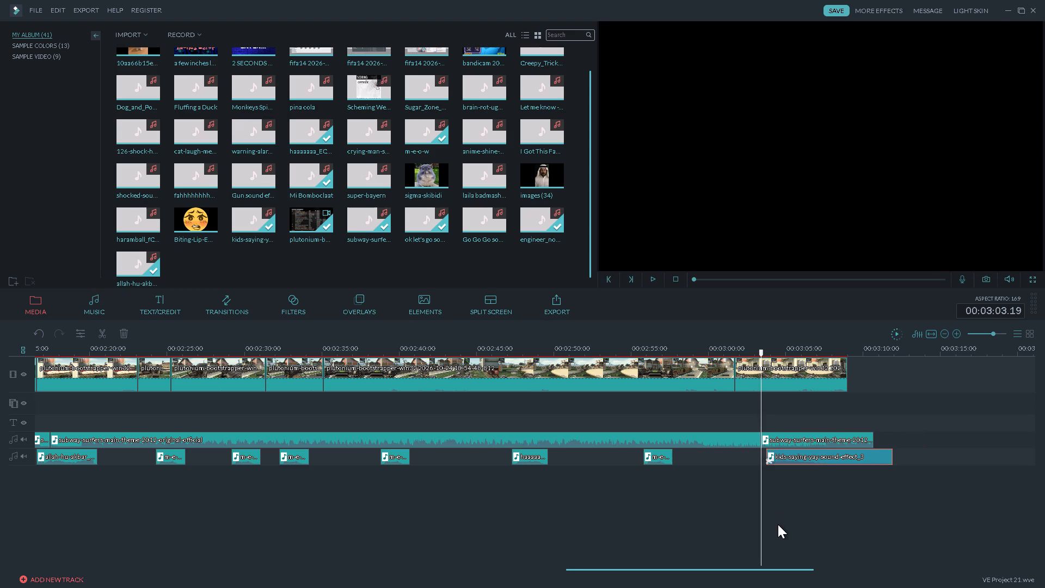
Play the ending from 00:03:03.02, split the tracks at 00:03:08.23 and delete the music and kids-saying-yay pieces beyond that point.
key(space)
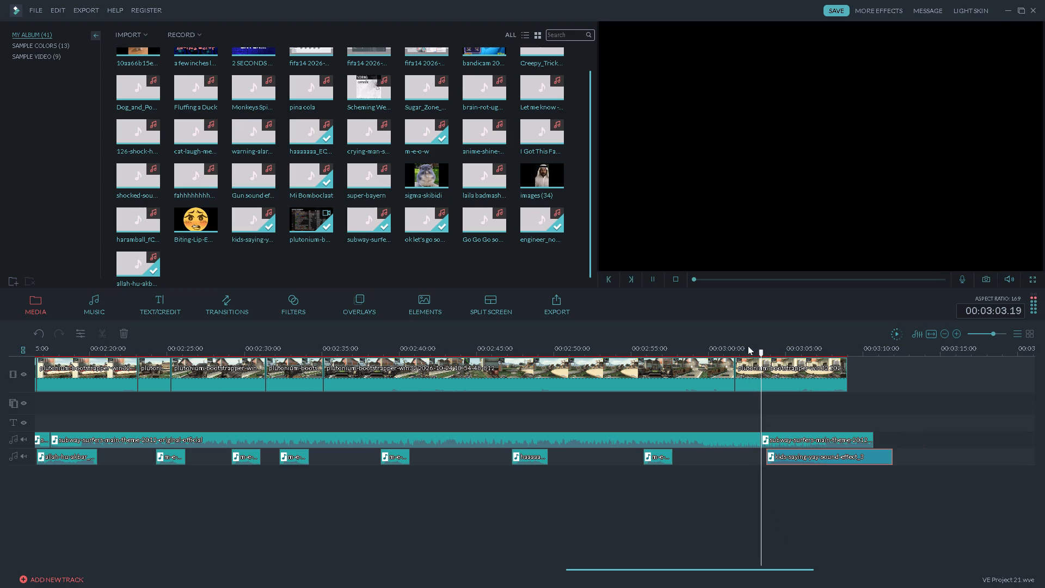
click(756, 352)
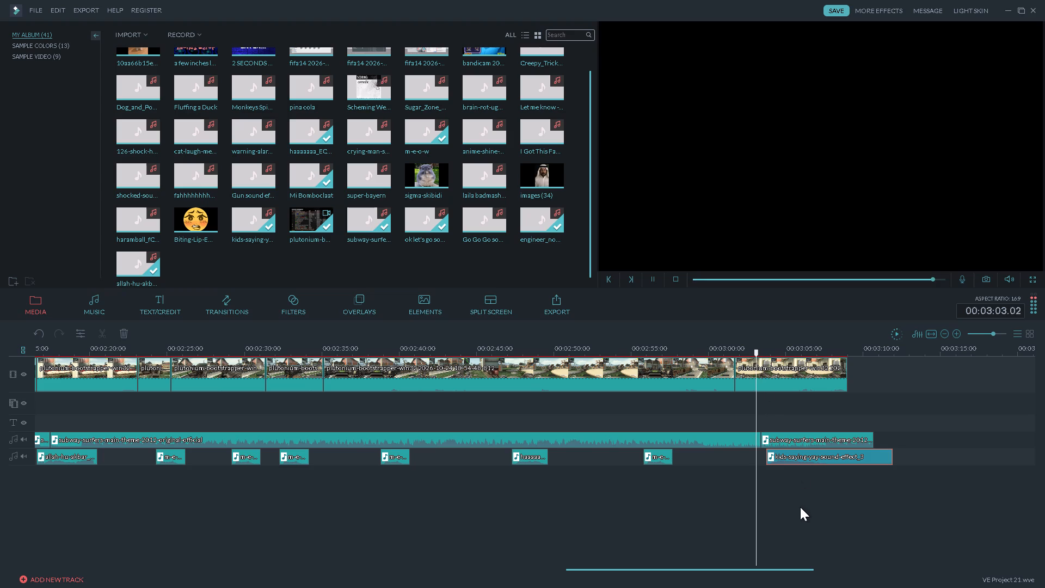
key(space)
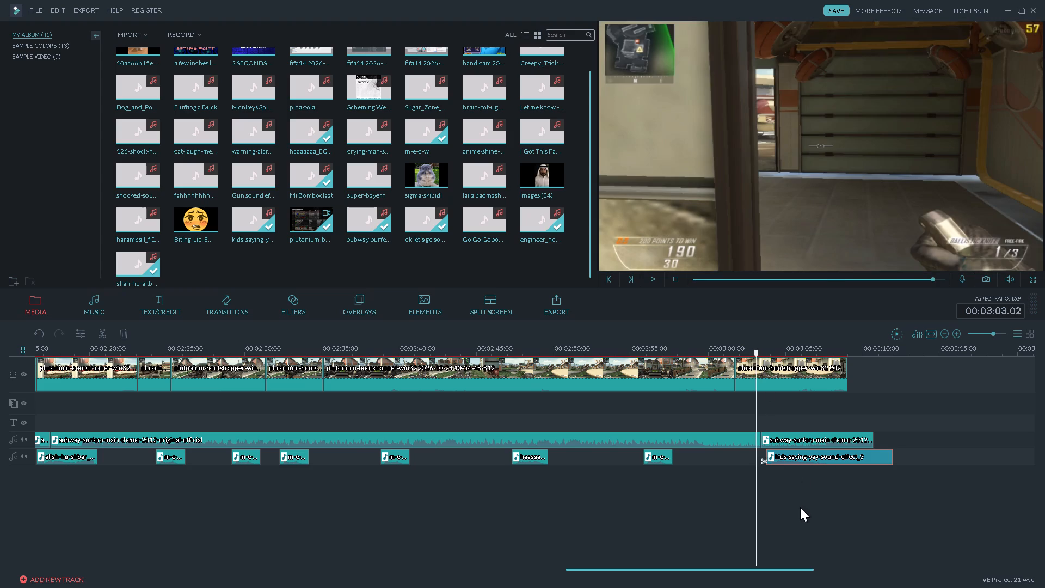
key(space)
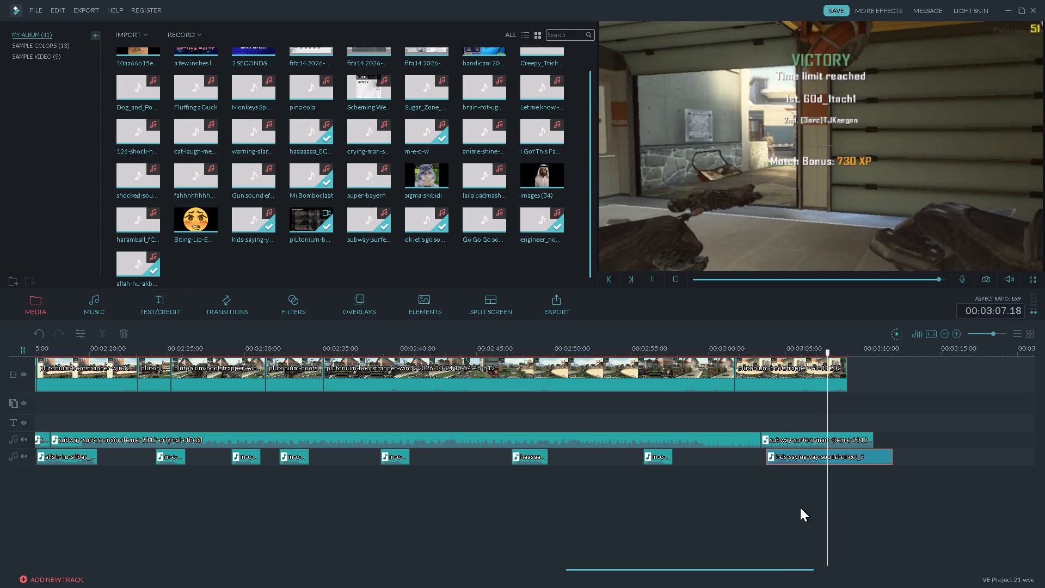
key(space)
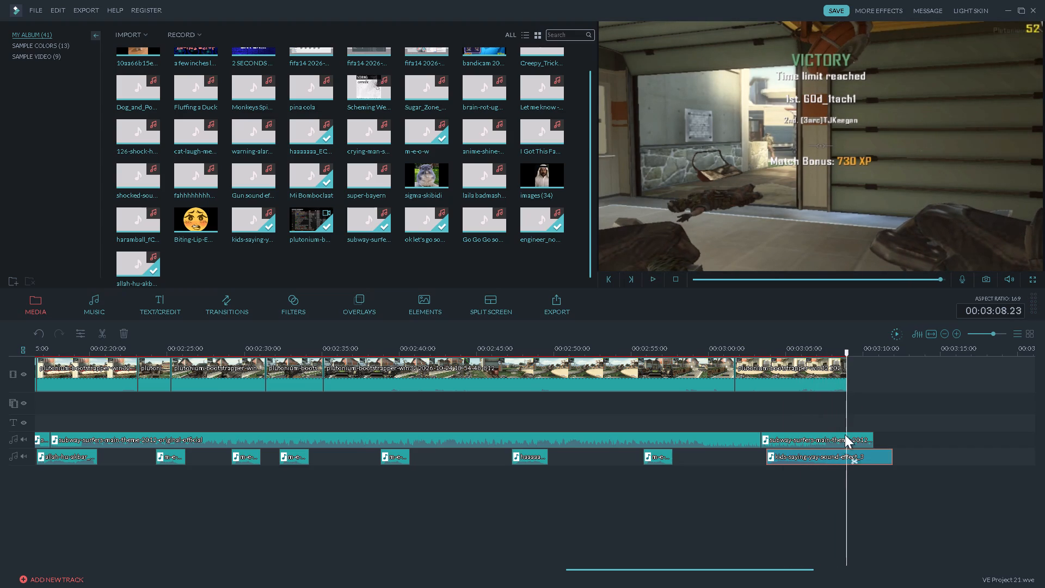
click(771, 502)
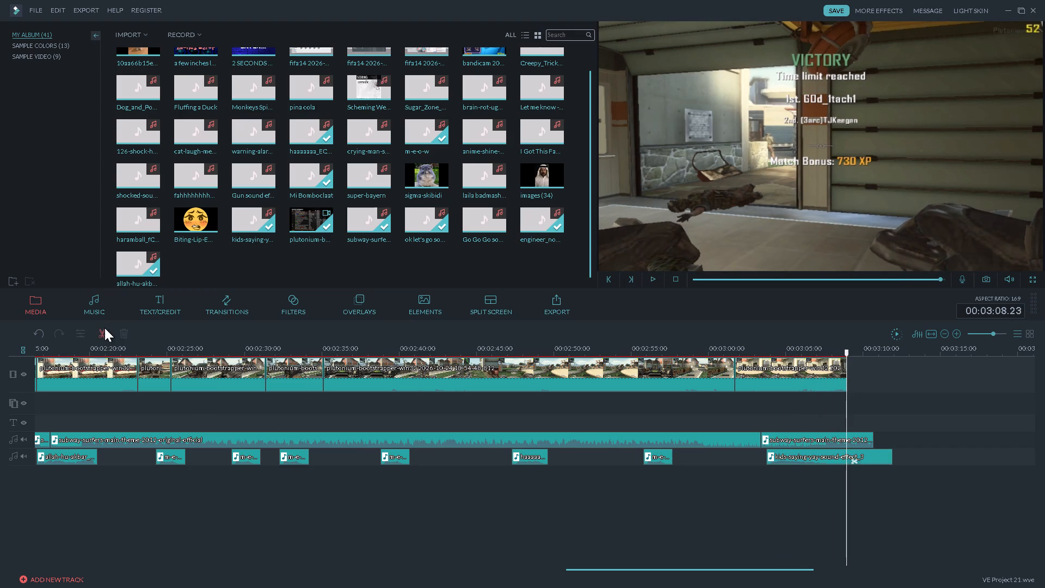
click(104, 330)
drag(868, 493, 867, 419)
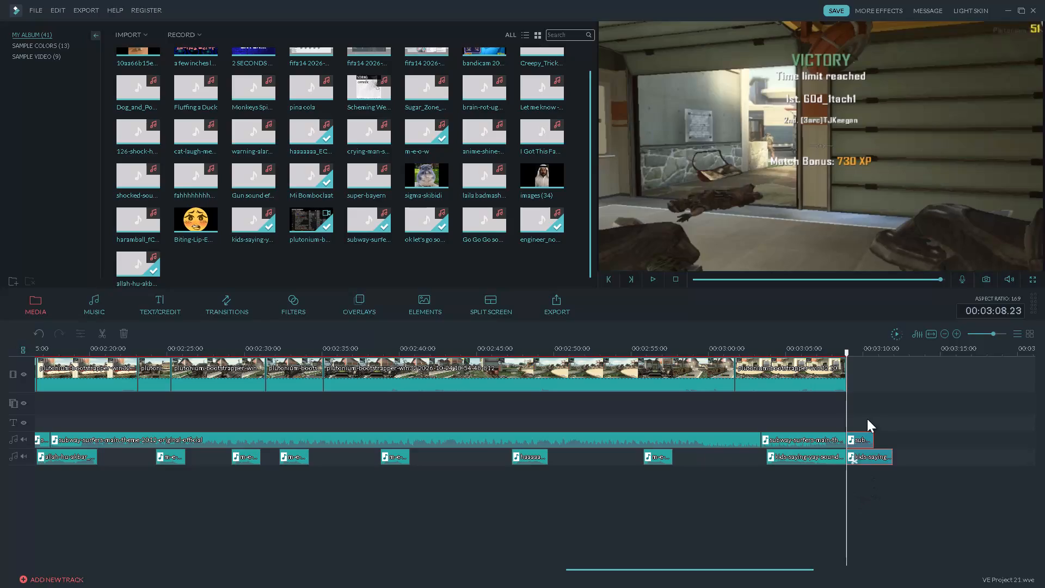
drag(867, 419, 866, 413)
key(Delete)
Delete the leftover sliver of gameplay video after 00:03:08.23 at the end of the timeline.
key(space)
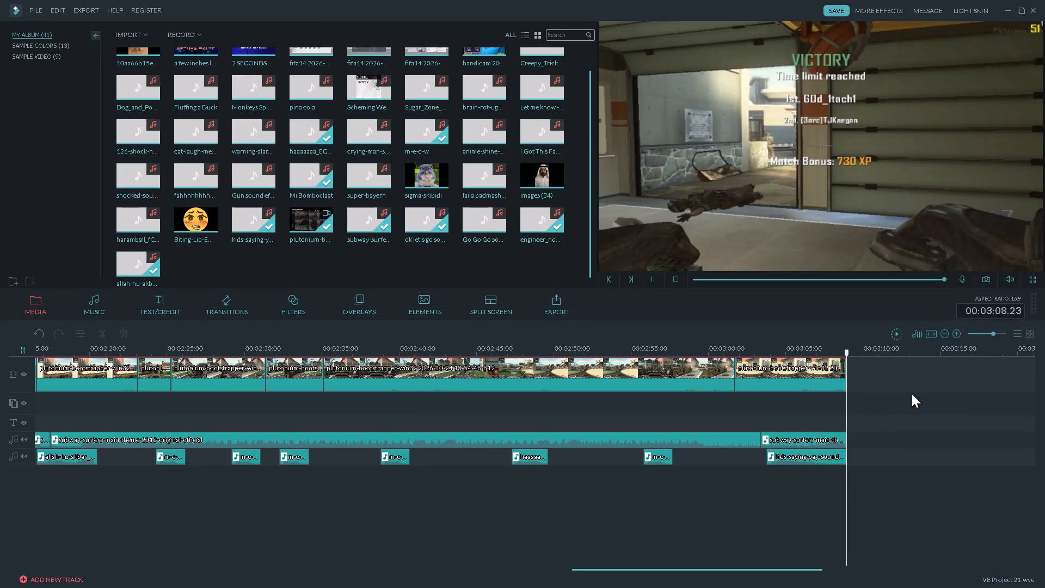
drag(914, 276, 938, 286)
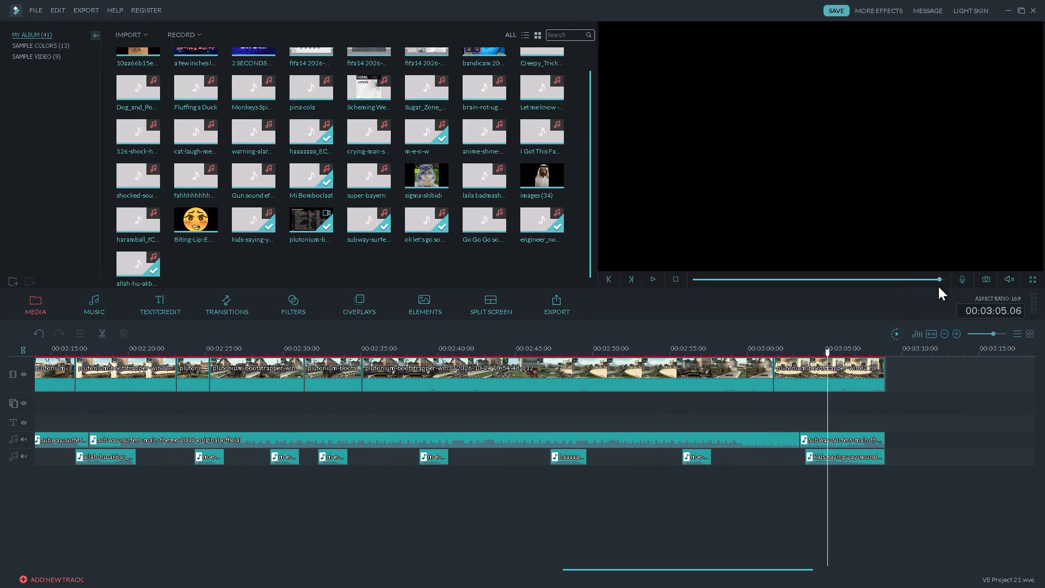
drag(938, 286, 962, 291)
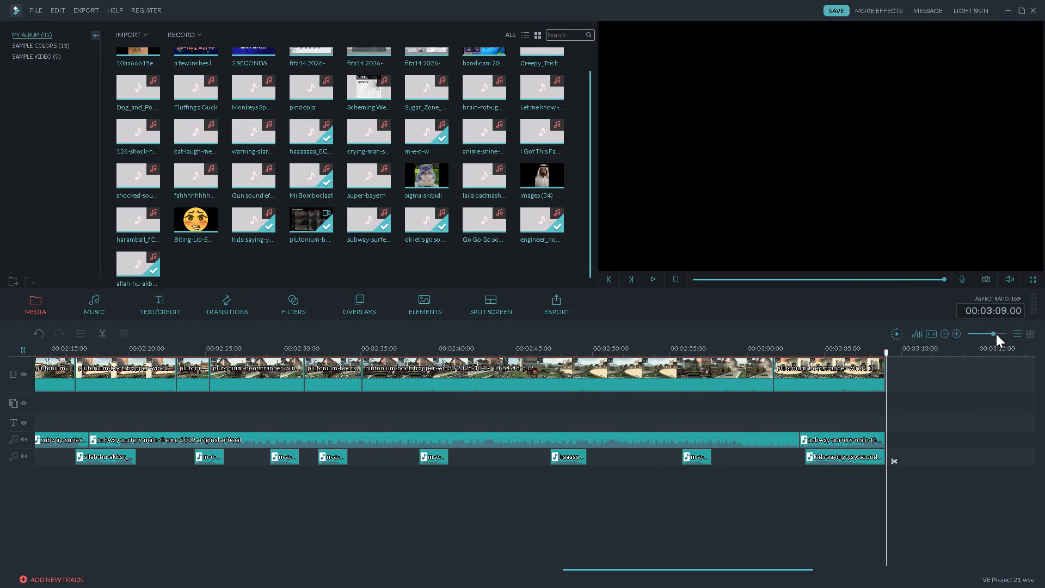
drag(996, 334, 1003, 333)
click(879, 379)
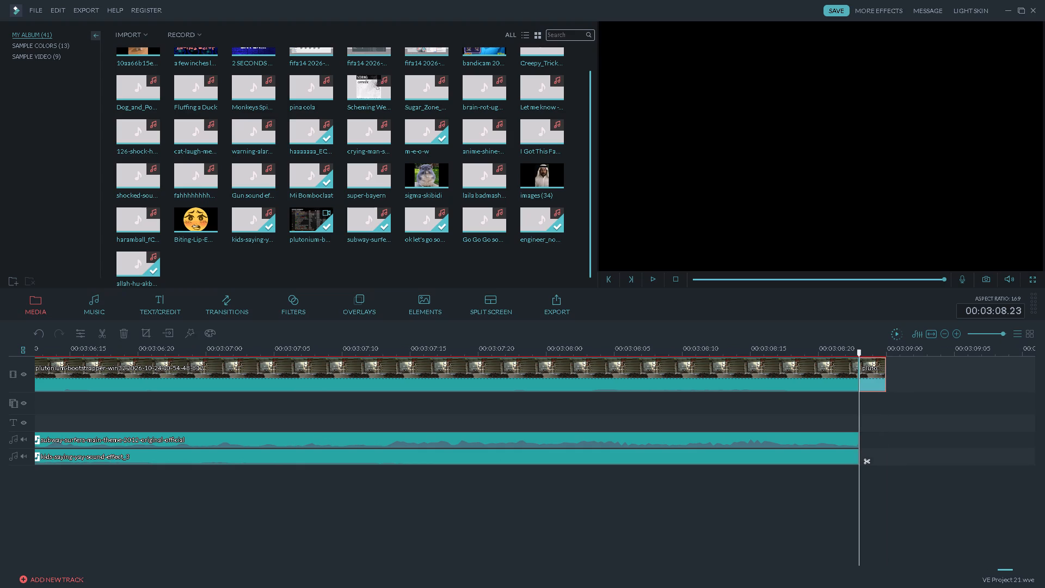
key(Delete)
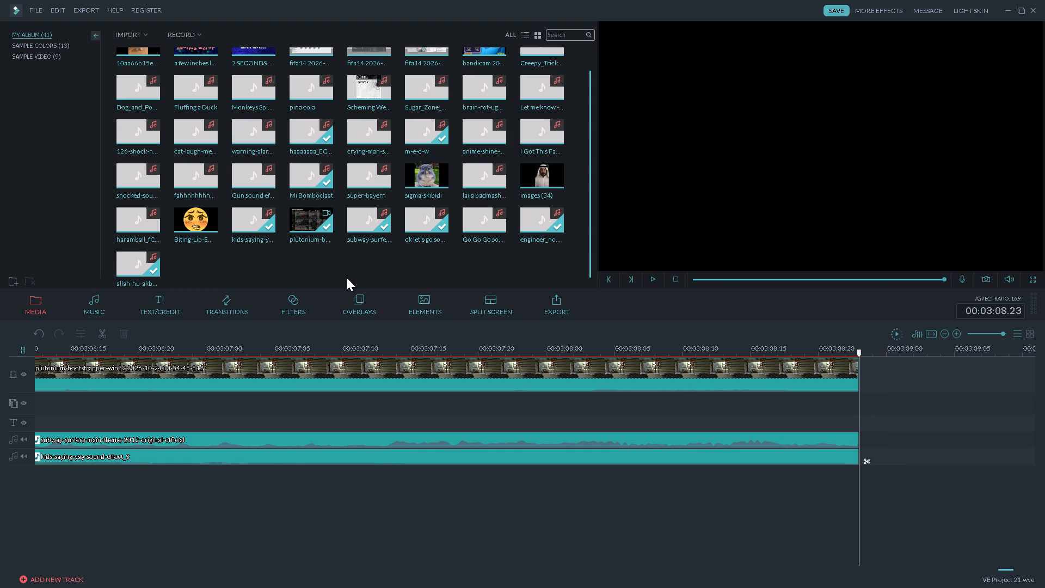
Switch to Opera and search Google Images for "call of duty meme ghost" in a new tab.
key(alt+Tab)
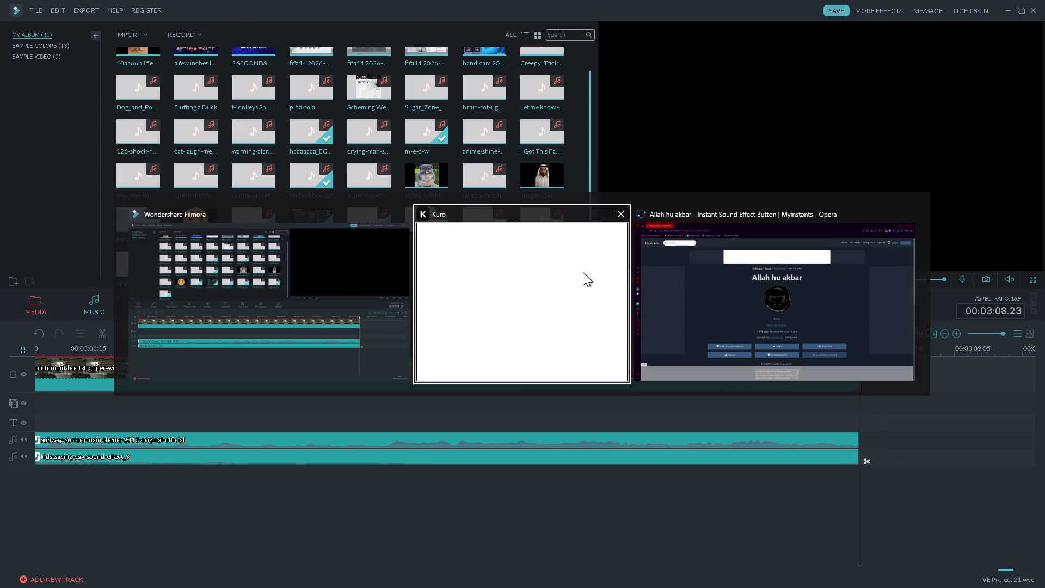
alt+click(646, 272)
click(153, 11)
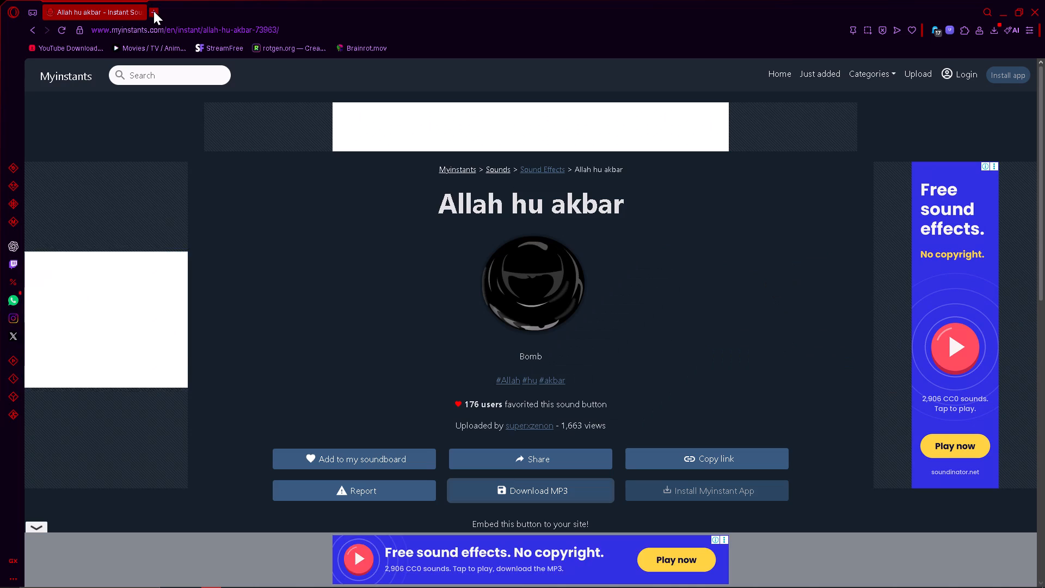
text(call of duty meme)
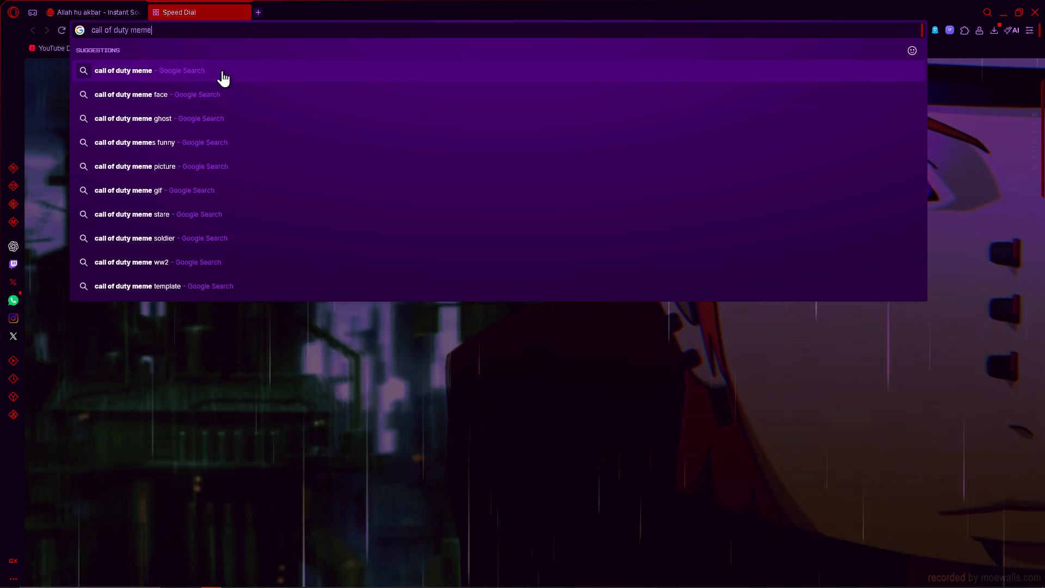
click(168, 119)
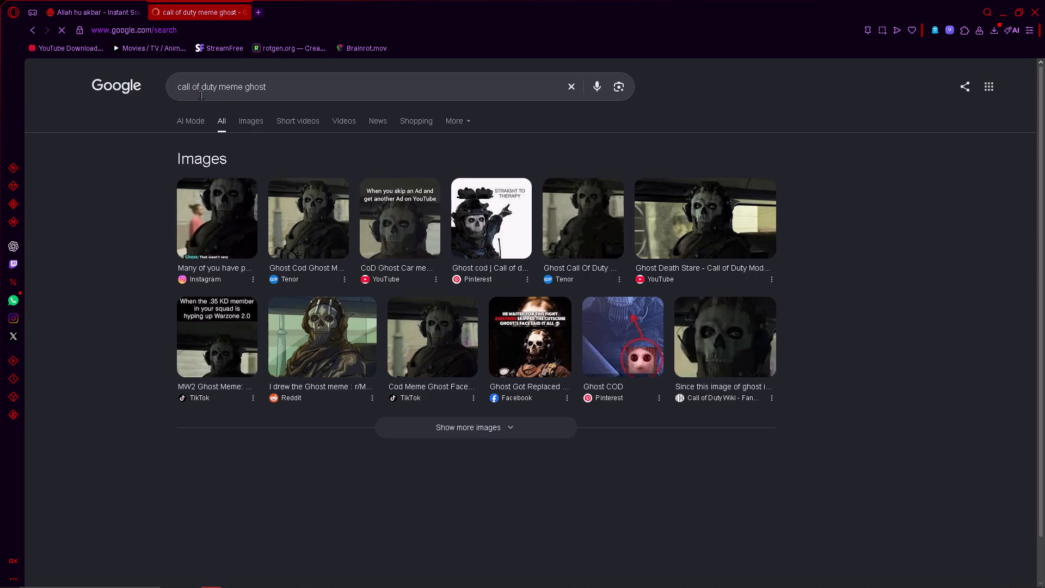
click(261, 120)
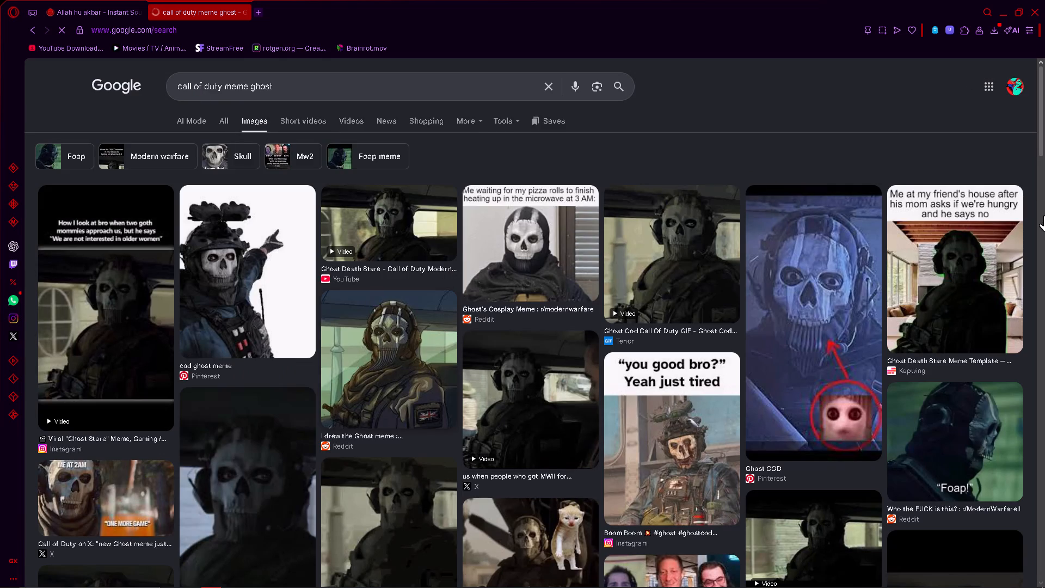
Look through the Ghost meme image results, previewing the "You have been summoned" picture, and return to the top of the results.
drag(1042, 133, 1044, 212)
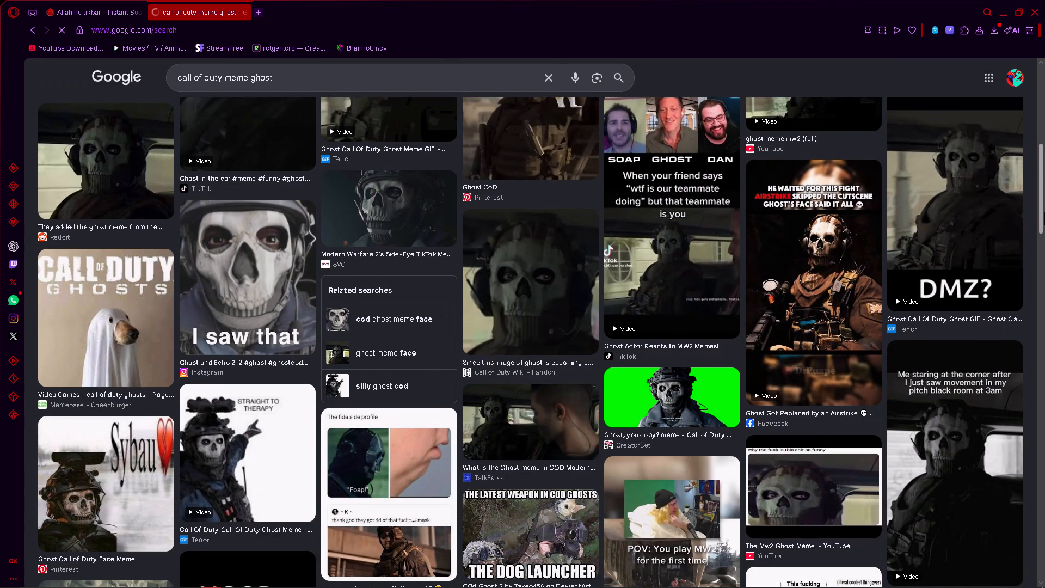
drag(1044, 212, 1044, 250)
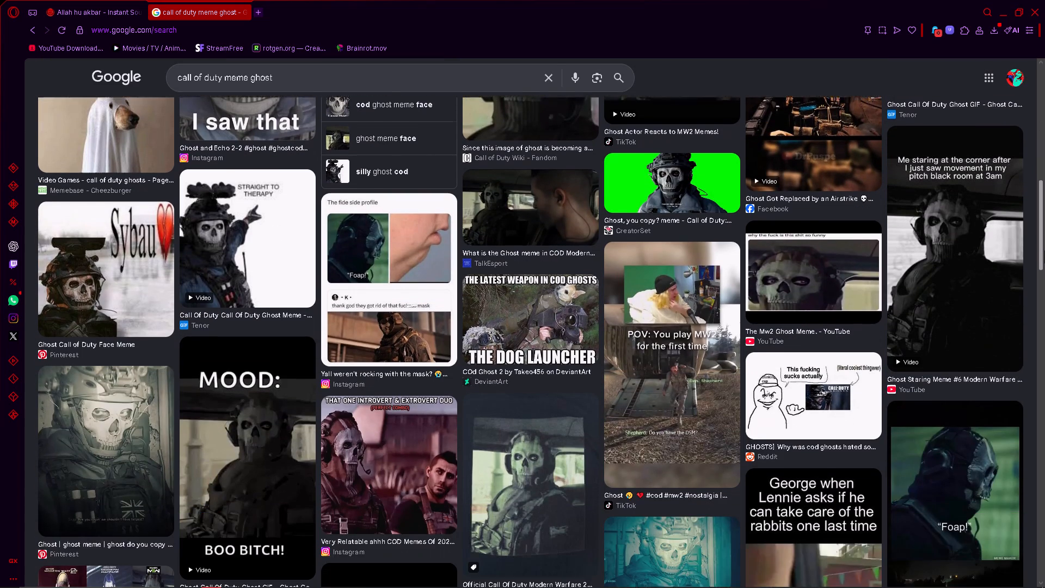
drag(1044, 250, 1044, 333)
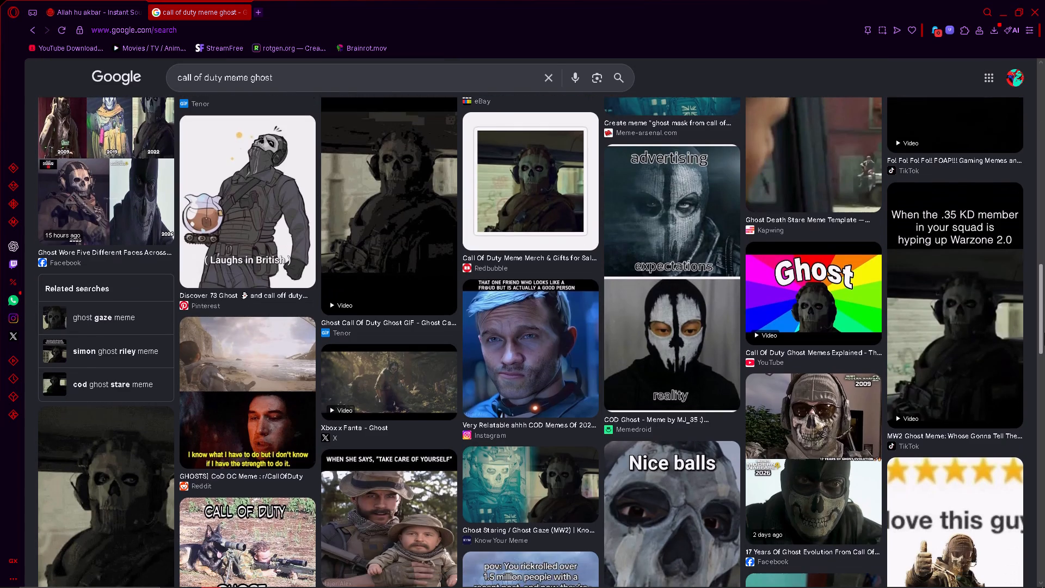
drag(1044, 333, 1044, 377)
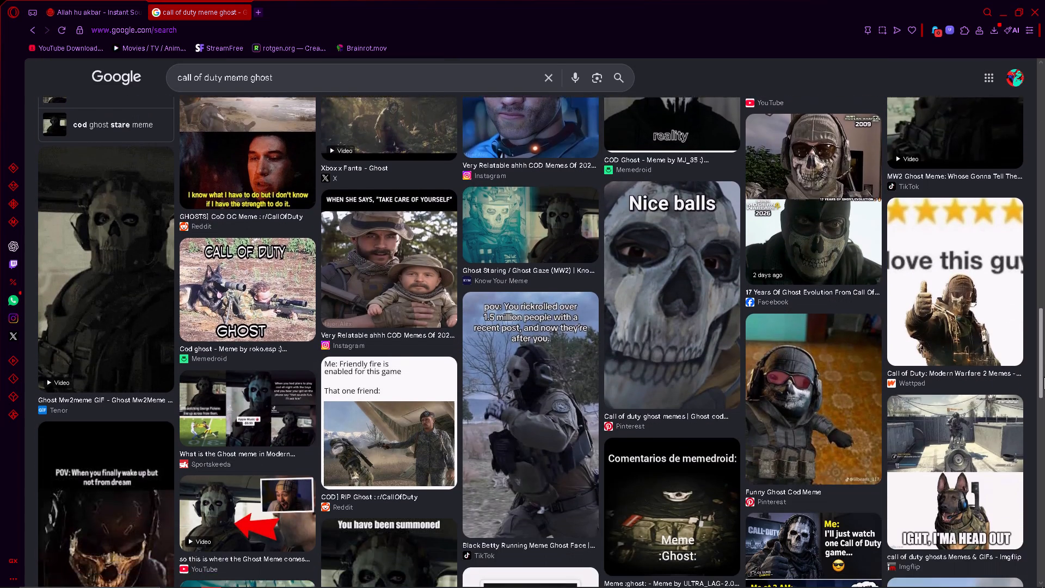
drag(1044, 377, 1044, 427)
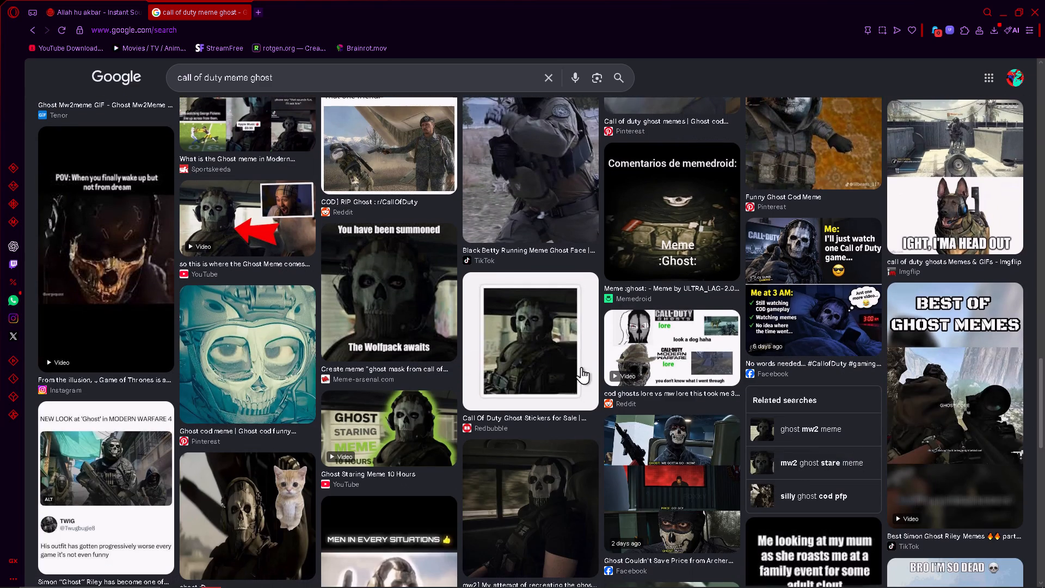
click(422, 314)
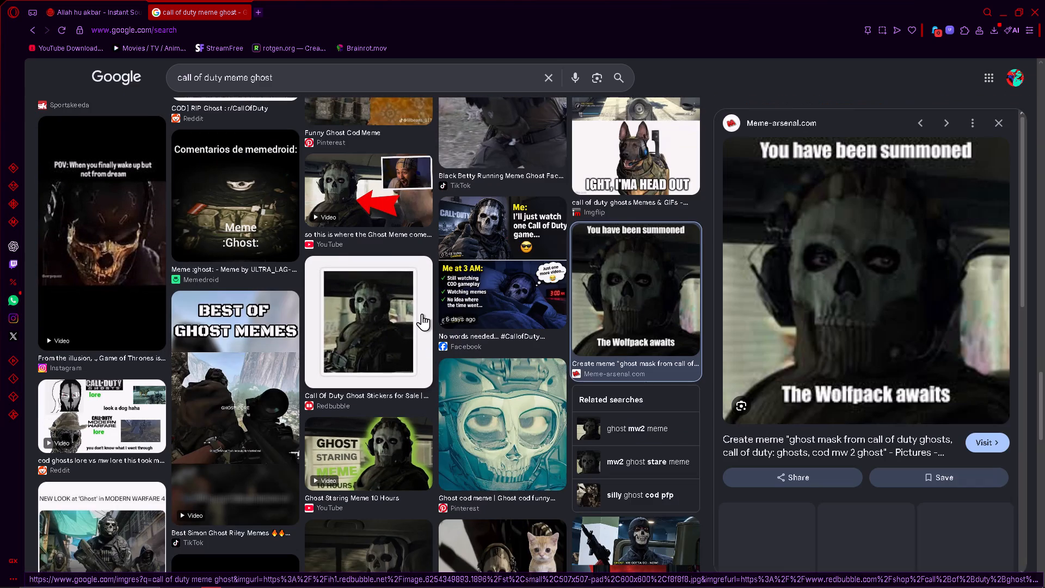
drag(1024, 213, 1027, 293)
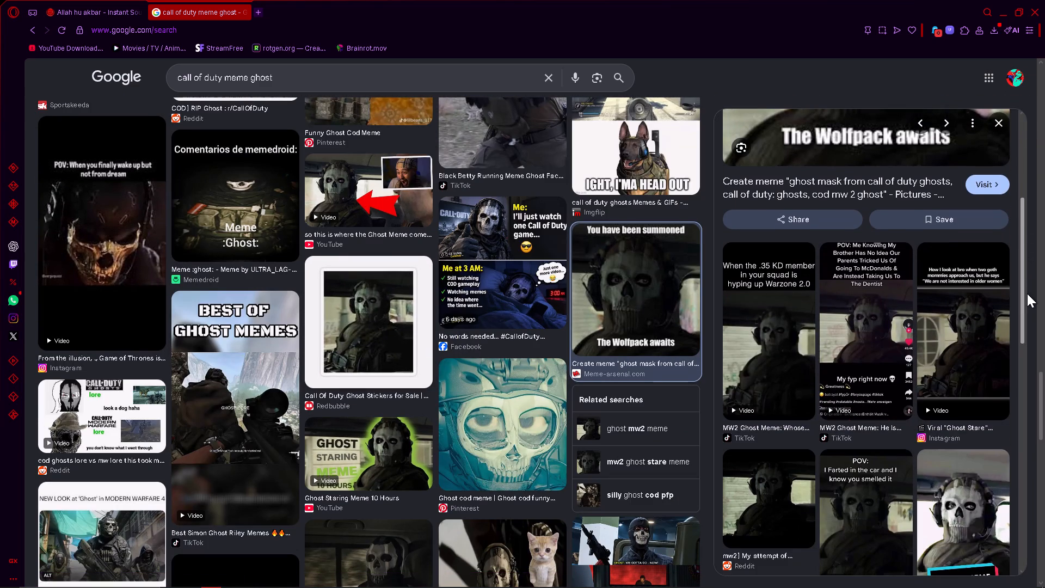
drag(1027, 293, 1041, 332)
key(Escape)
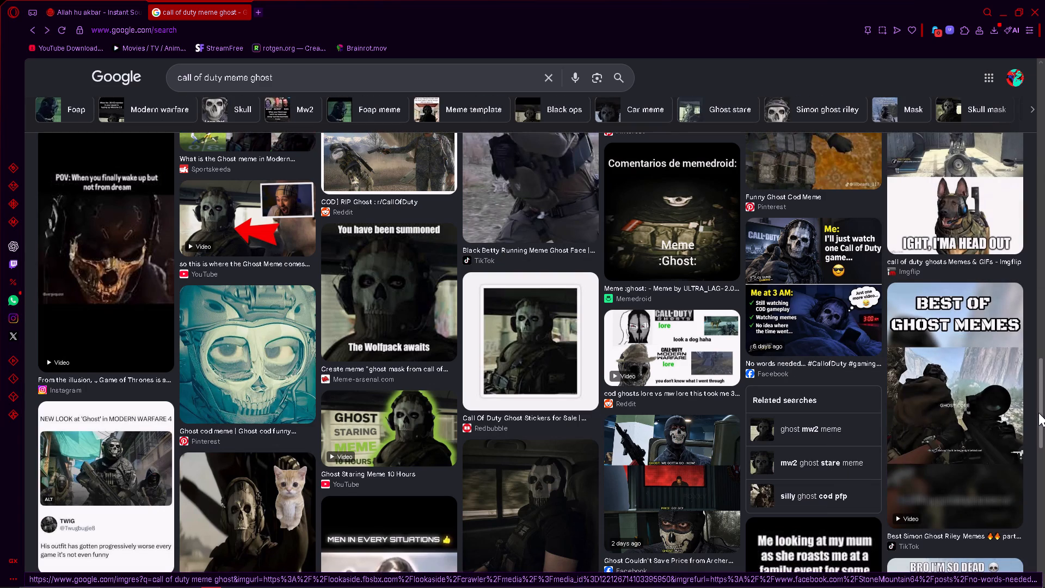
drag(1044, 414, 1043, 497)
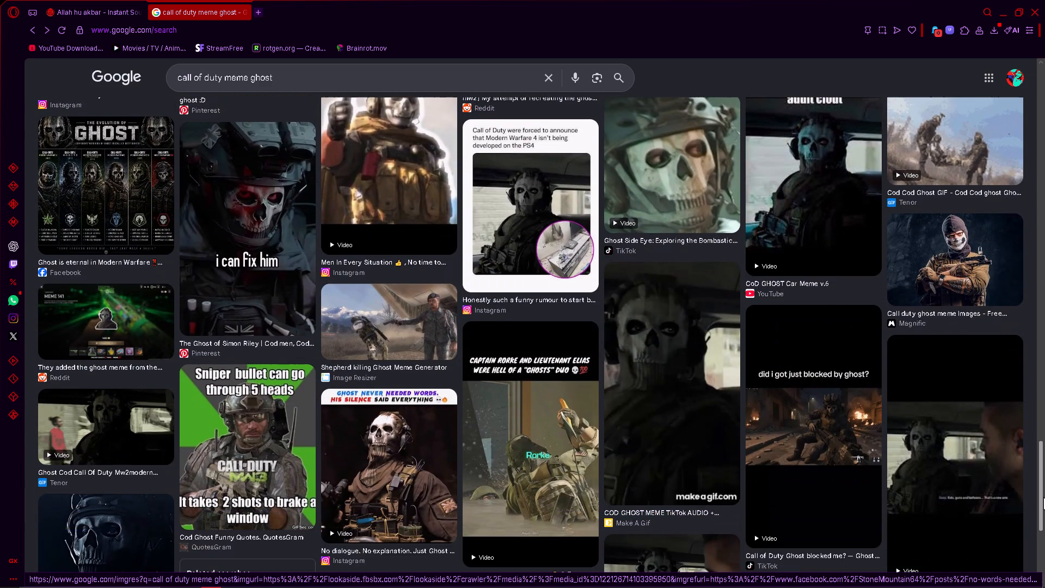
drag(1043, 497, 1044, 111)
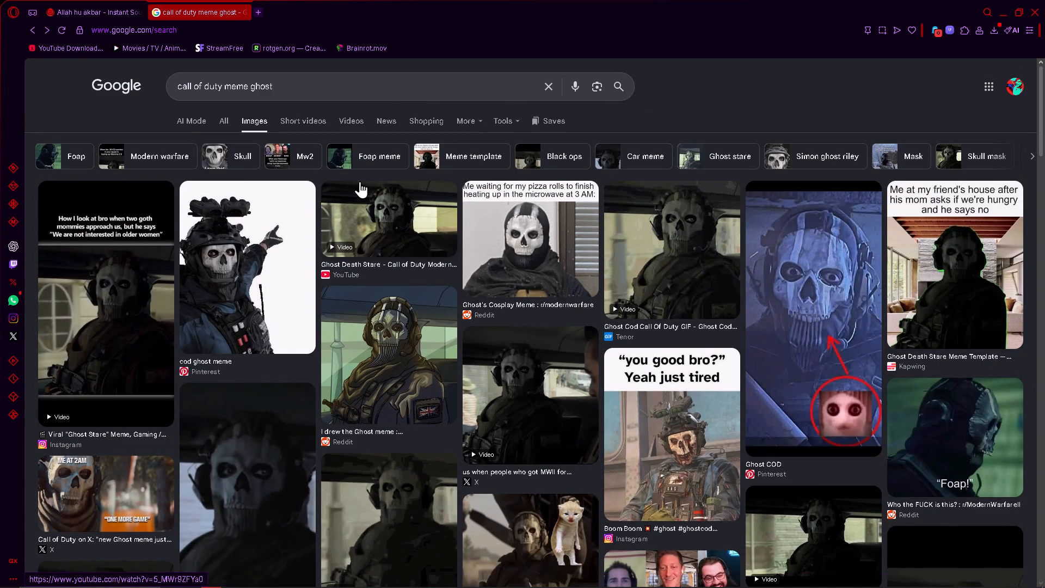
Open the YouTube "Ghost Death Stare" result and save its picture under the suggested file name.
click(397, 209)
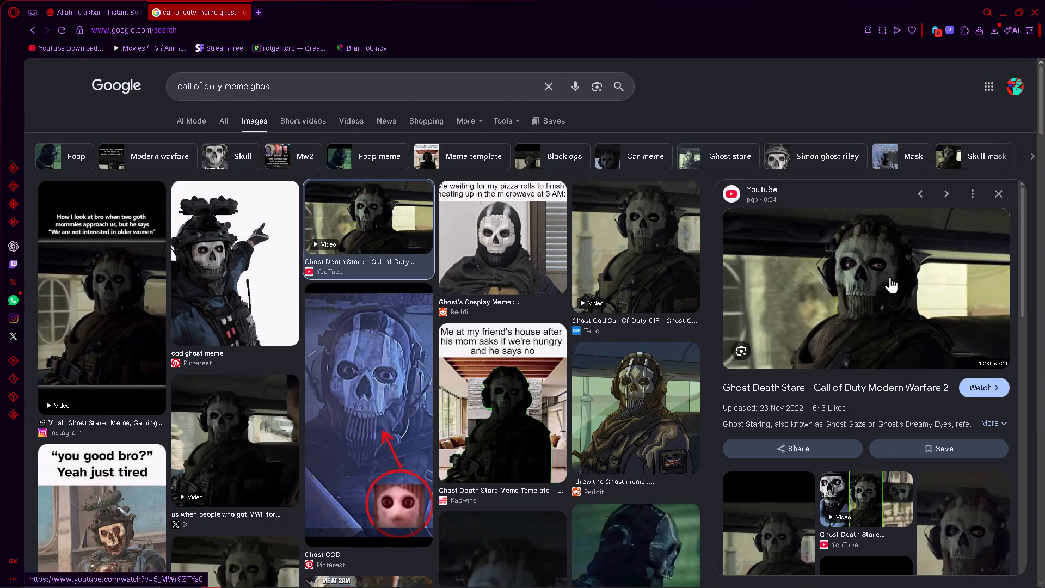
right_click(890, 277)
click(771, 363)
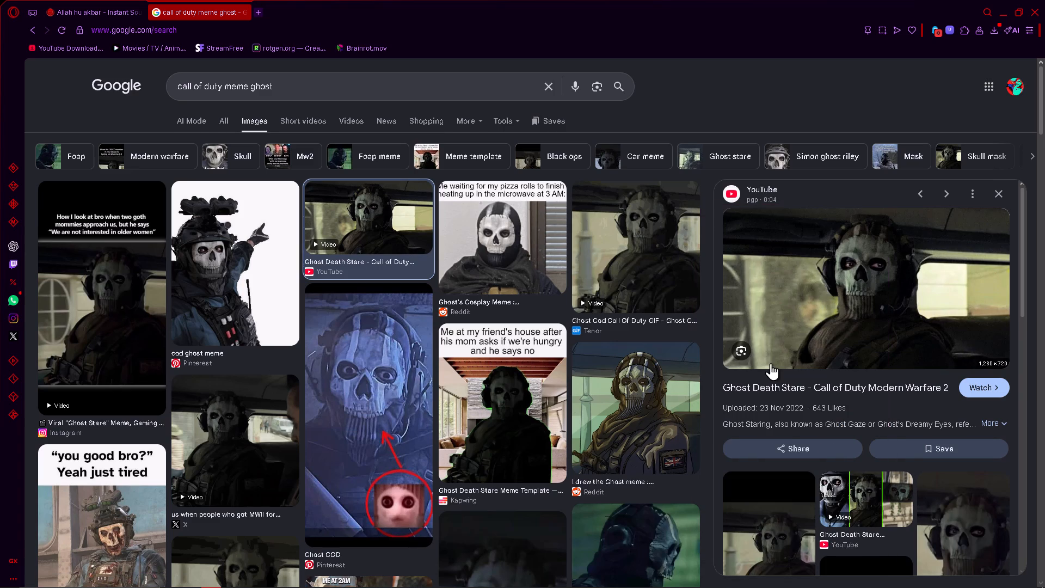
key(Return)
Switch to Filmora, import the saved Ghost image and add it to the video track after the gameplay at 00:03:08.23.
key(alt+Tab)
click(126, 30)
click(137, 47)
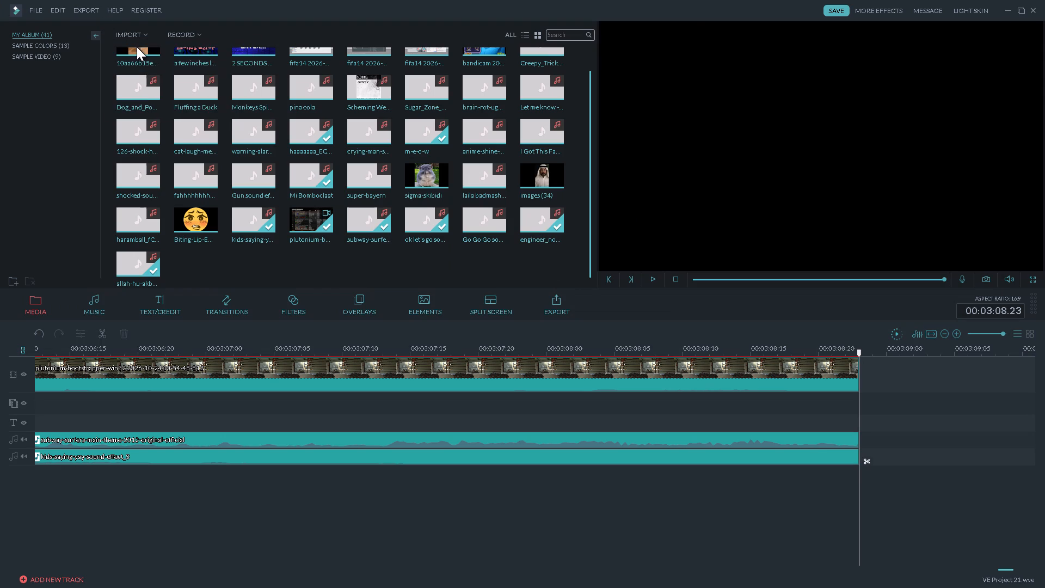
double_click(131, 99)
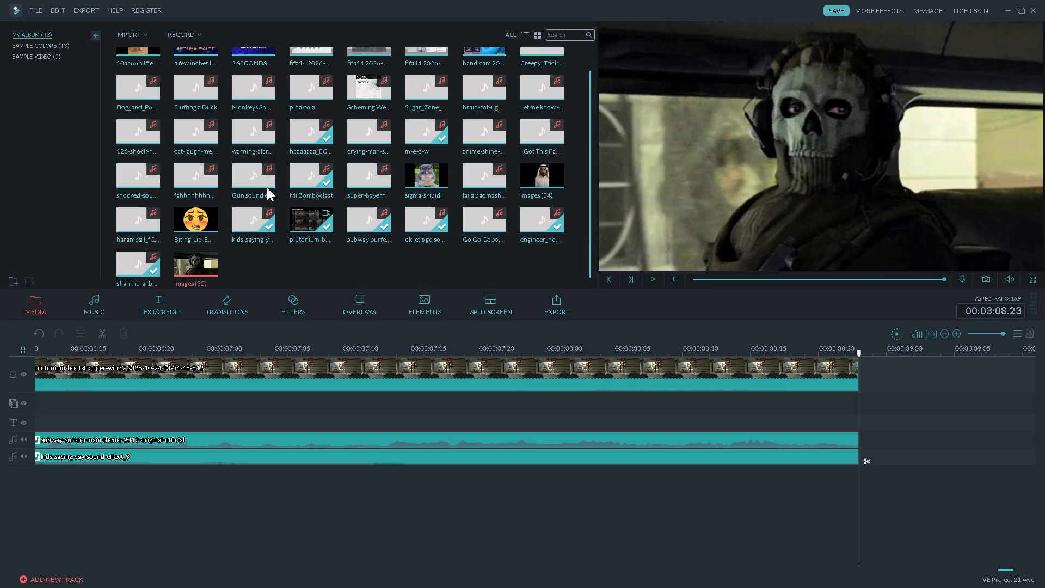
click(196, 265)
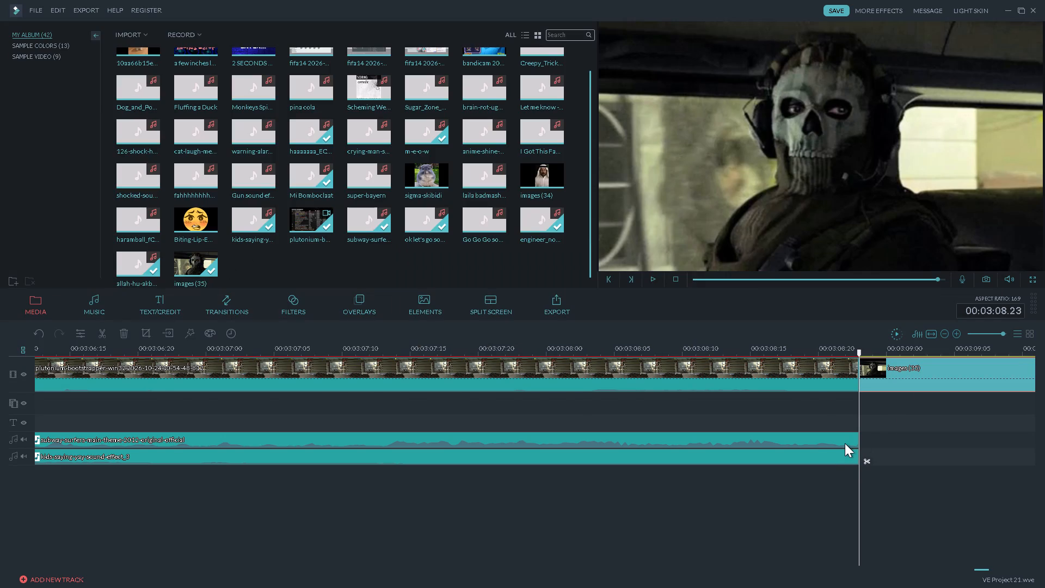
Extend the Subway Surfers music to the end of the Ghost image at 00:03:13.23 and play the join.
click(845, 443)
drag(858, 439, 1032, 433)
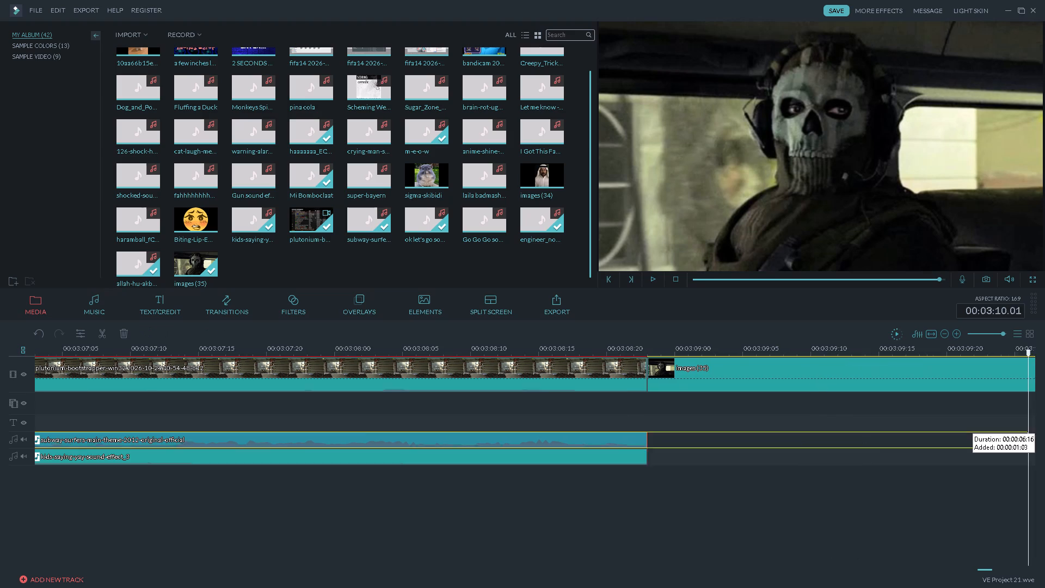
drag(1032, 433, 409, 437)
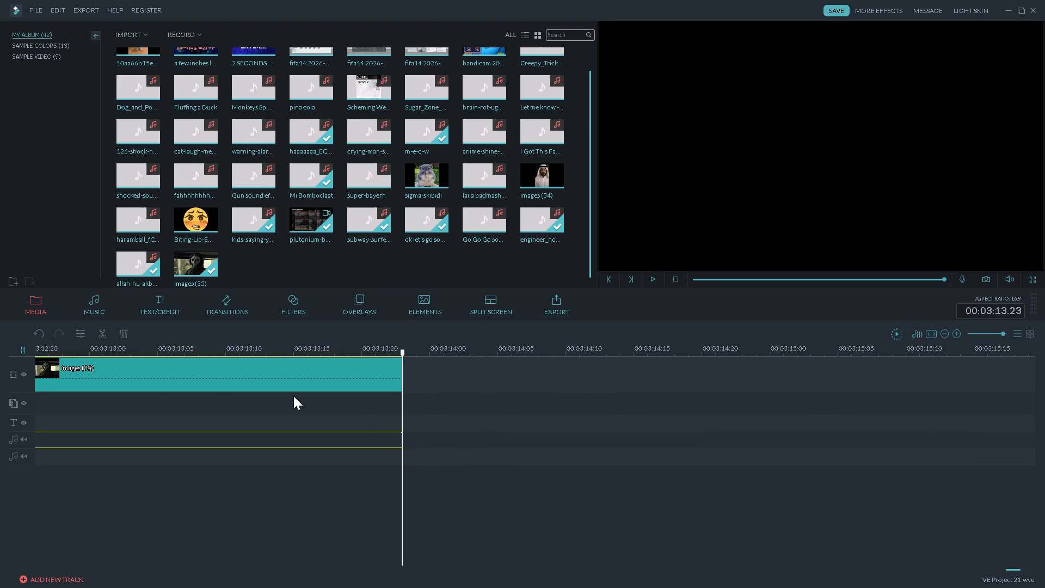
click(58, 352)
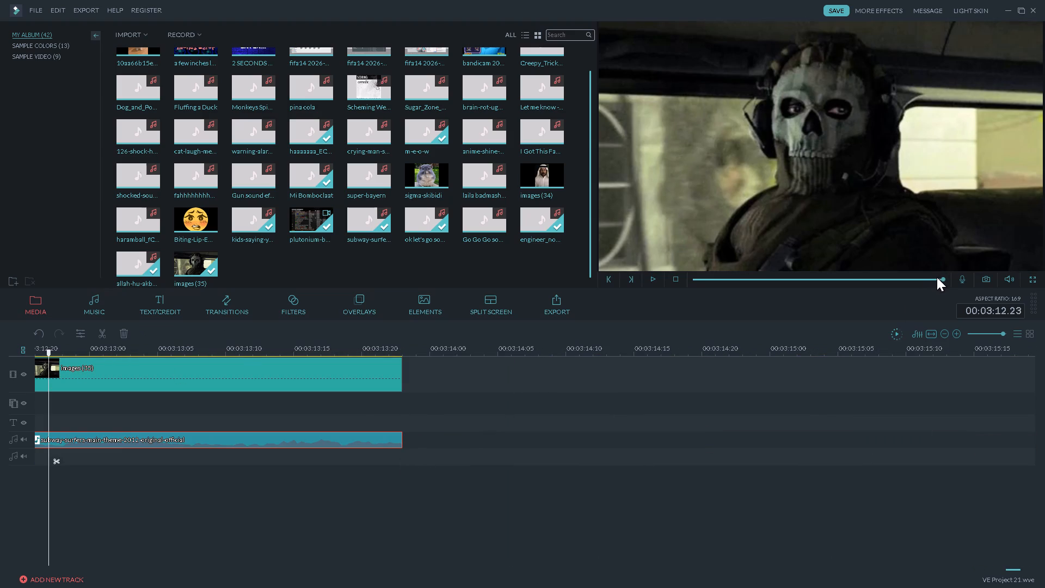
click(937, 278)
key(space)
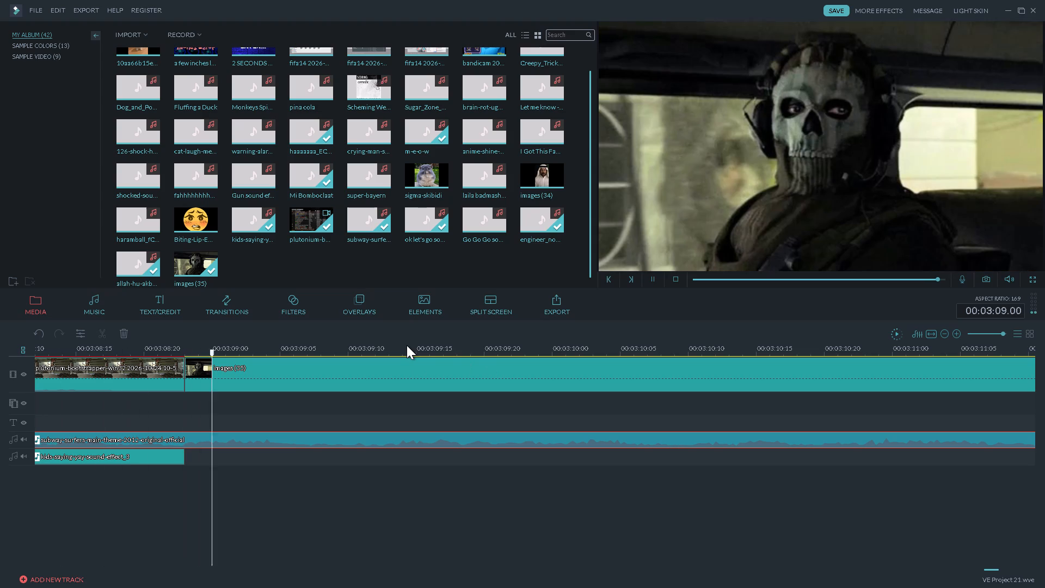
key(space)
Add a Flash transition between the gameplay and the Ghost image, and shorten it to 00:00:00.18.
click(171, 365)
click(236, 301)
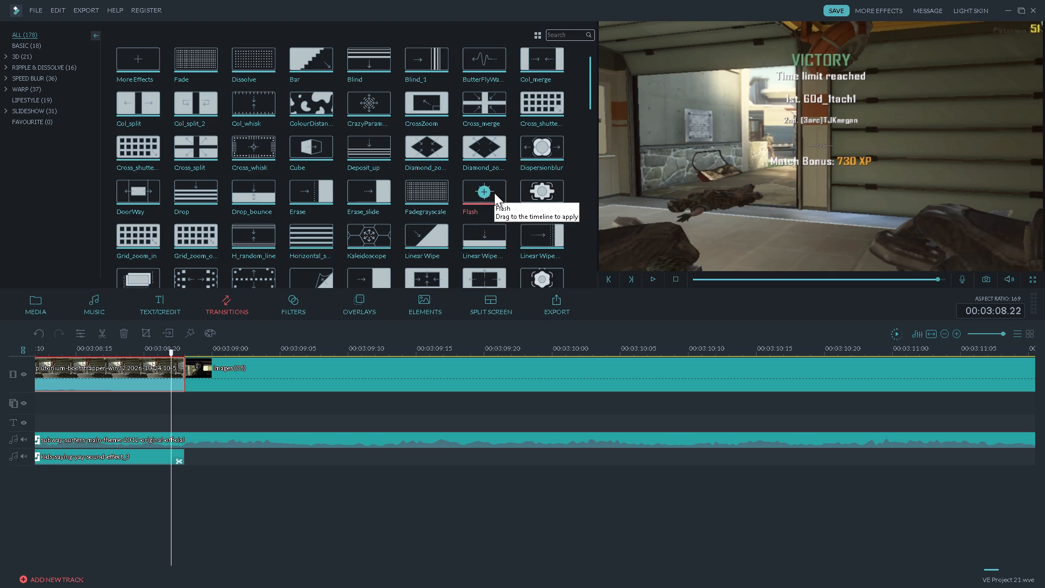
drag(494, 192, 178, 369)
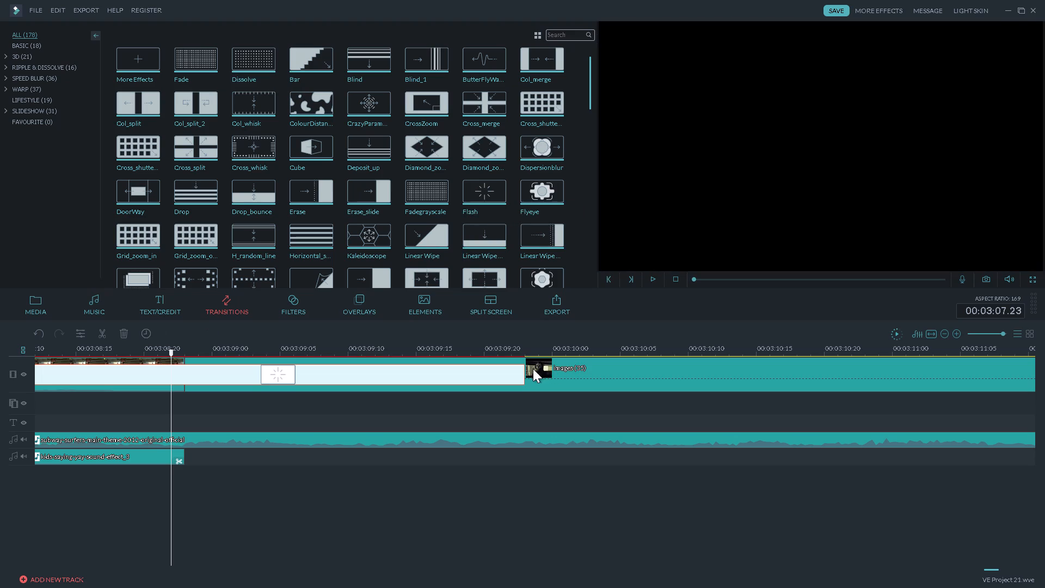
drag(523, 373, 303, 377)
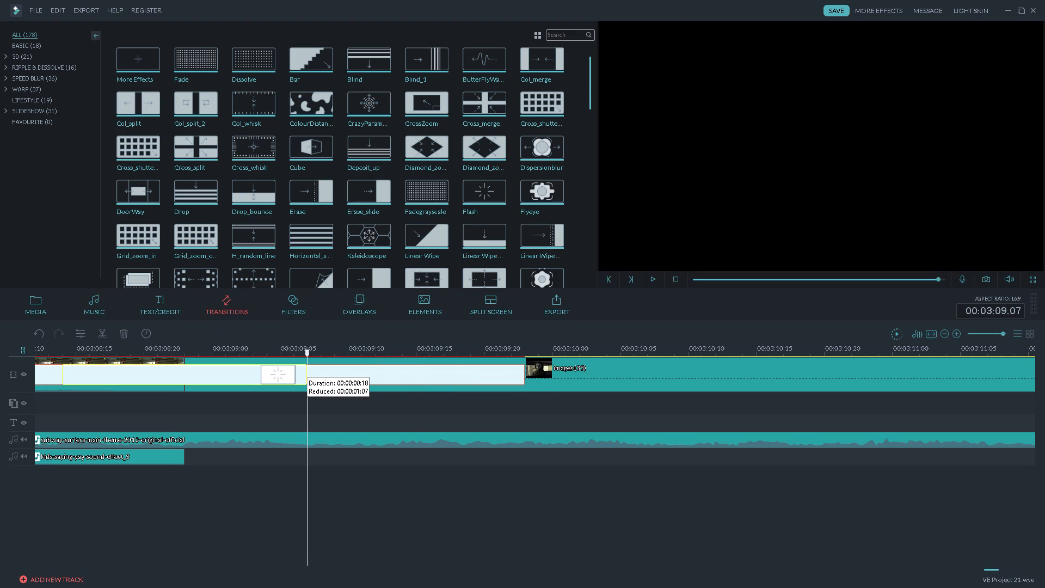
drag(303, 377, 303, 377)
Add a Fade transition at the end of the Ghost image, shorten it to start shortly after 00:03:12.00, and play the ending.
click(999, 333)
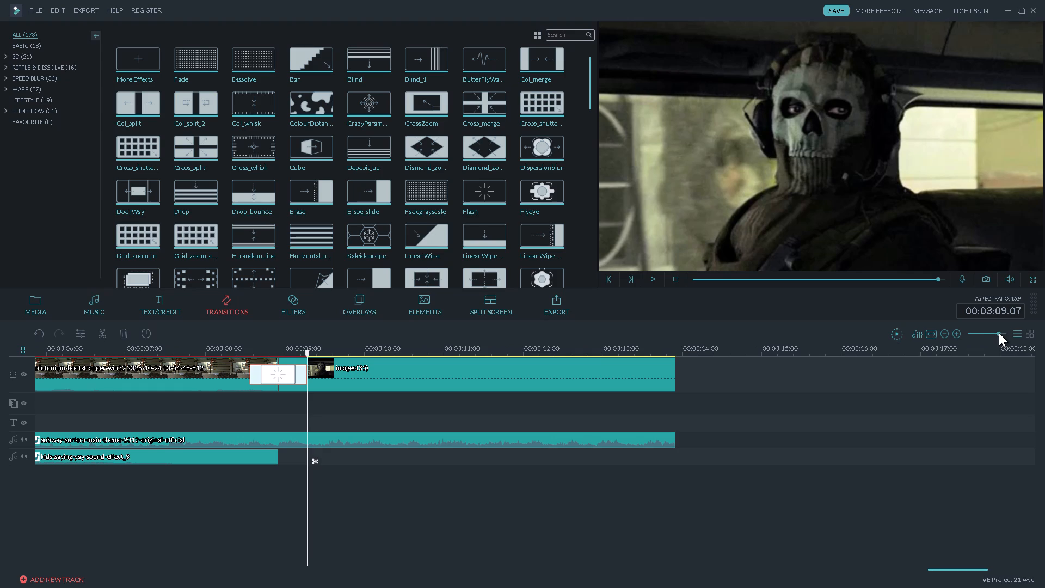
drag(213, 65, 260, 126)
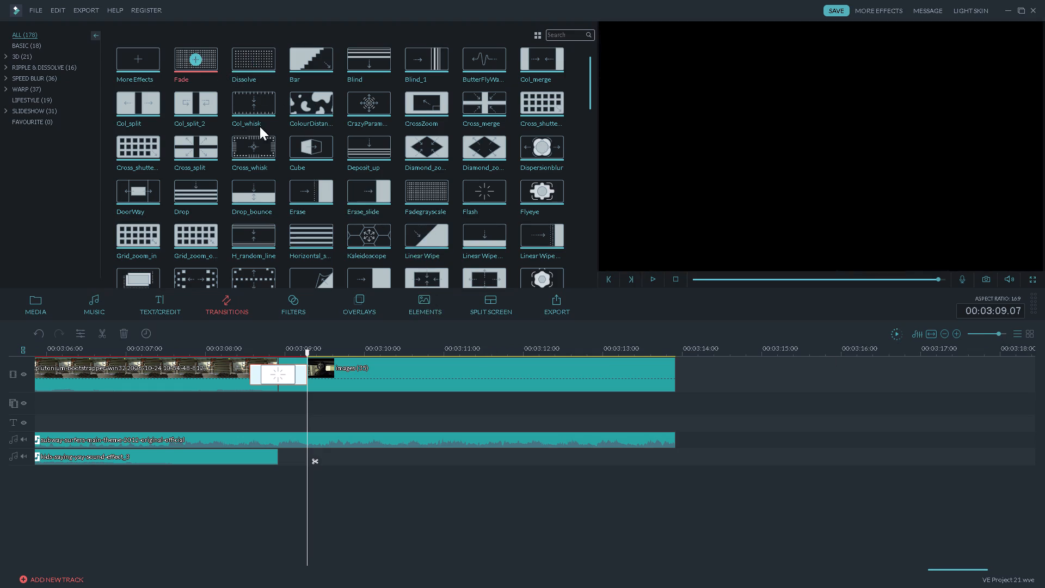
drag(260, 126, 654, 367)
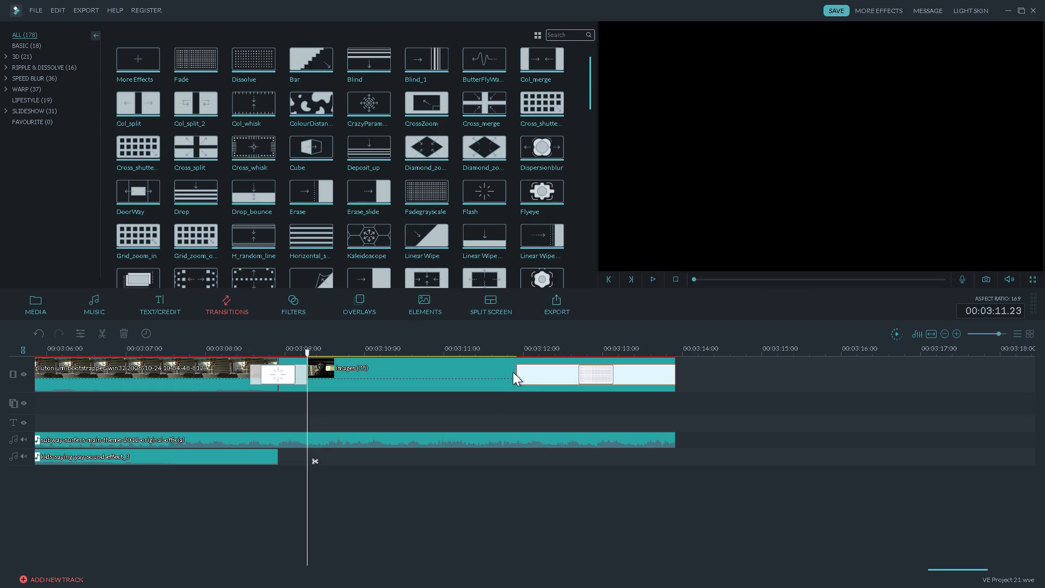
drag(518, 371, 552, 373)
click(175, 351)
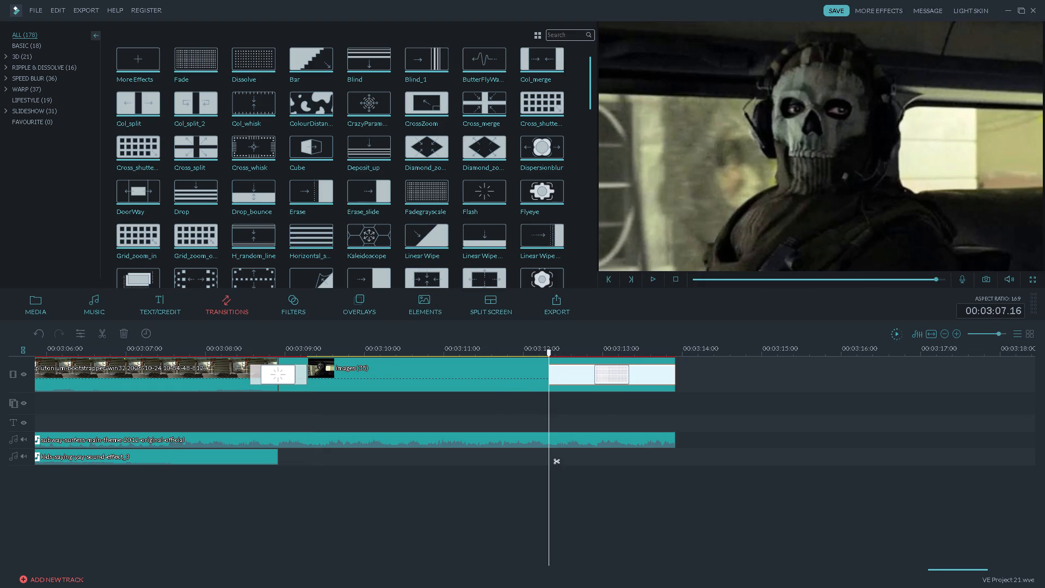
click(783, 477)
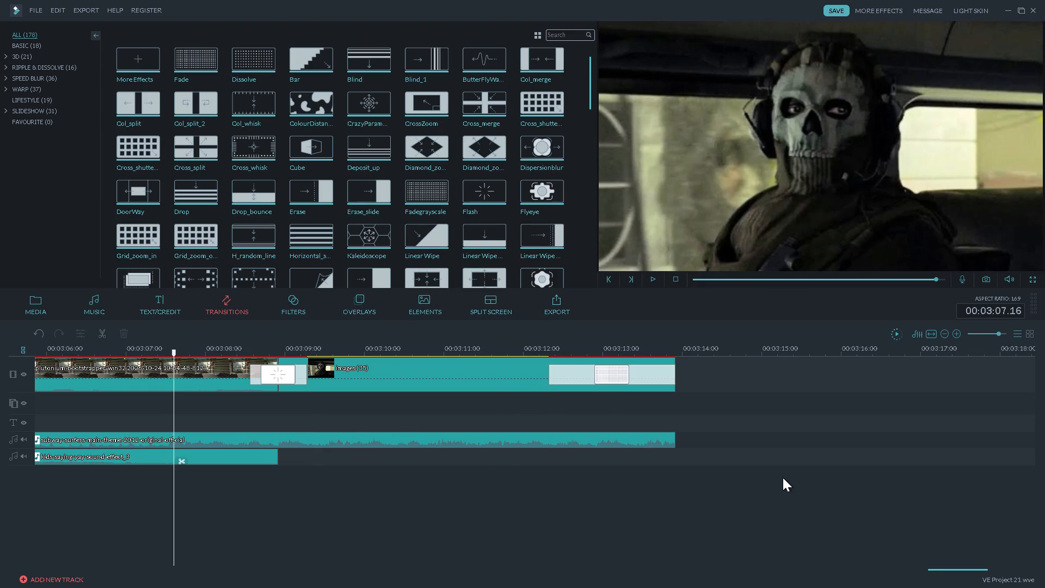
key(space)
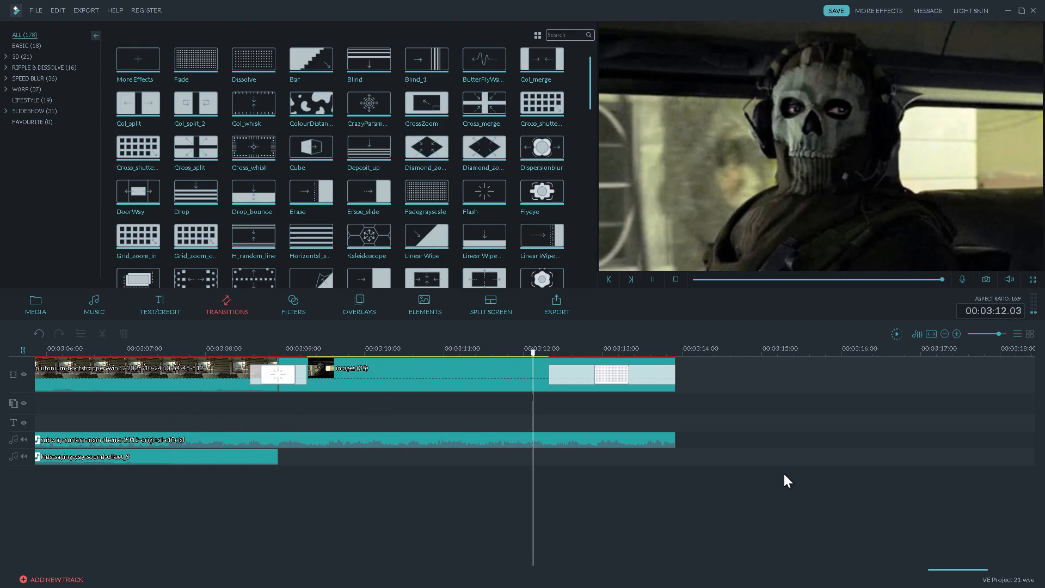
click(286, 350)
key(space)
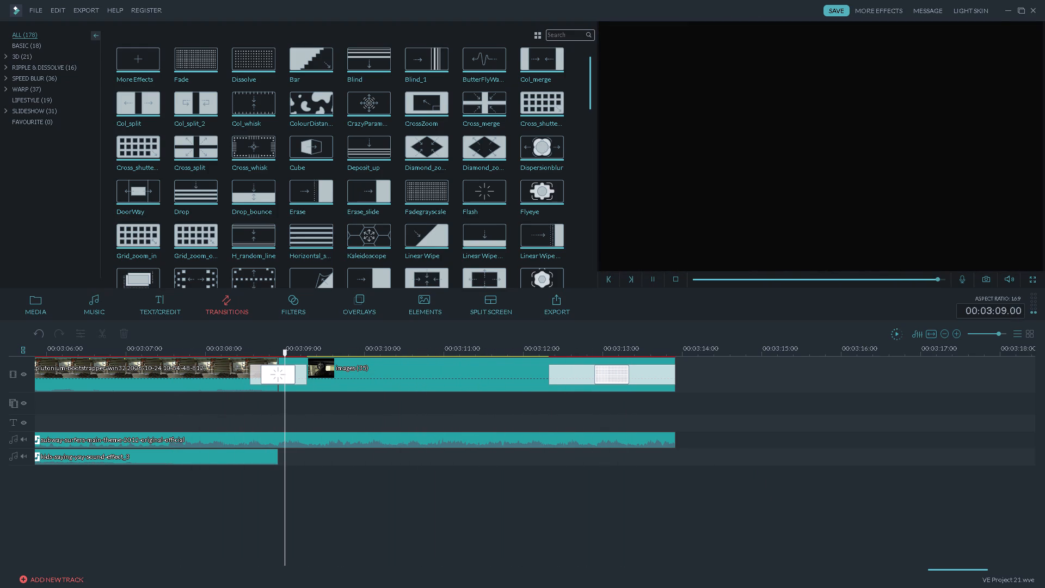
Add the custom title My Preset 1 to the text track at 00:03:08.23.
click(277, 352)
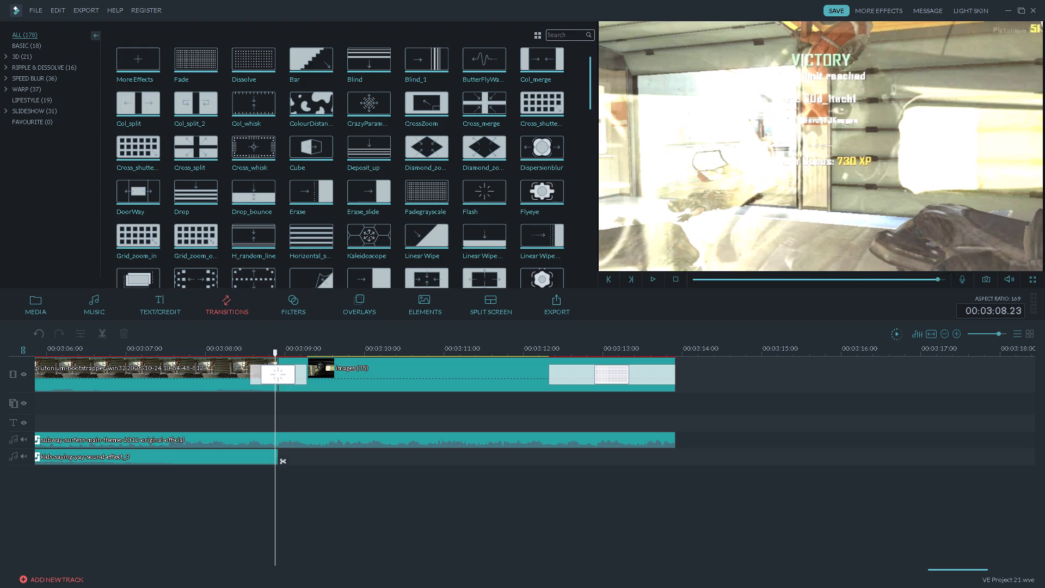
click(276, 352)
click(159, 303)
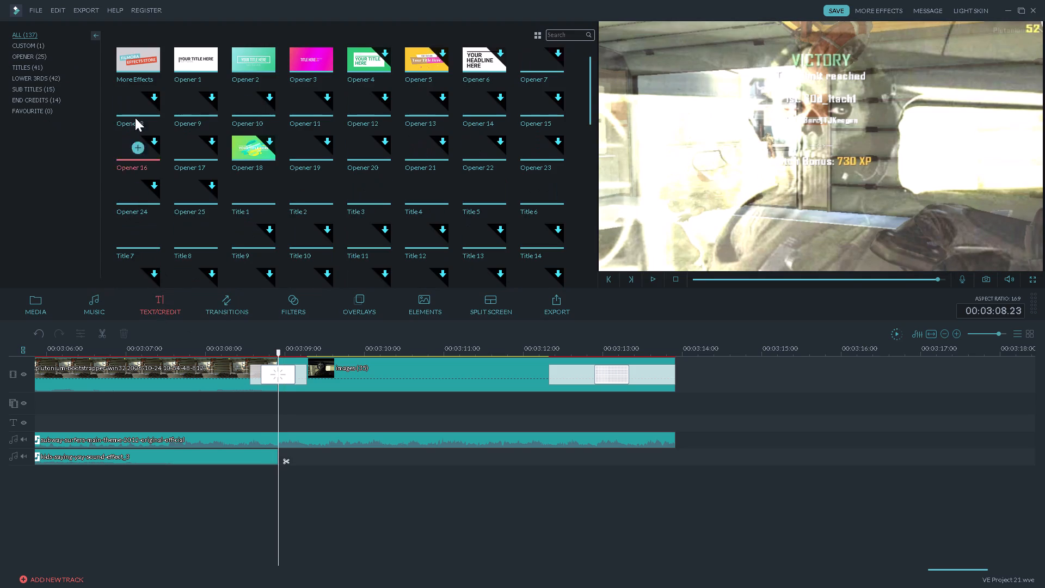
click(27, 46)
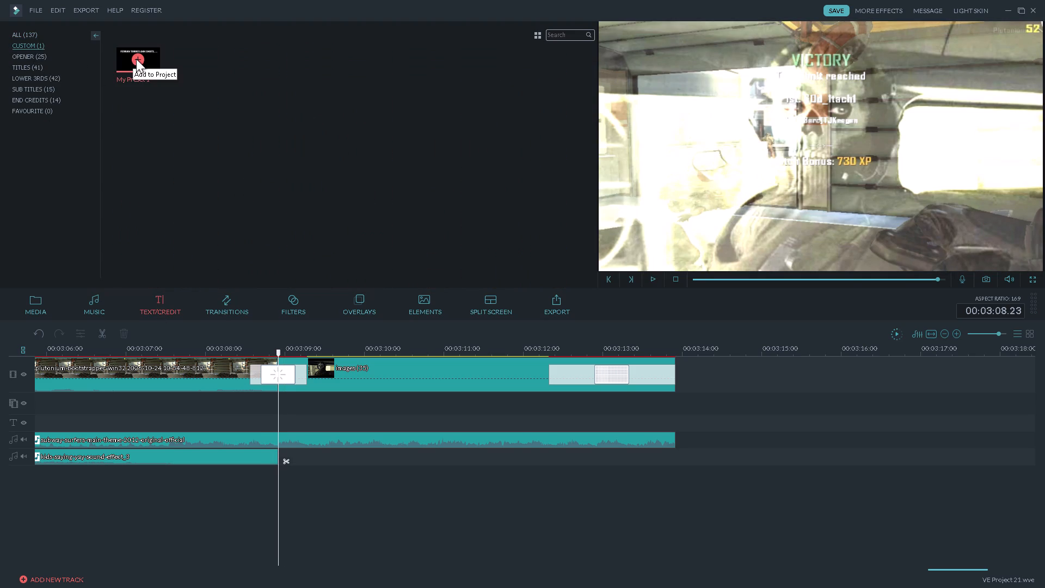
click(136, 59)
Open the new title for editing and replace its whole text with "Subscribe".
double_click(343, 422)
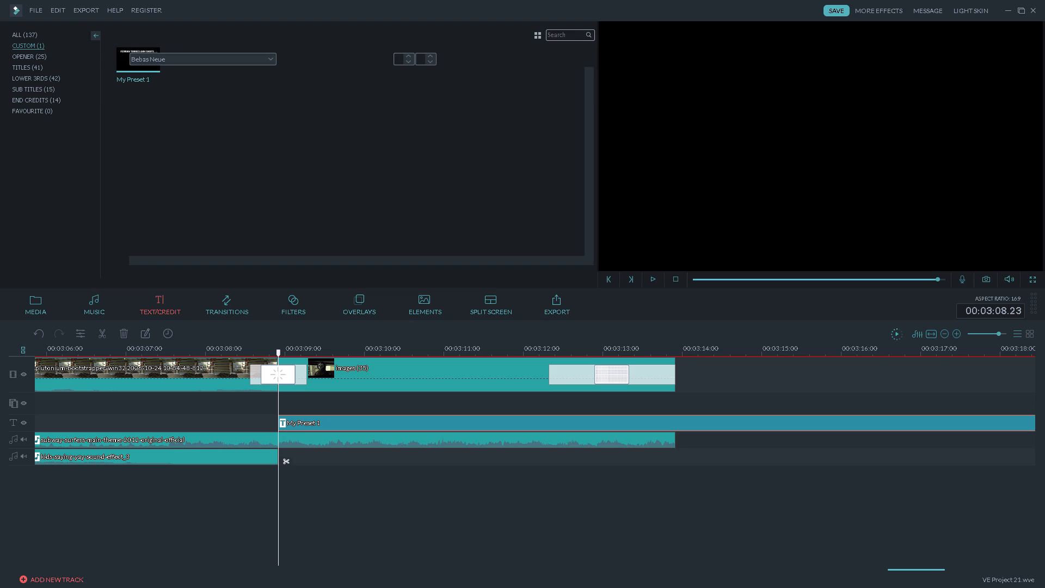
double_click(353, 422)
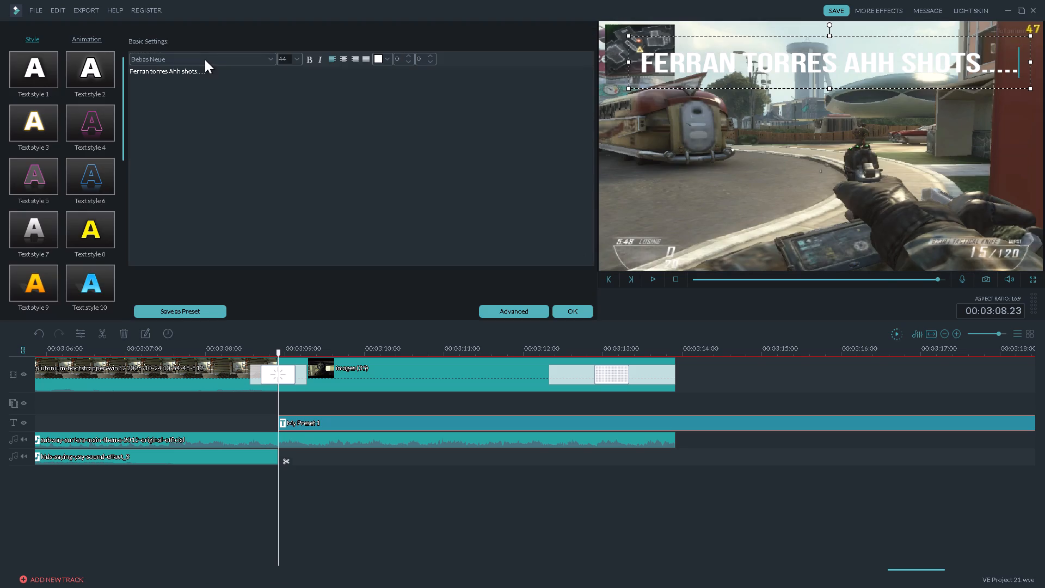
click(243, 84)
key(ctrl+a)
text(Subscribe)
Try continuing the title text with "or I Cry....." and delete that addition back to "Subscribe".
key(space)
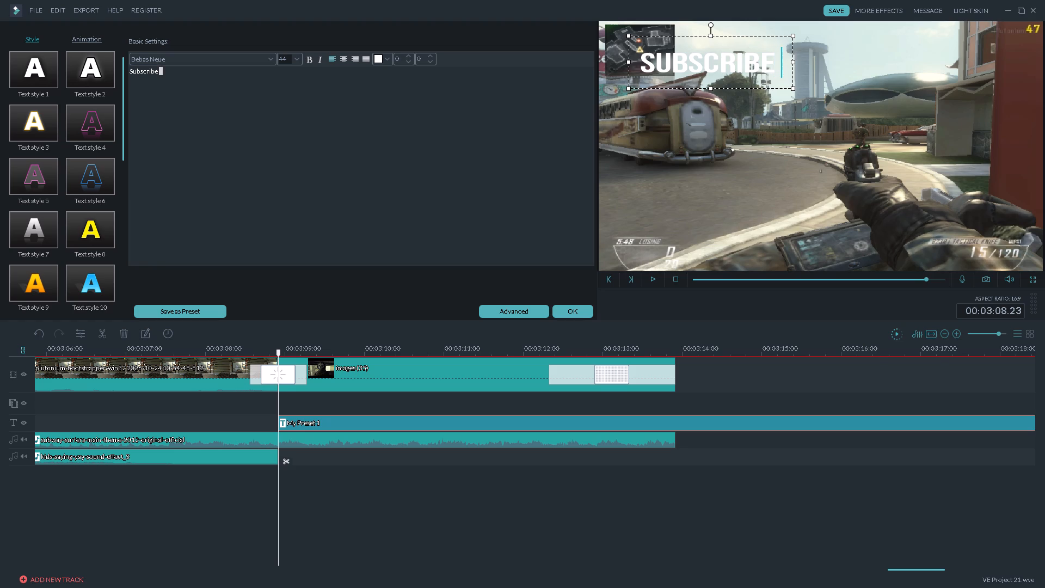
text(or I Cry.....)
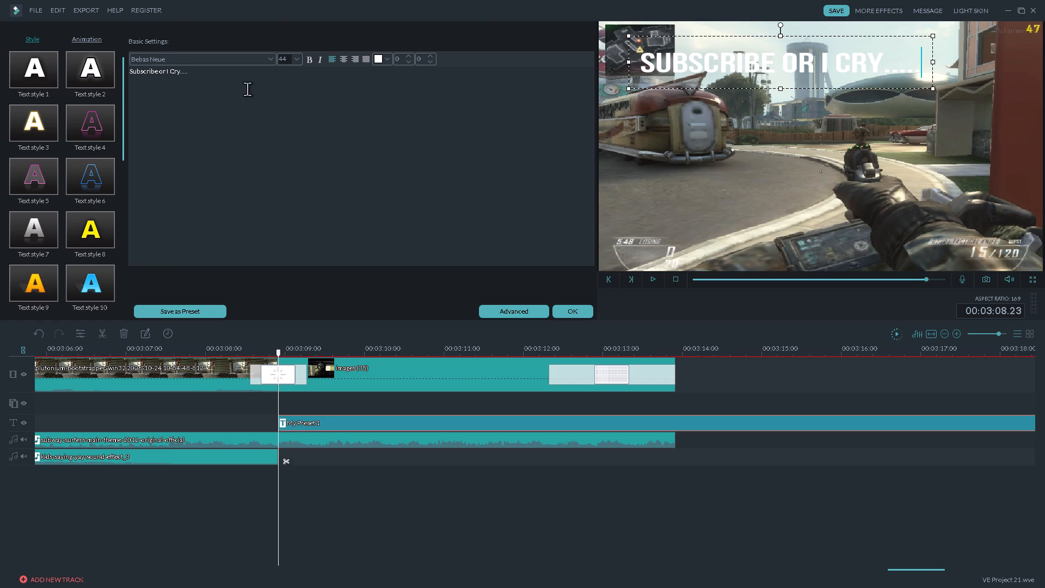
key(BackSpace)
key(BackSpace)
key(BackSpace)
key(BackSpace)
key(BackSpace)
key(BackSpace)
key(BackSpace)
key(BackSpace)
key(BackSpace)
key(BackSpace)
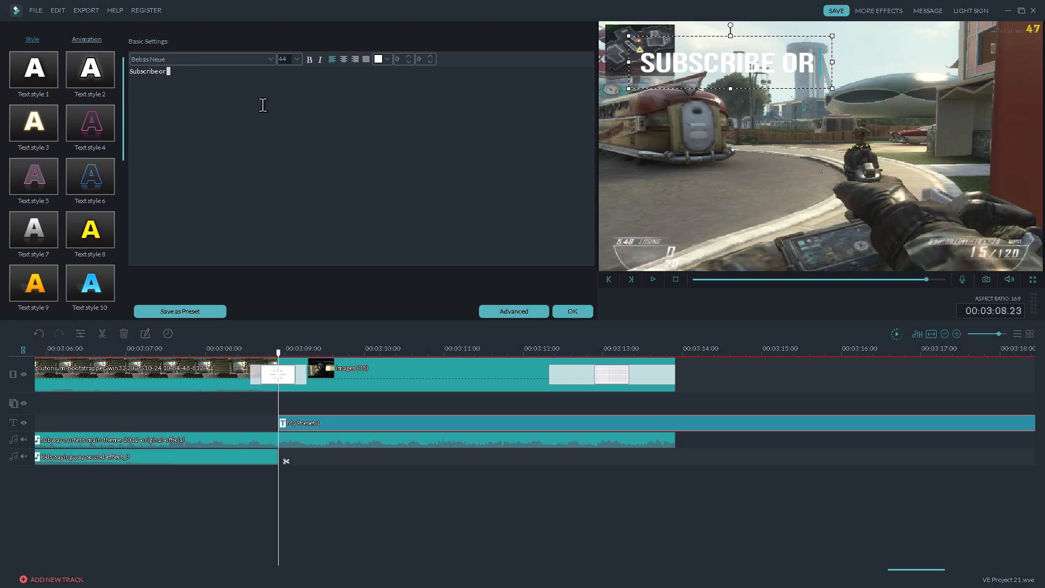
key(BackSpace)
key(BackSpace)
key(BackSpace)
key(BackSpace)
Complete the title text after "Subscribe" with "Seargent.... :D".
key(space)
text(Seargent)
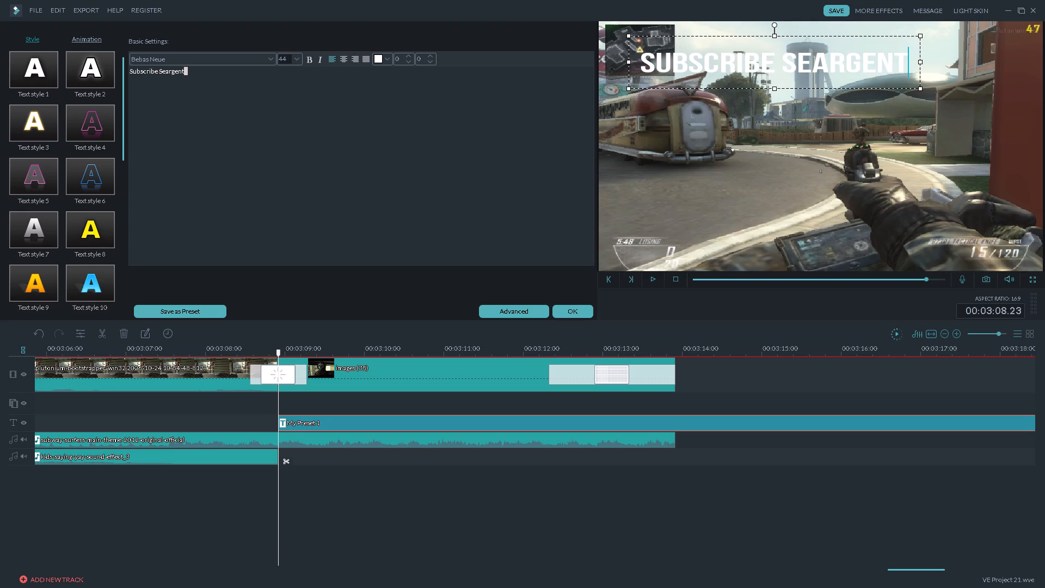
text(.... :D)
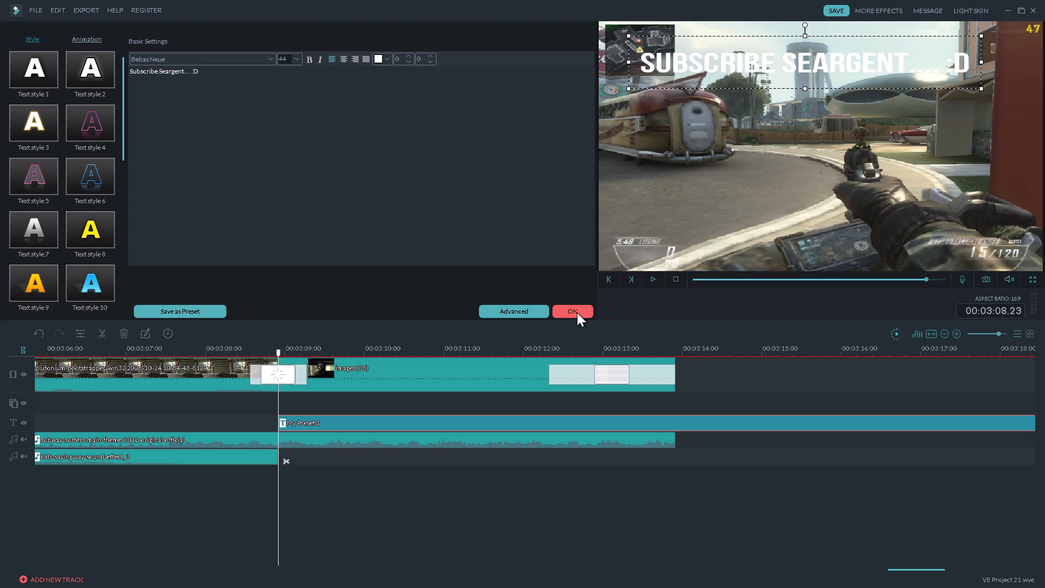
Move the "Subscribe Seargent.... :D" title to the bottom centre of the video frame and check its placement over the Ghost image.
drag(834, 71, 864, 208)
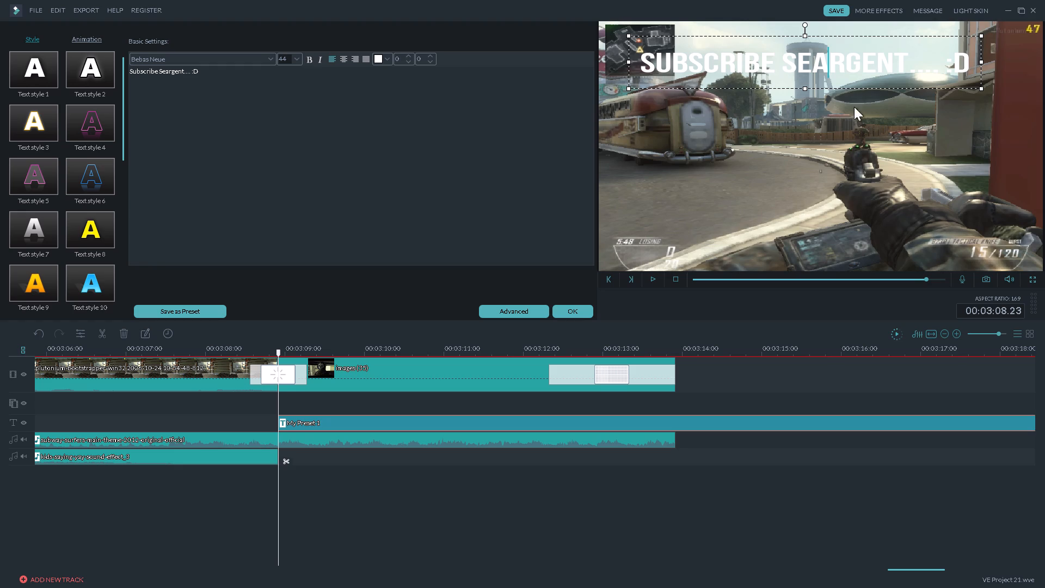
drag(858, 89, 877, 219)
drag(878, 90, 913, 251)
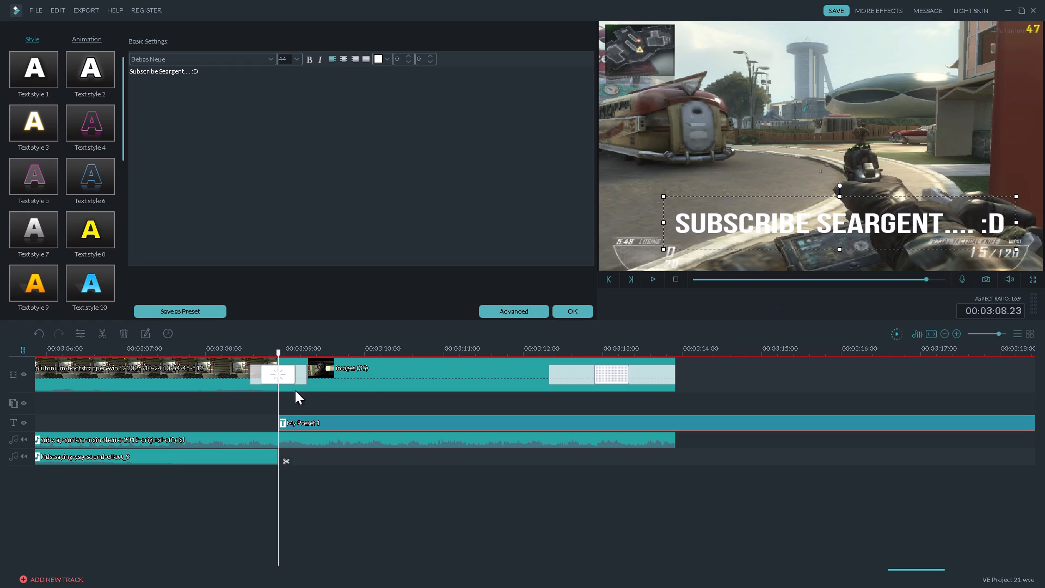
click(259, 351)
key(space)
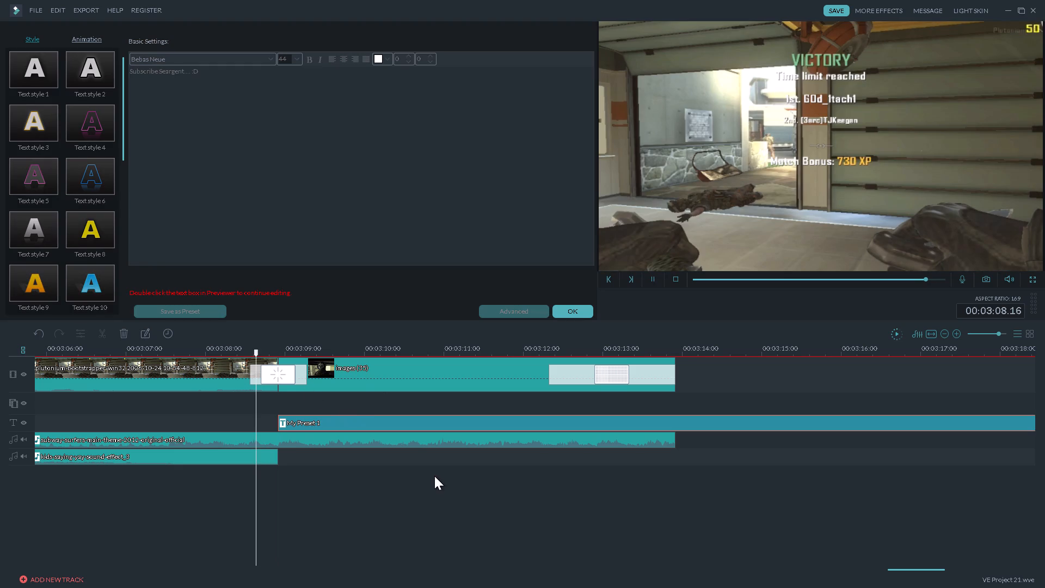
key(space)
click(803, 225)
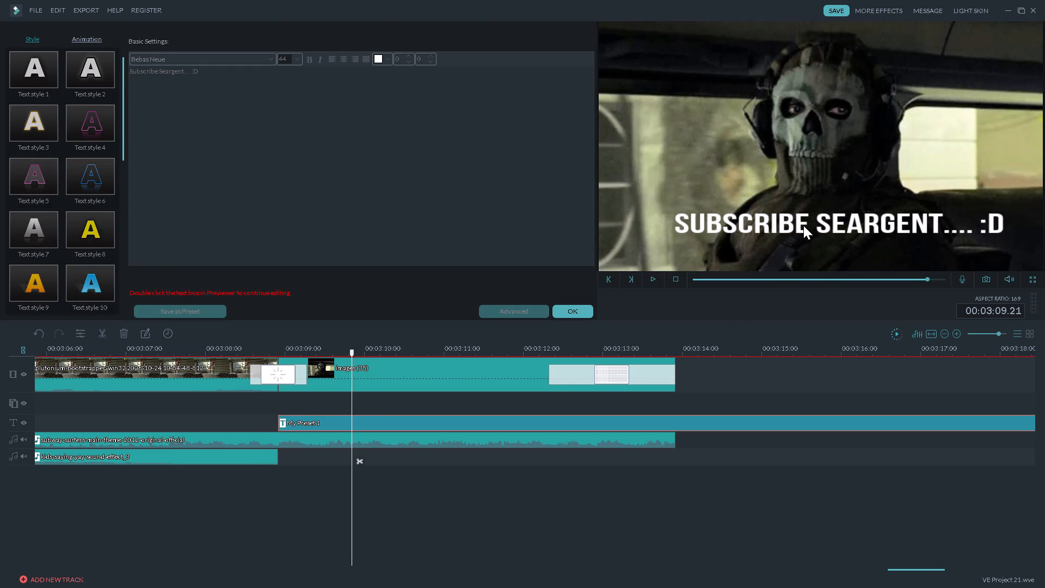
click(476, 422)
double_click(476, 422)
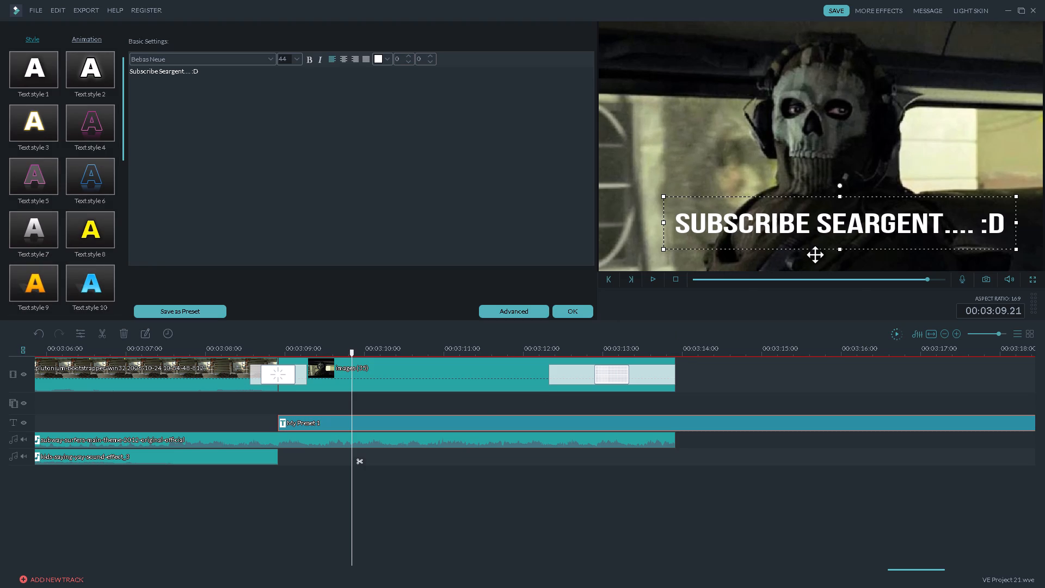
drag(810, 250, 777, 259)
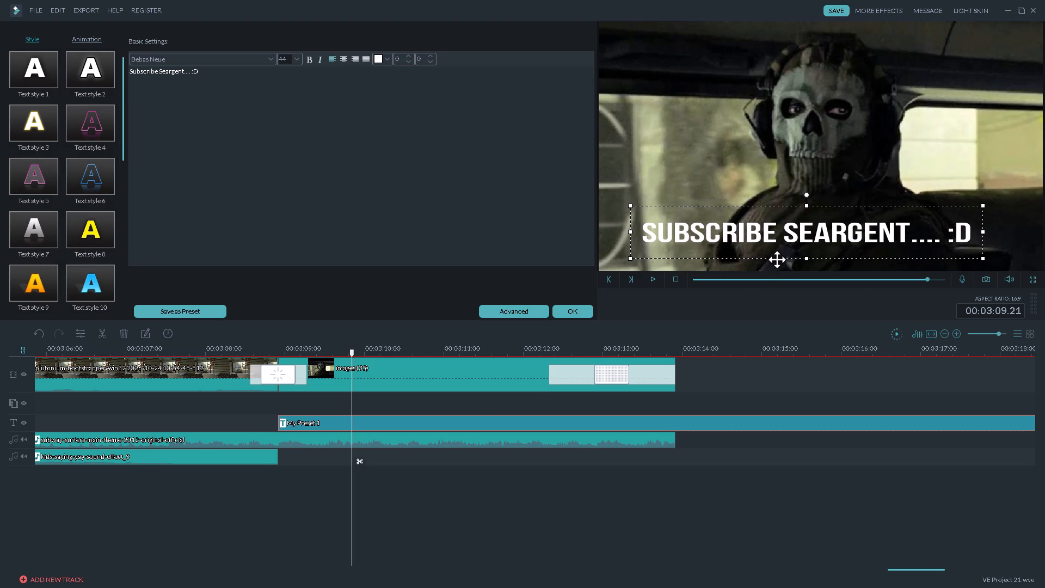
key(space)
click(569, 310)
Split the subscribe title at 00:03:13.23, where the Ghost image ends, and delete the part beyond it.
click(259, 353)
key(space)
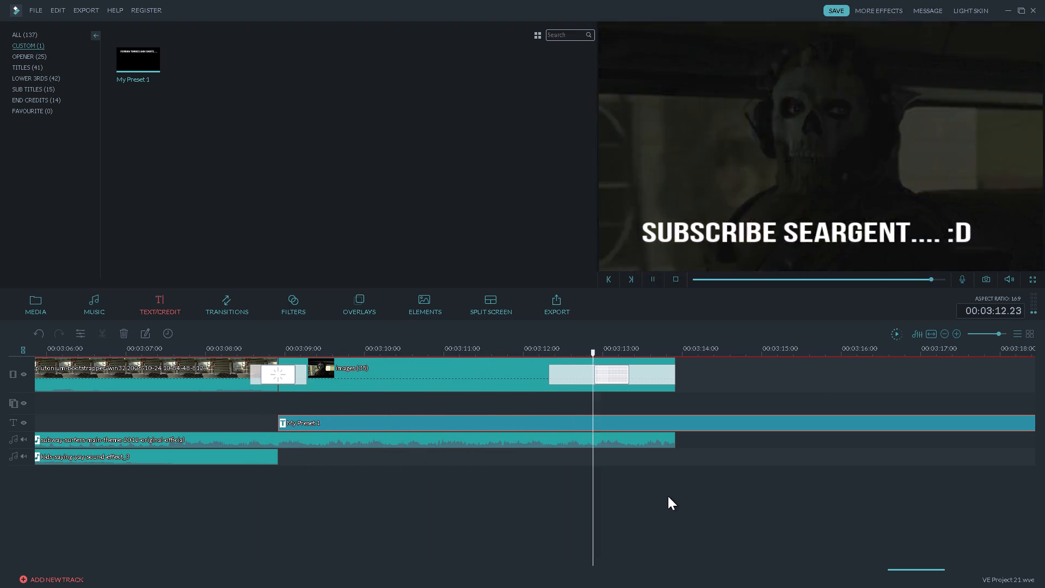
key(space)
key(space)
key(space)
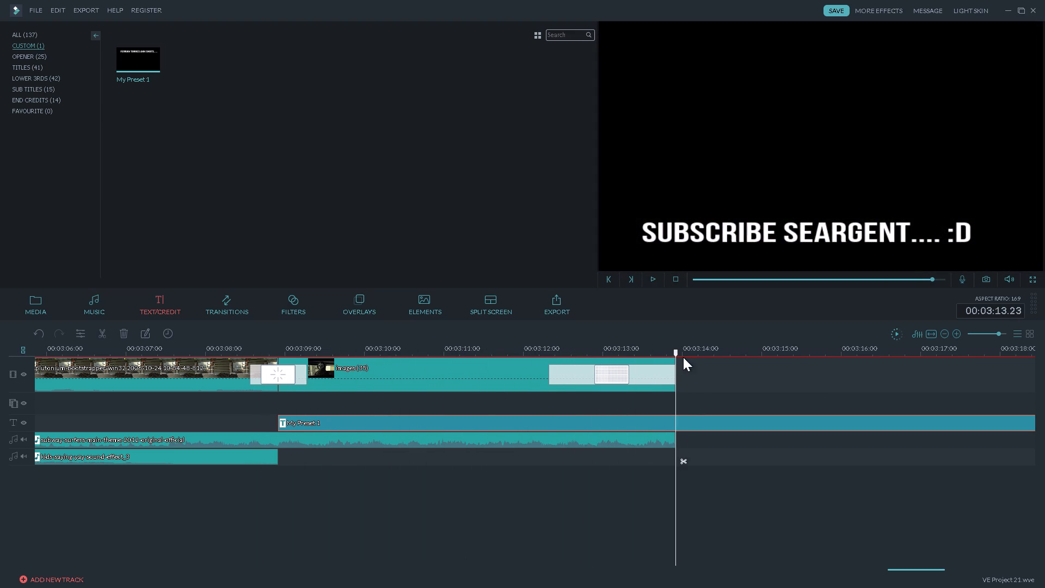
click(106, 333)
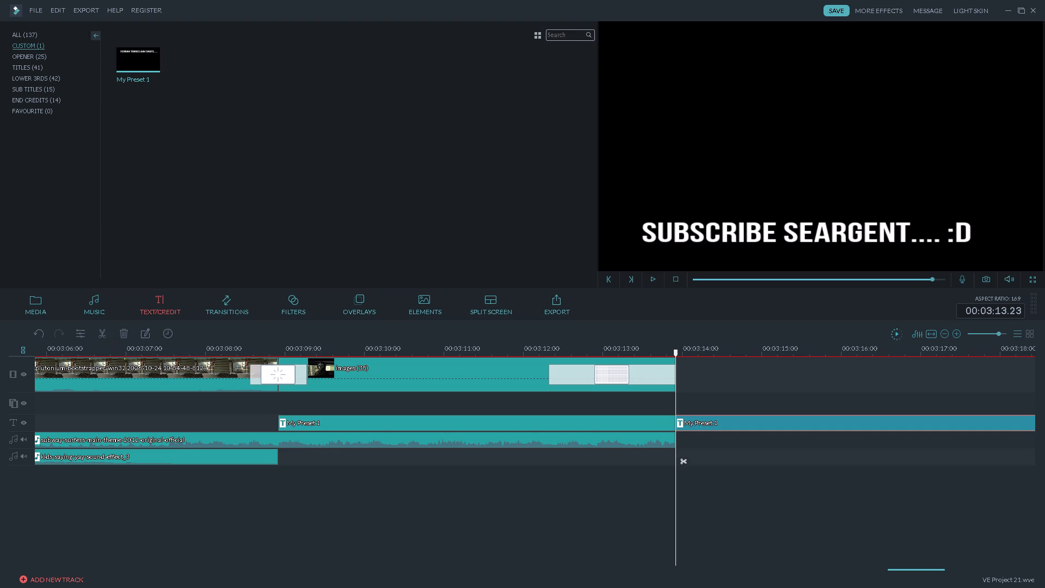
key(Delete)
Open the trimmed subscribe title for editing and apply the Fade animation to it.
click(588, 420)
double_click(588, 420)
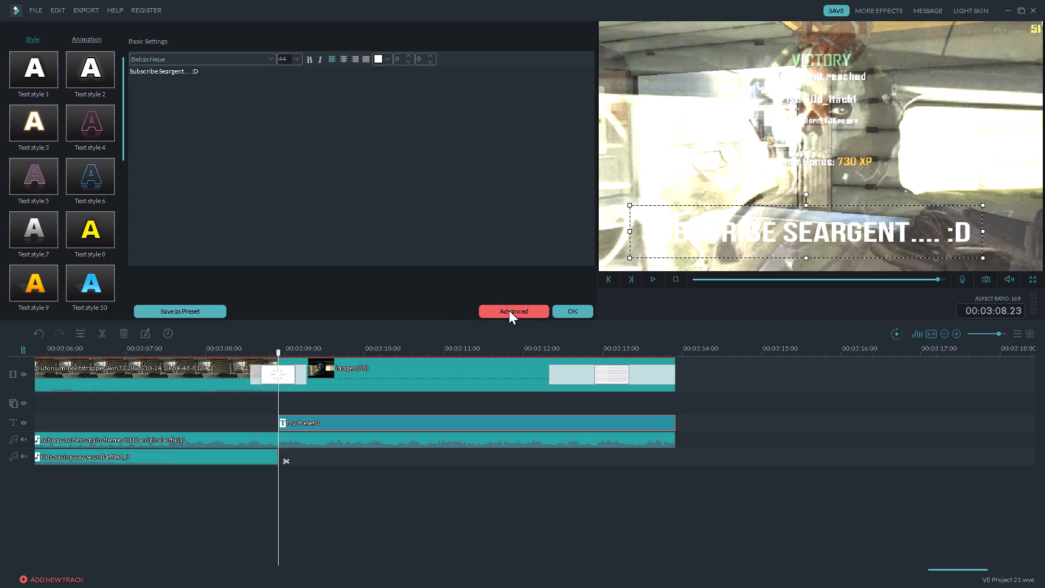
click(82, 35)
double_click(86, 63)
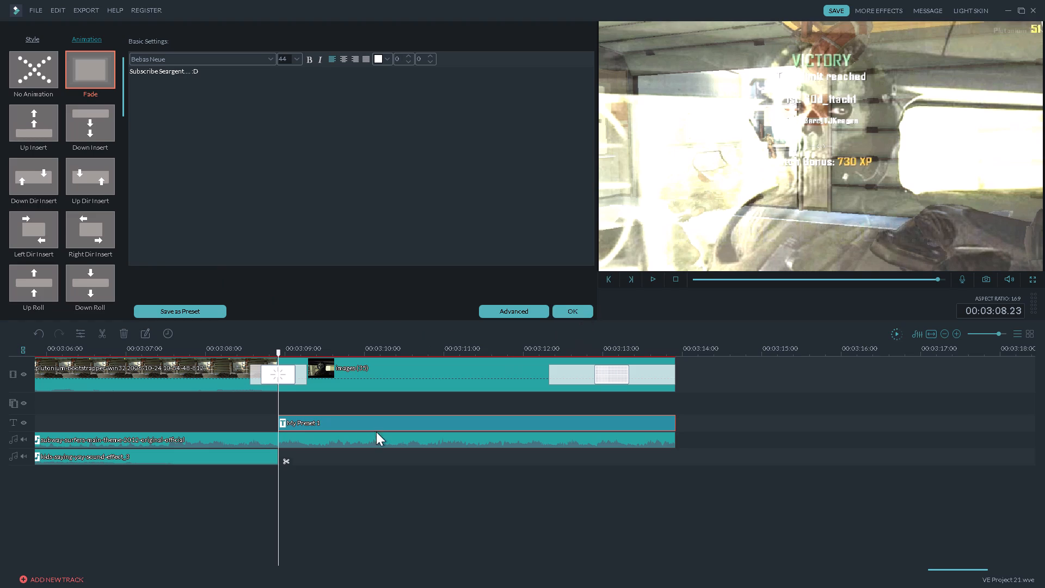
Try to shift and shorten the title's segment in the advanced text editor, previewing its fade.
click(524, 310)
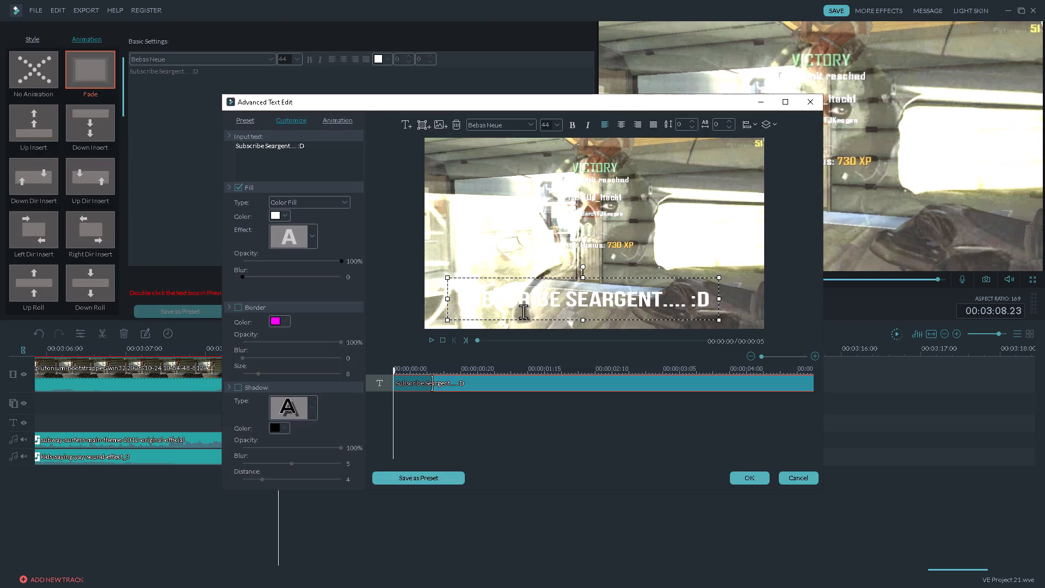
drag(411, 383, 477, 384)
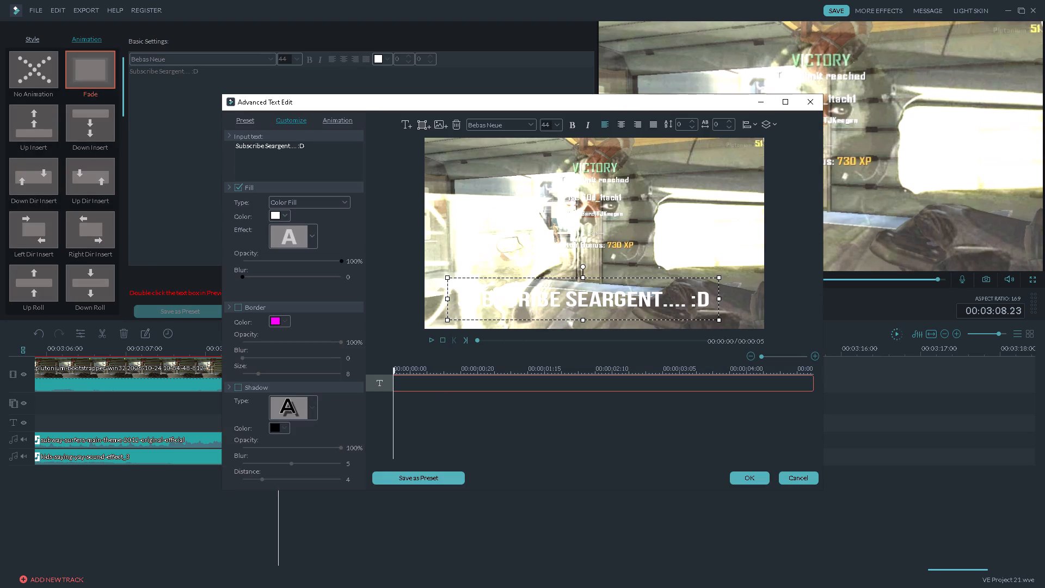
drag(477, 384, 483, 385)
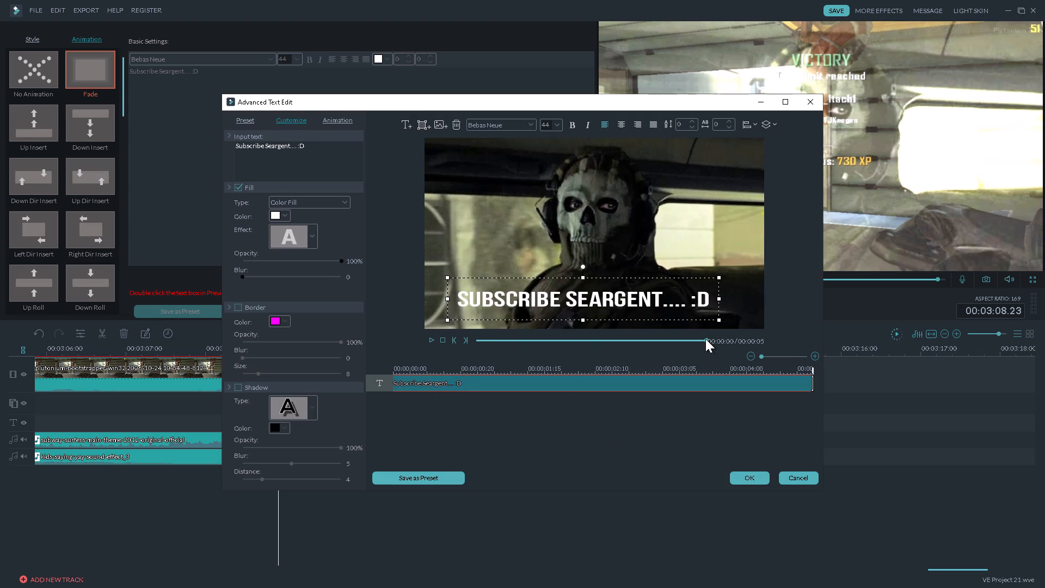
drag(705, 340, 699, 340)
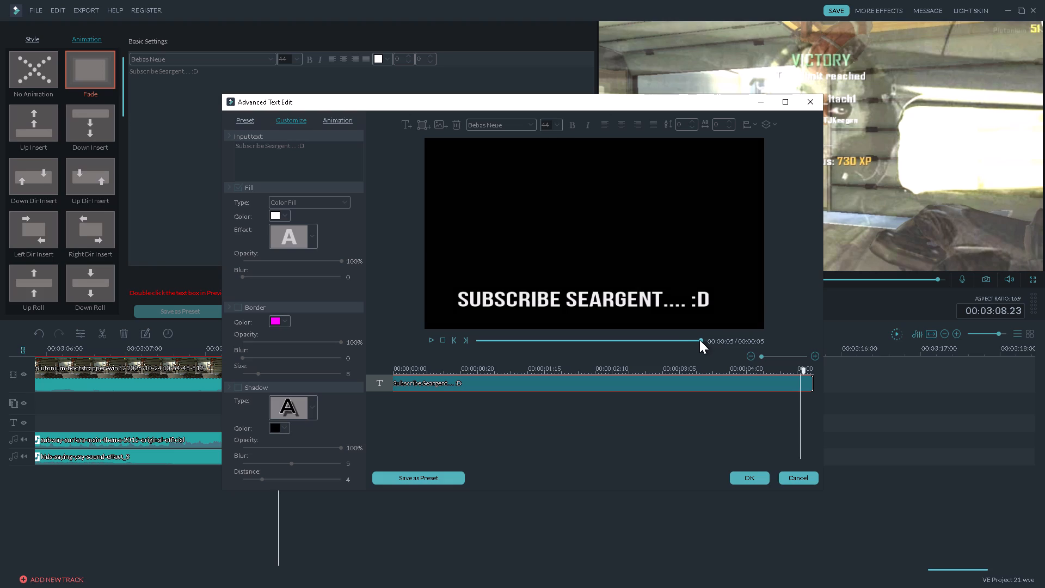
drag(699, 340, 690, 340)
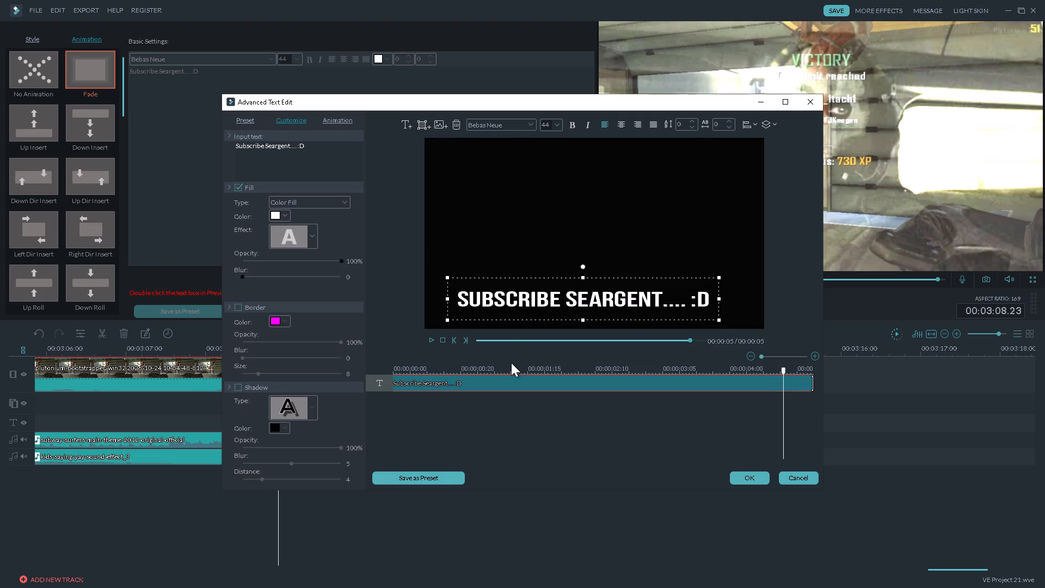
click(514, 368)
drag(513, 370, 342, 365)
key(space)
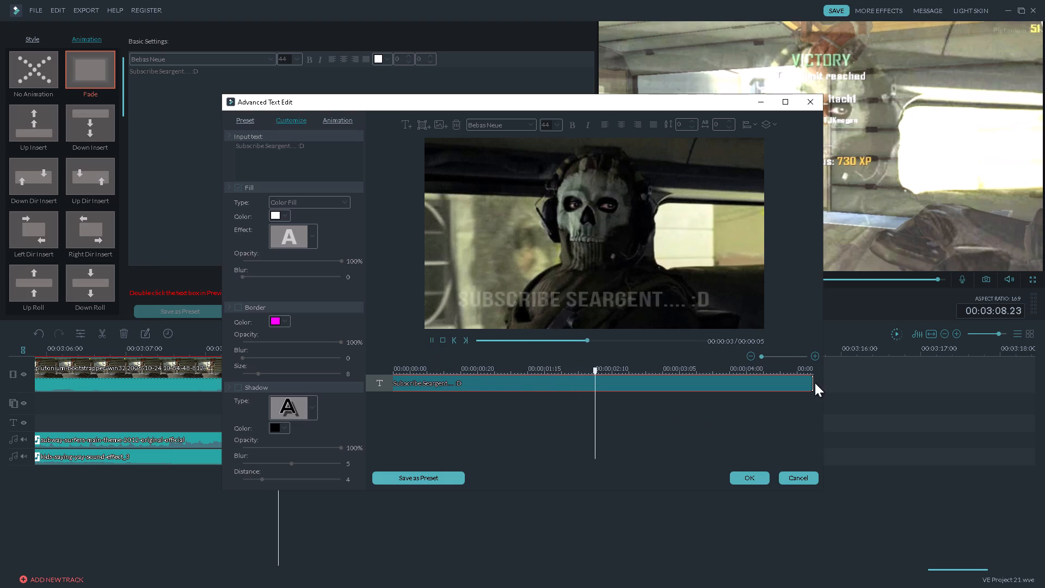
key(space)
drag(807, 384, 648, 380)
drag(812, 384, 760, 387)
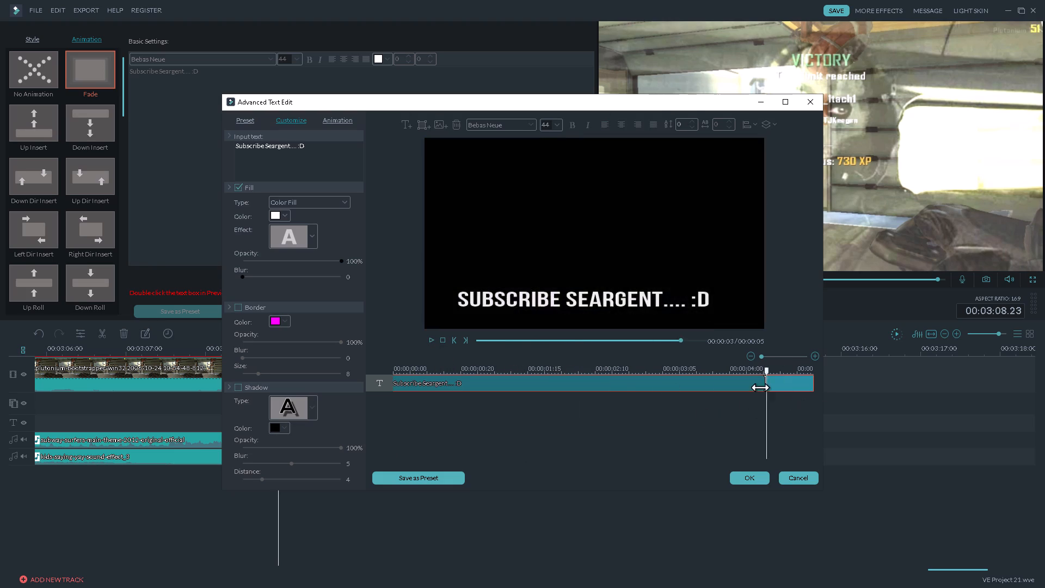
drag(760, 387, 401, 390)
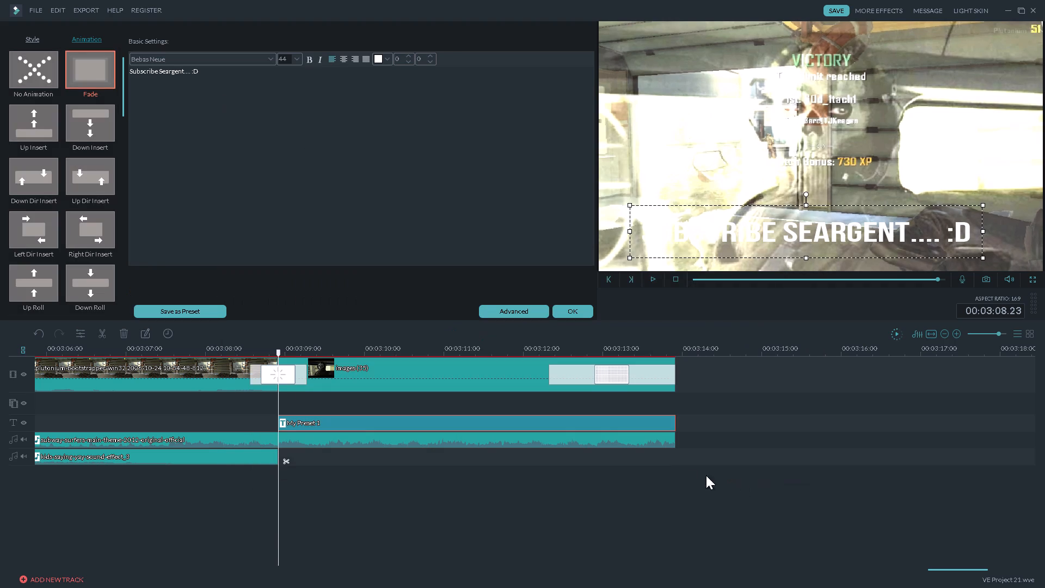
Accept the title edits and play back the outro from 00:03:08.08.
key(space)
click(230, 351)
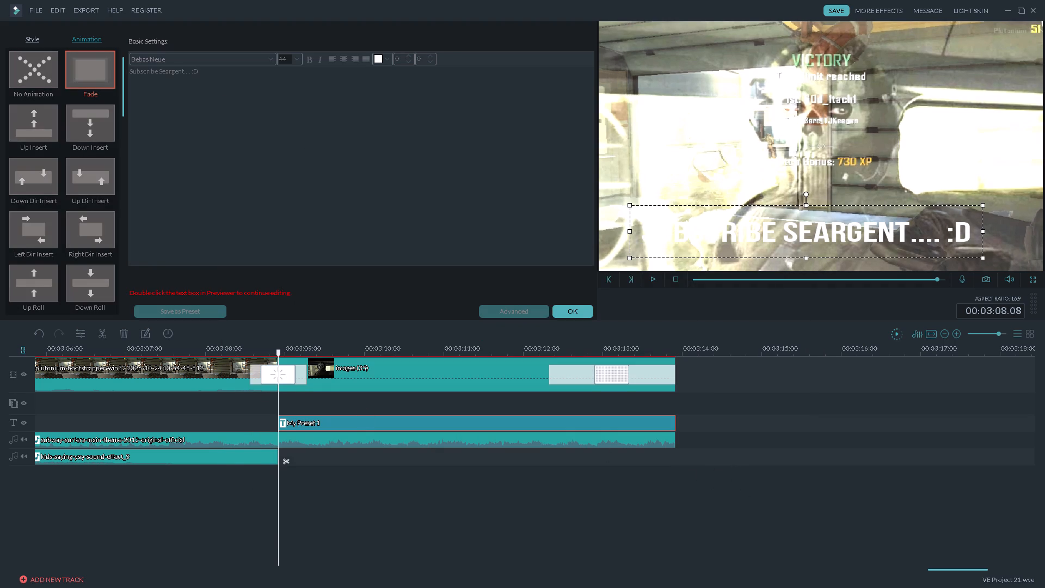
click(567, 313)
key(space)
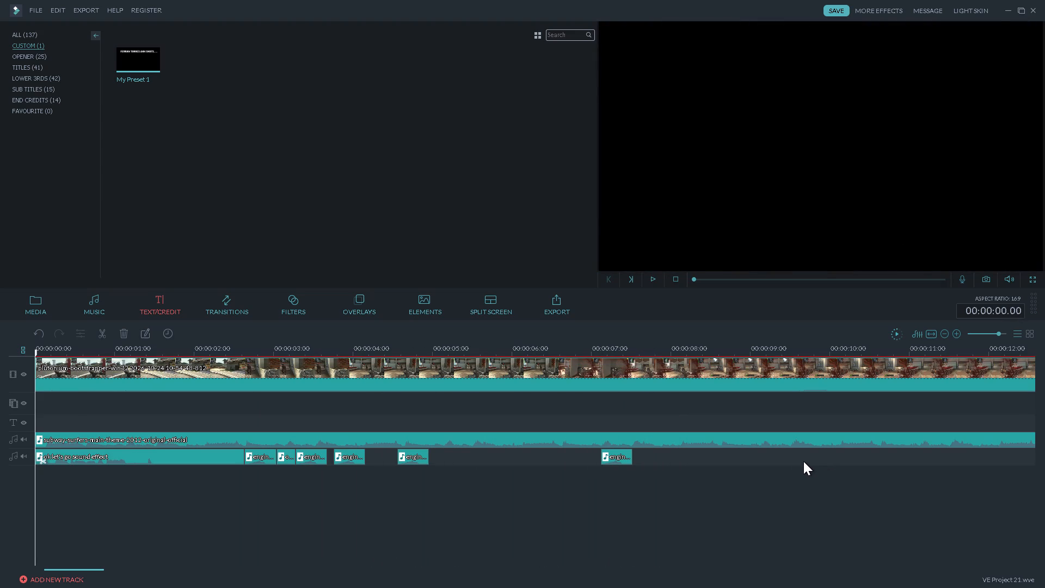
Place the standing-cat image on the first overlay track at 00:00:00.00 and extend it to the video's end at 00:03:13.23.
click(993, 334)
click(991, 333)
click(985, 333)
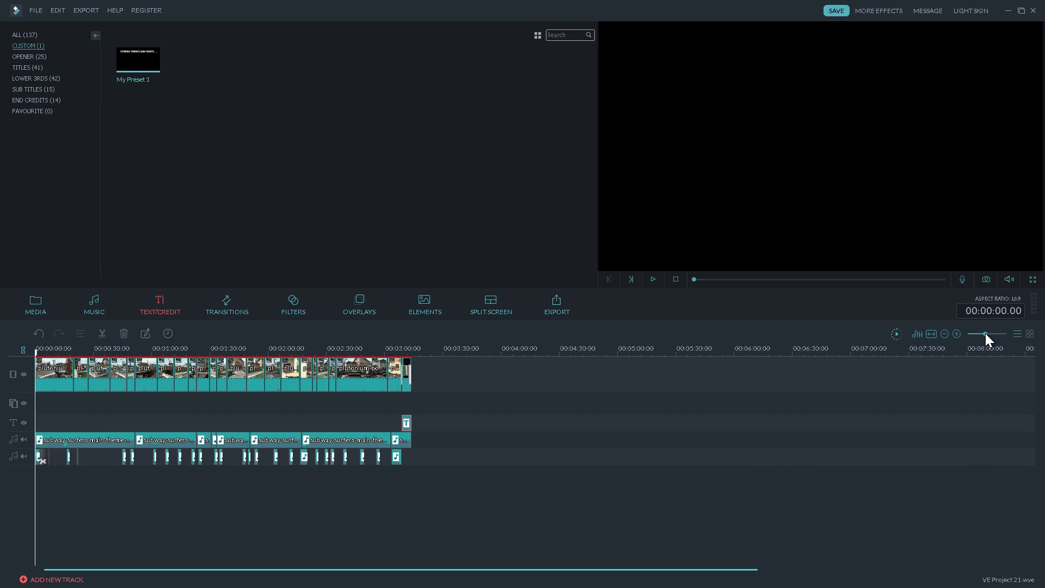
click(39, 305)
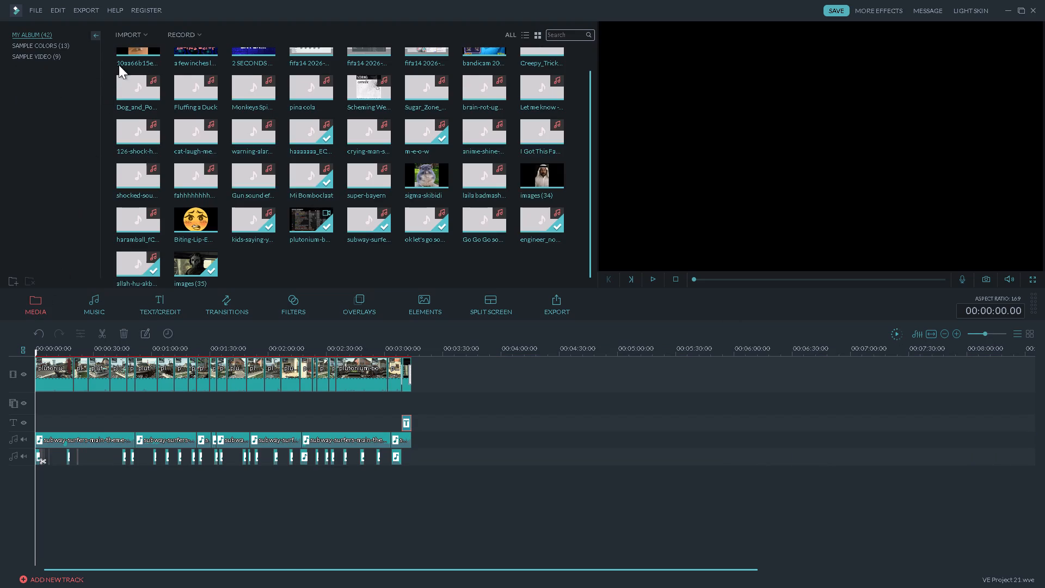
drag(145, 52, 48, 405)
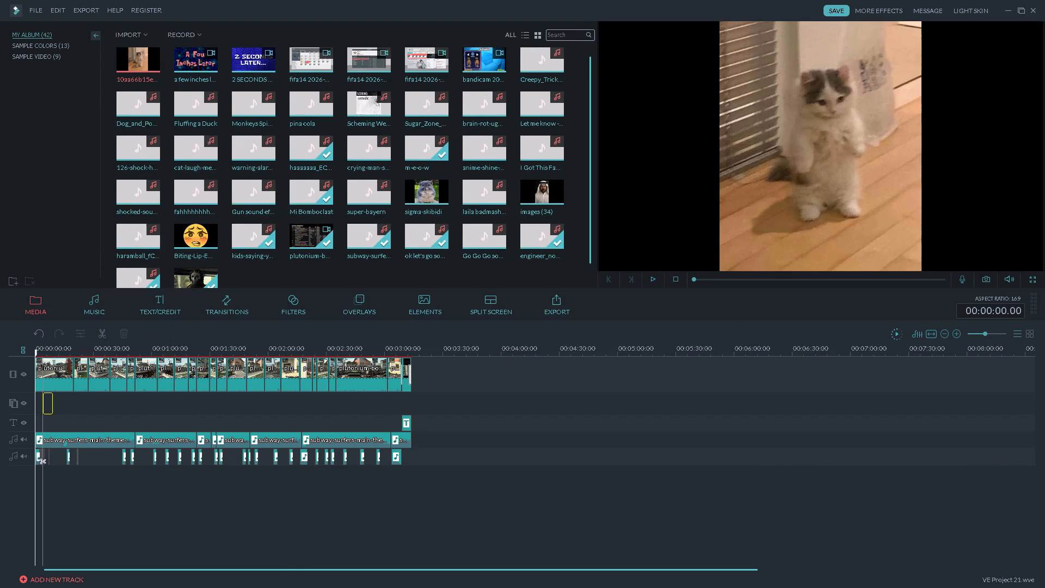
drag(48, 405, 36, 405)
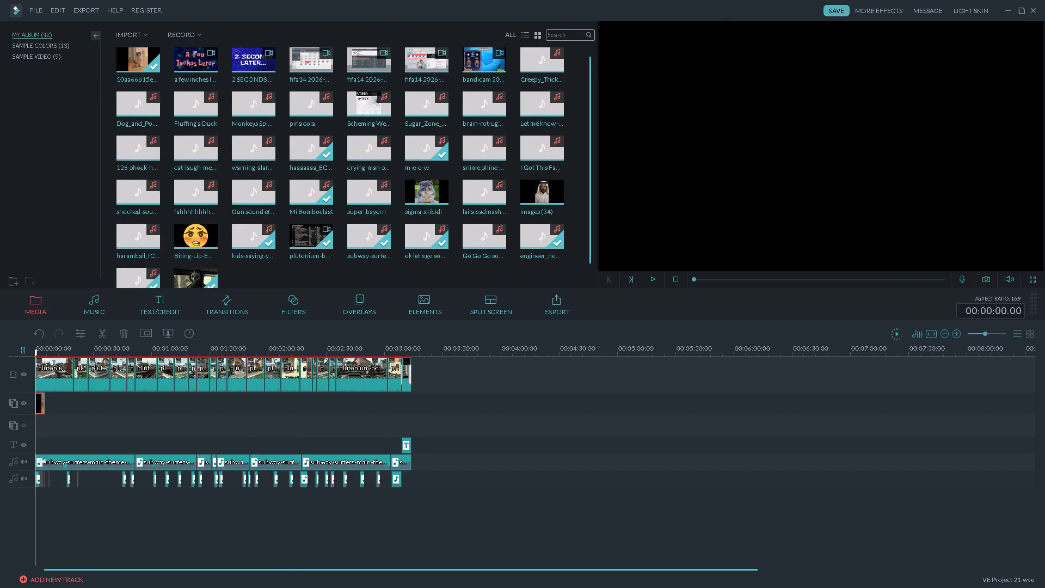
drag(44, 400, 410, 413)
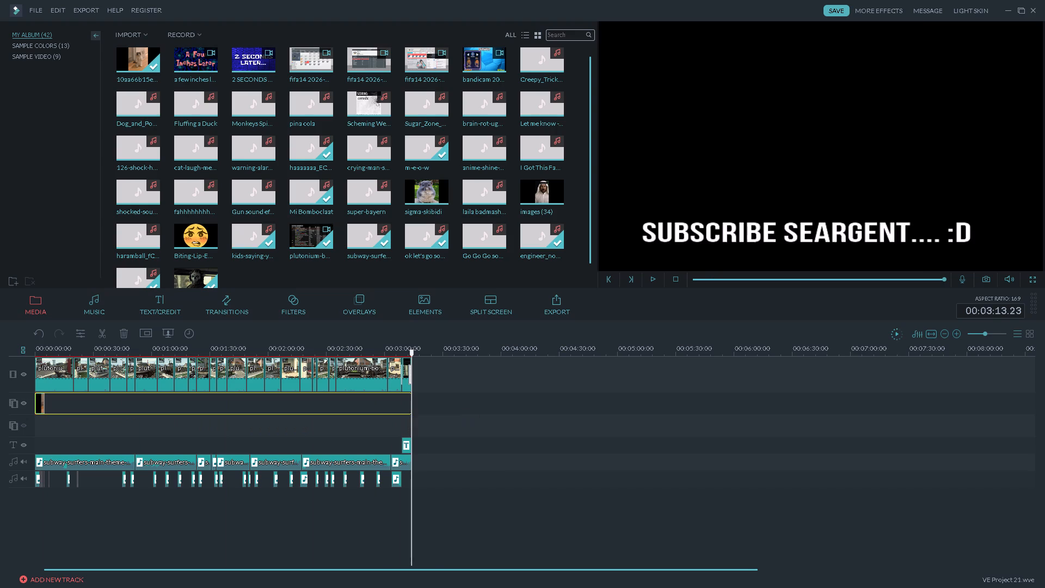
Shrink the cat overlay to a small thumbnail and place it in the top-right corner of the video frame.
click(349, 350)
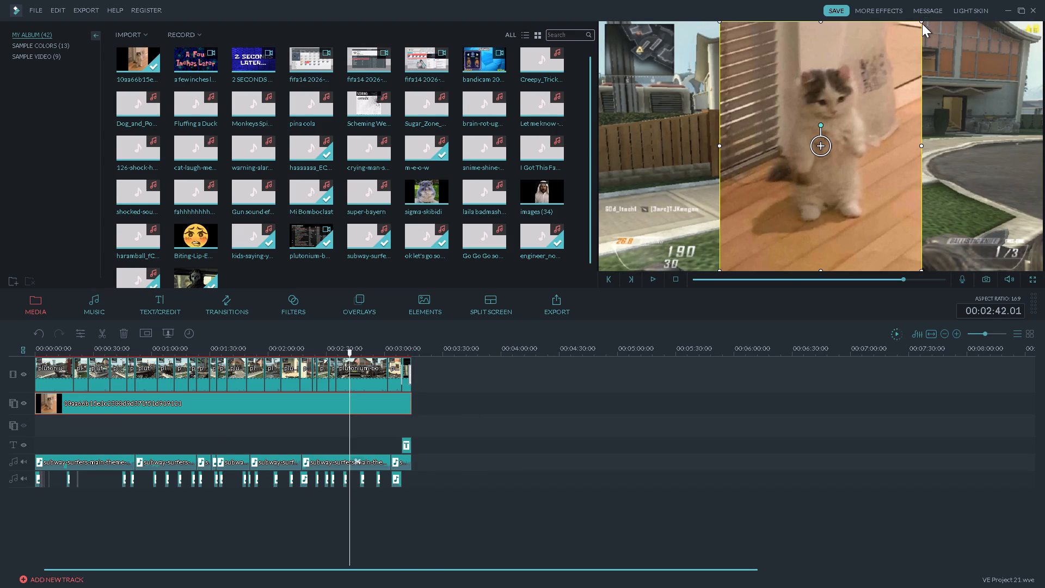
drag(922, 23, 746, 261)
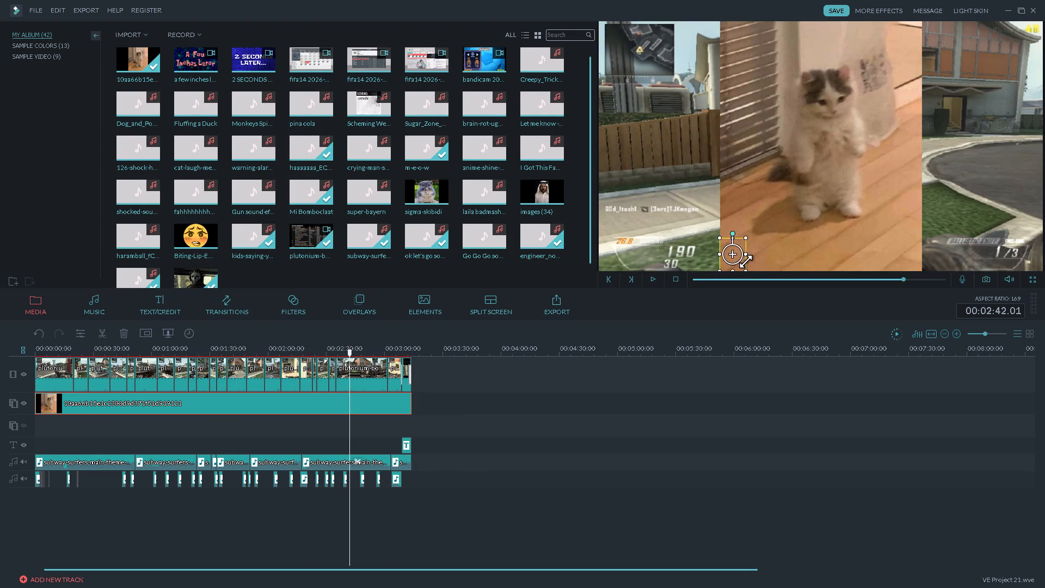
drag(746, 261, 743, 263)
drag(727, 260, 1025, 44)
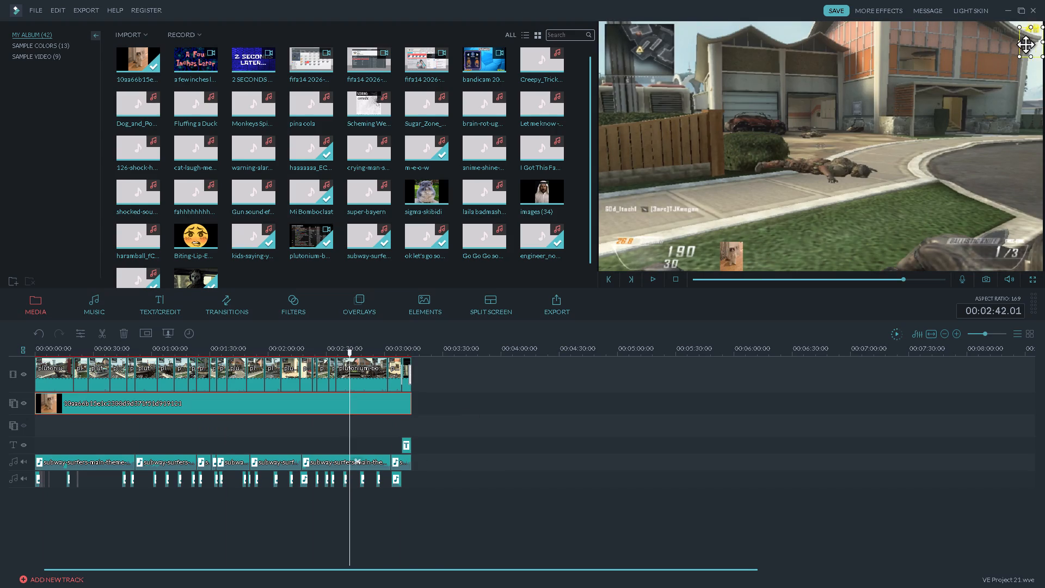
drag(1025, 44, 1026, 44)
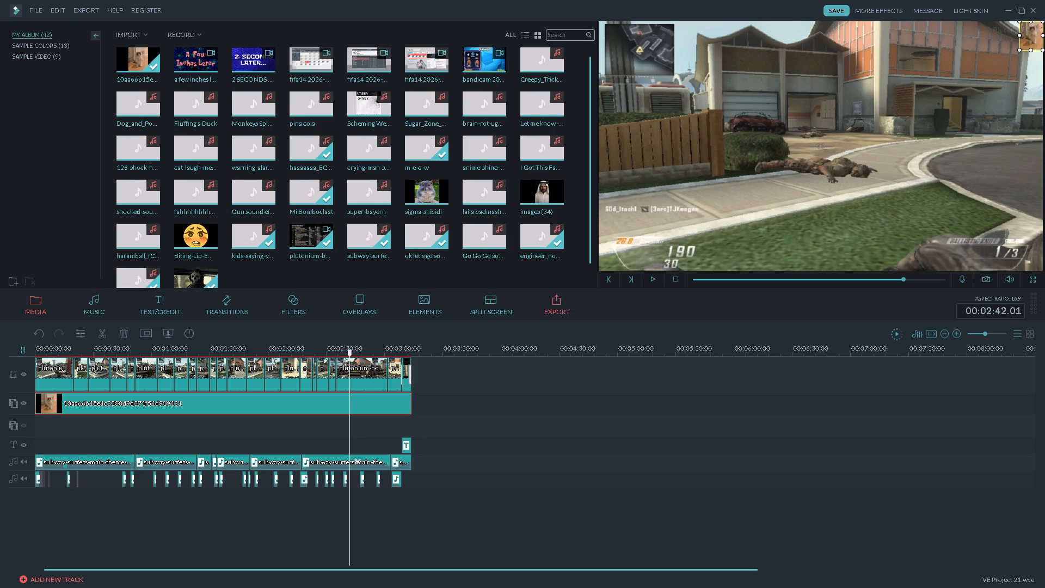
Return the playhead to 00:00:00.00 and save the project.
click(36, 349)
drag(35, 353, 35, 353)
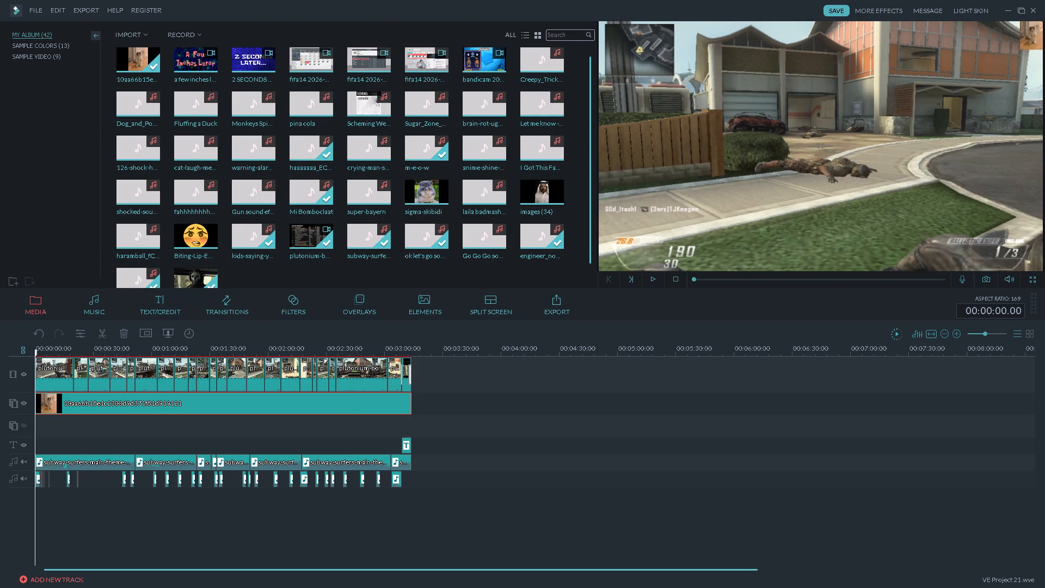
drag(35, 353, 22, 354)
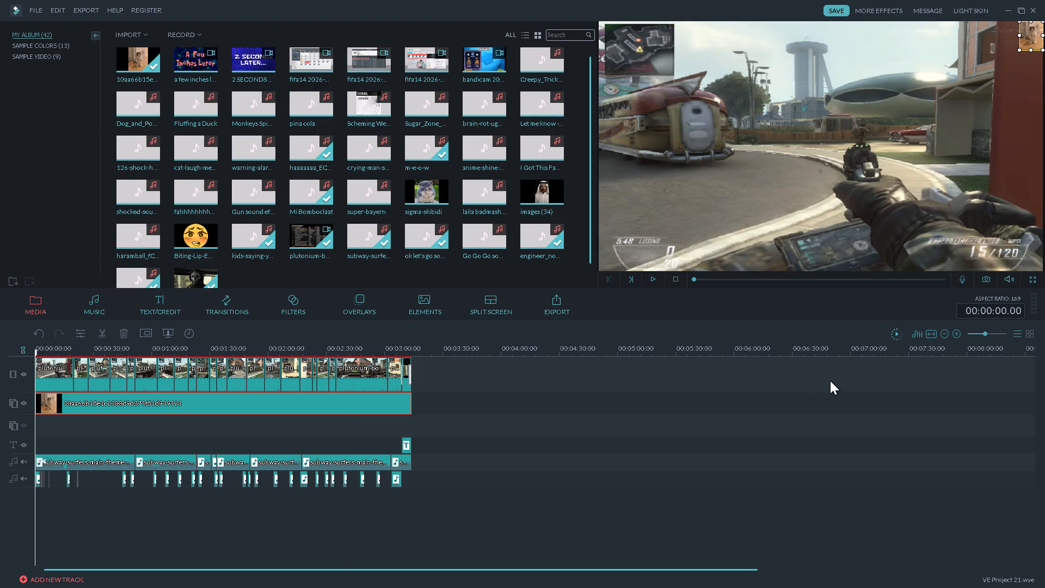
key(ctrl+s)
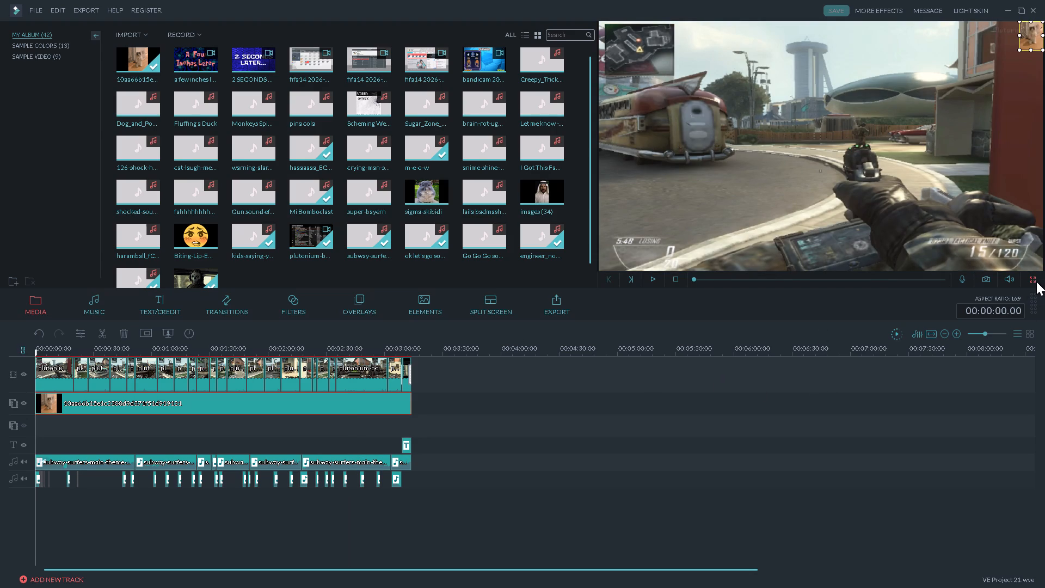
Play the opening seconds of the edit in full screen to check the cat overlay.
click(1036, 281)
key(space)
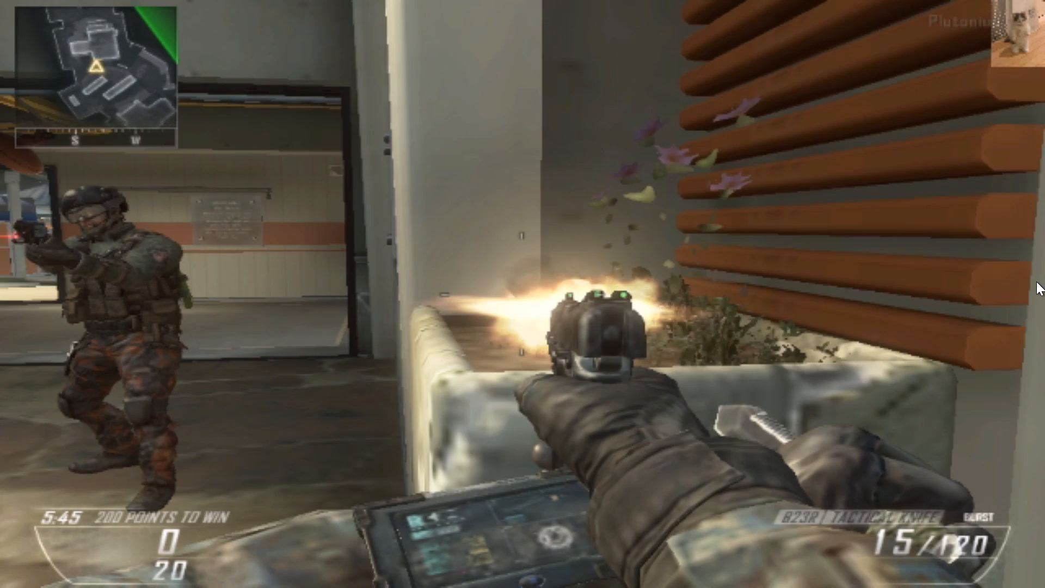
key(space)
key(Escape)
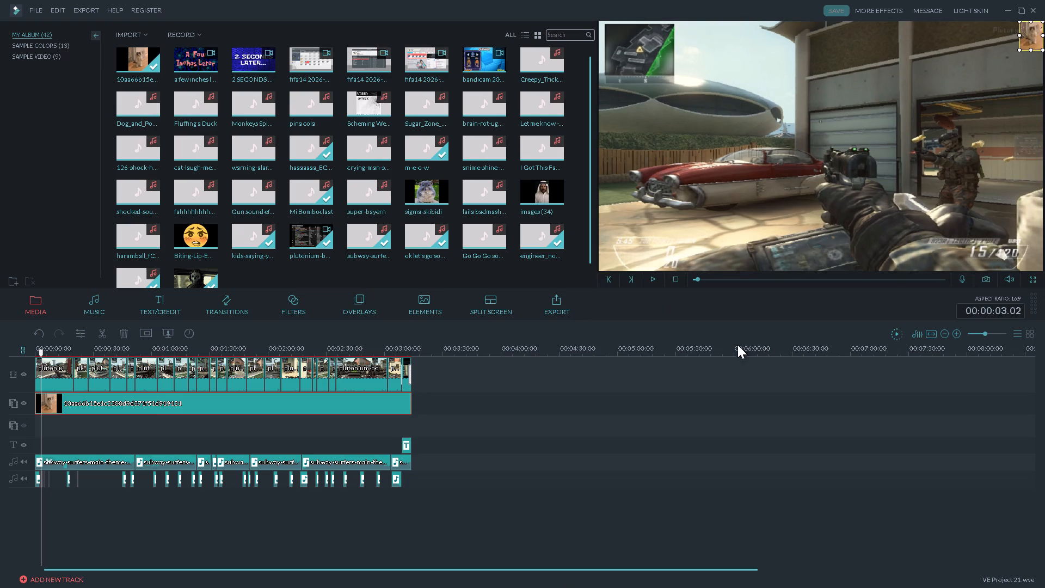
Export the video as an MP4 file named "cod" to the Desktop at 1920x1080.
click(552, 305)
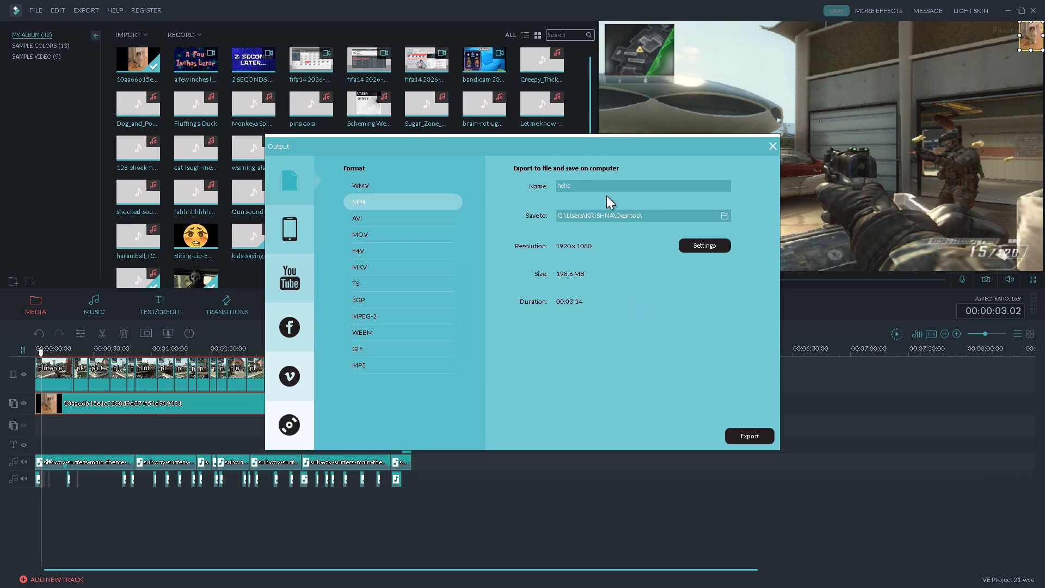
click(603, 192)
key(ctrl+a)
ctrl+click(603, 186)
key(ctrl+a)
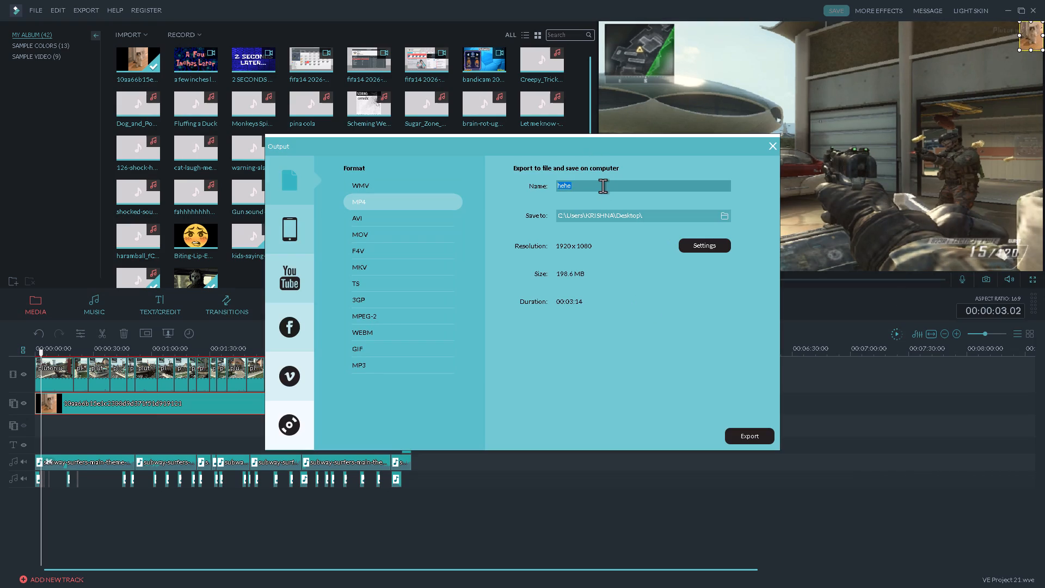
text(od)
key(BackSpace)
key(BackSpace)
key(BackSpace)
text(cod)
click(739, 437)
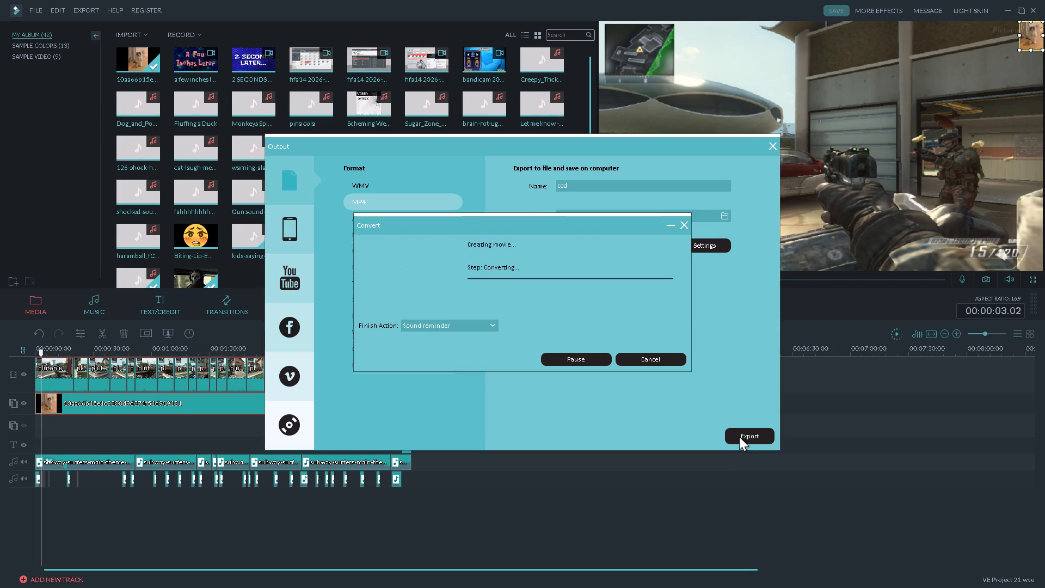